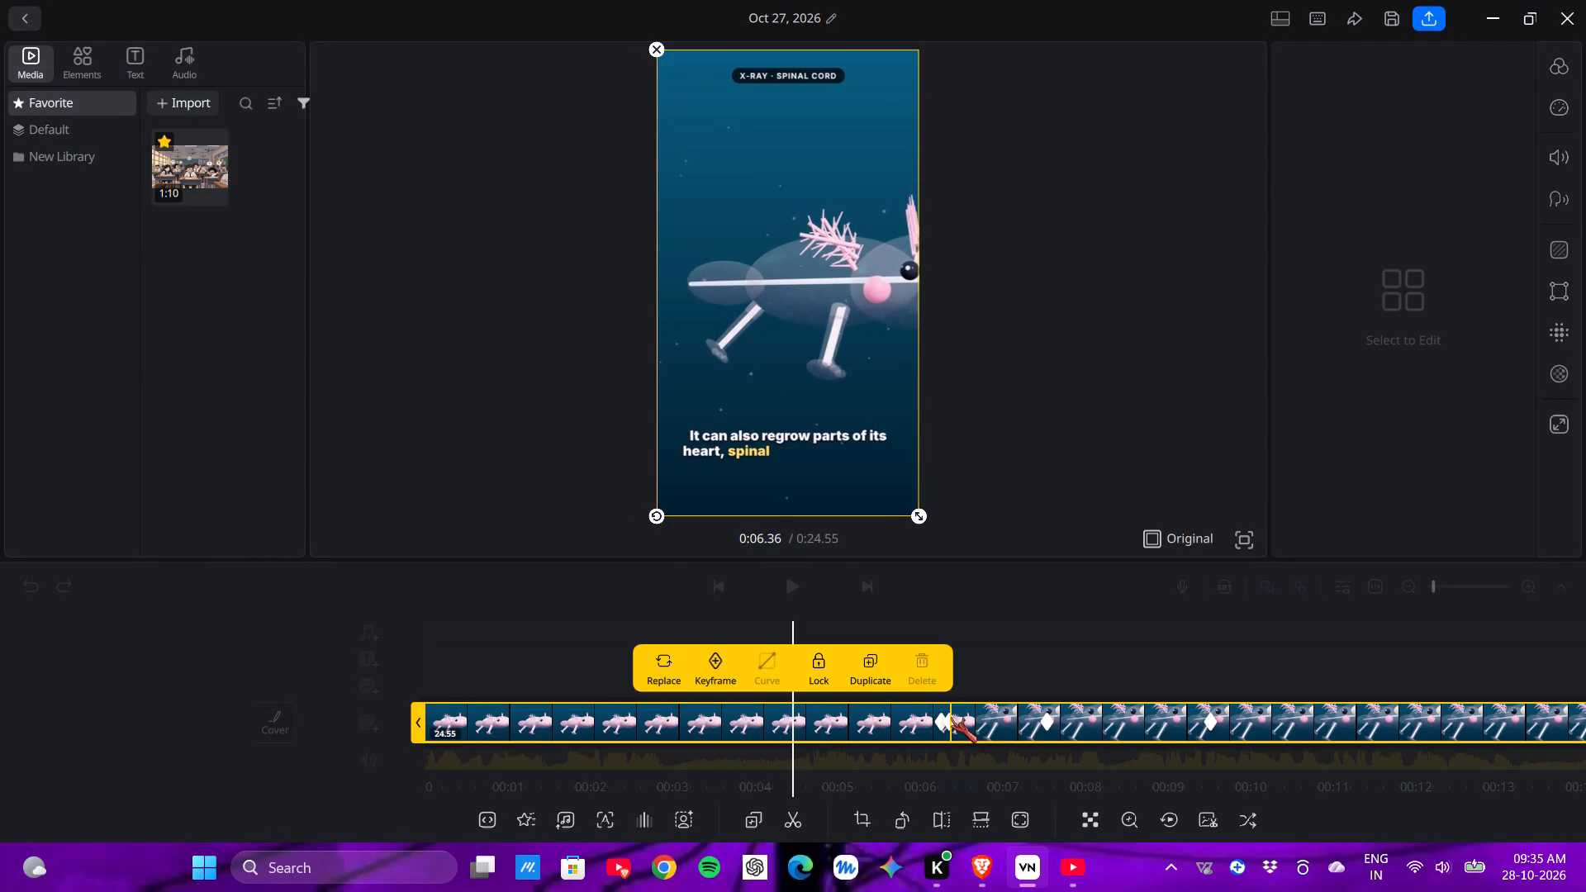
Move the clip's keyframe at about 0:06.3 earlier, to about 0:01.1 on the timeline.
{"action": "left_click_drag", "start_coordinate": [951, 717], "coordinate": [1098, 712]}
{"action": "left_click_drag", "start_coordinate": [859, 729], "coordinate": [668, 790]}
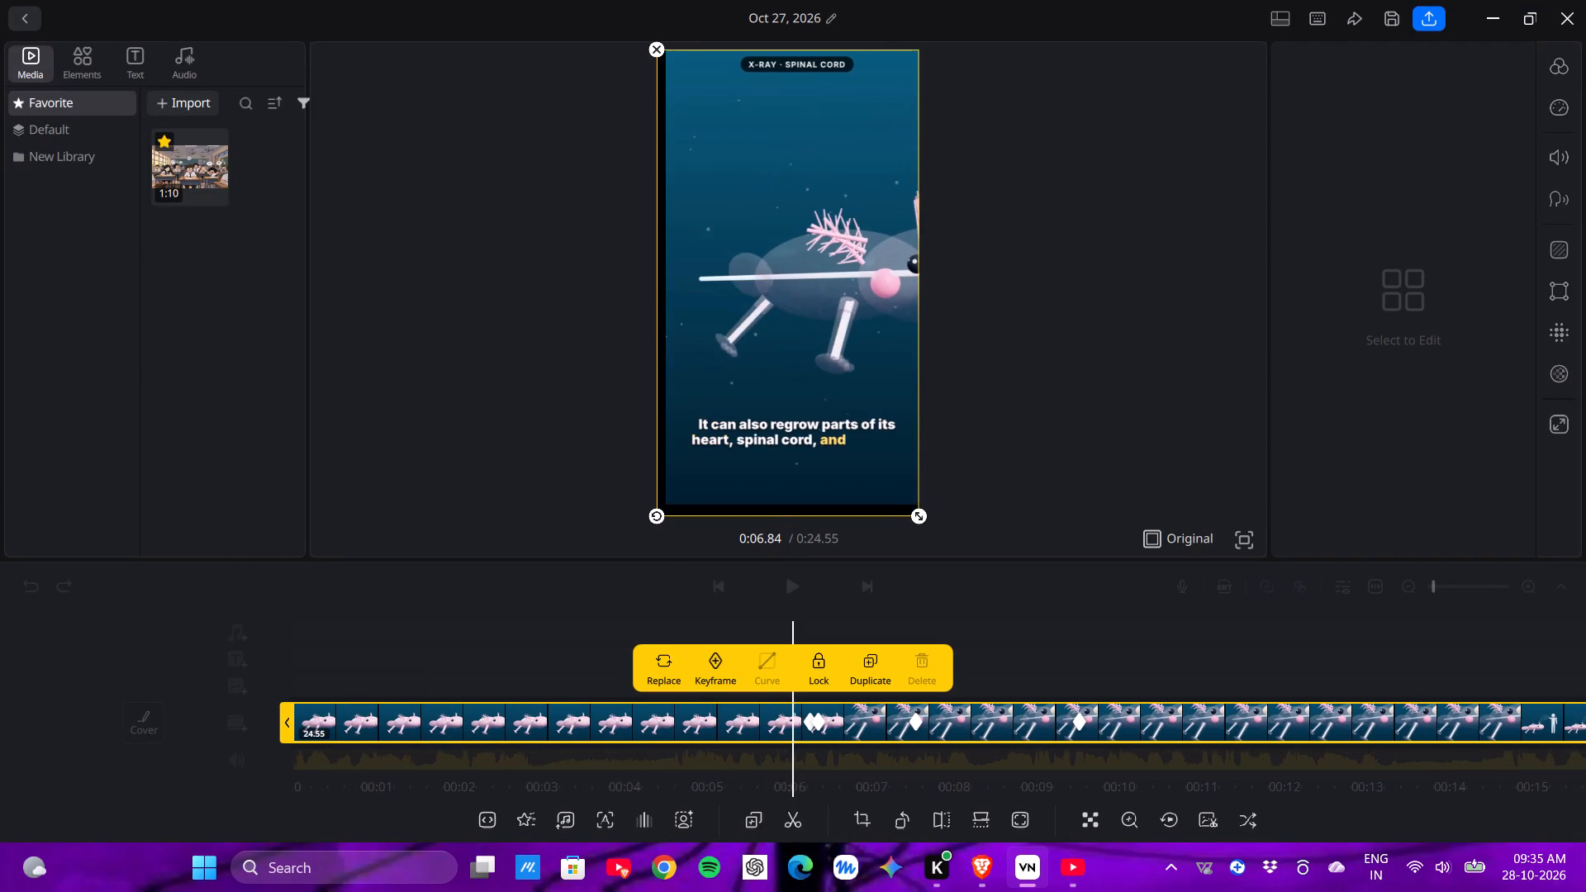
{"action": "left_click_drag", "start_coordinate": [814, 720], "coordinate": [820, 722]}
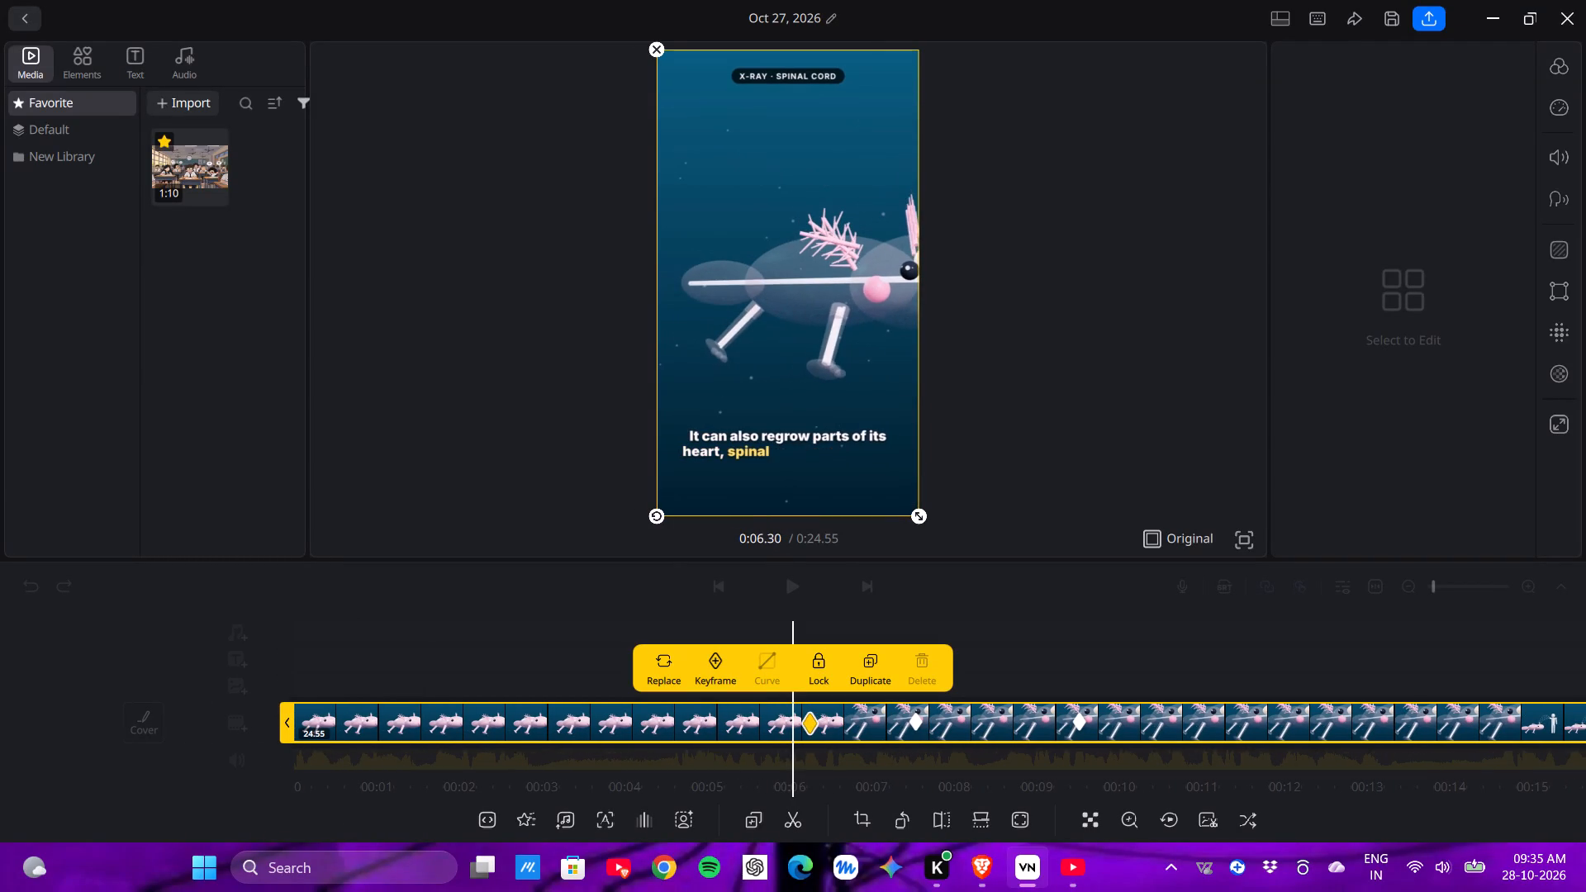
{"action": "left_click_drag", "start_coordinate": [820, 722], "coordinate": [387, 795]}
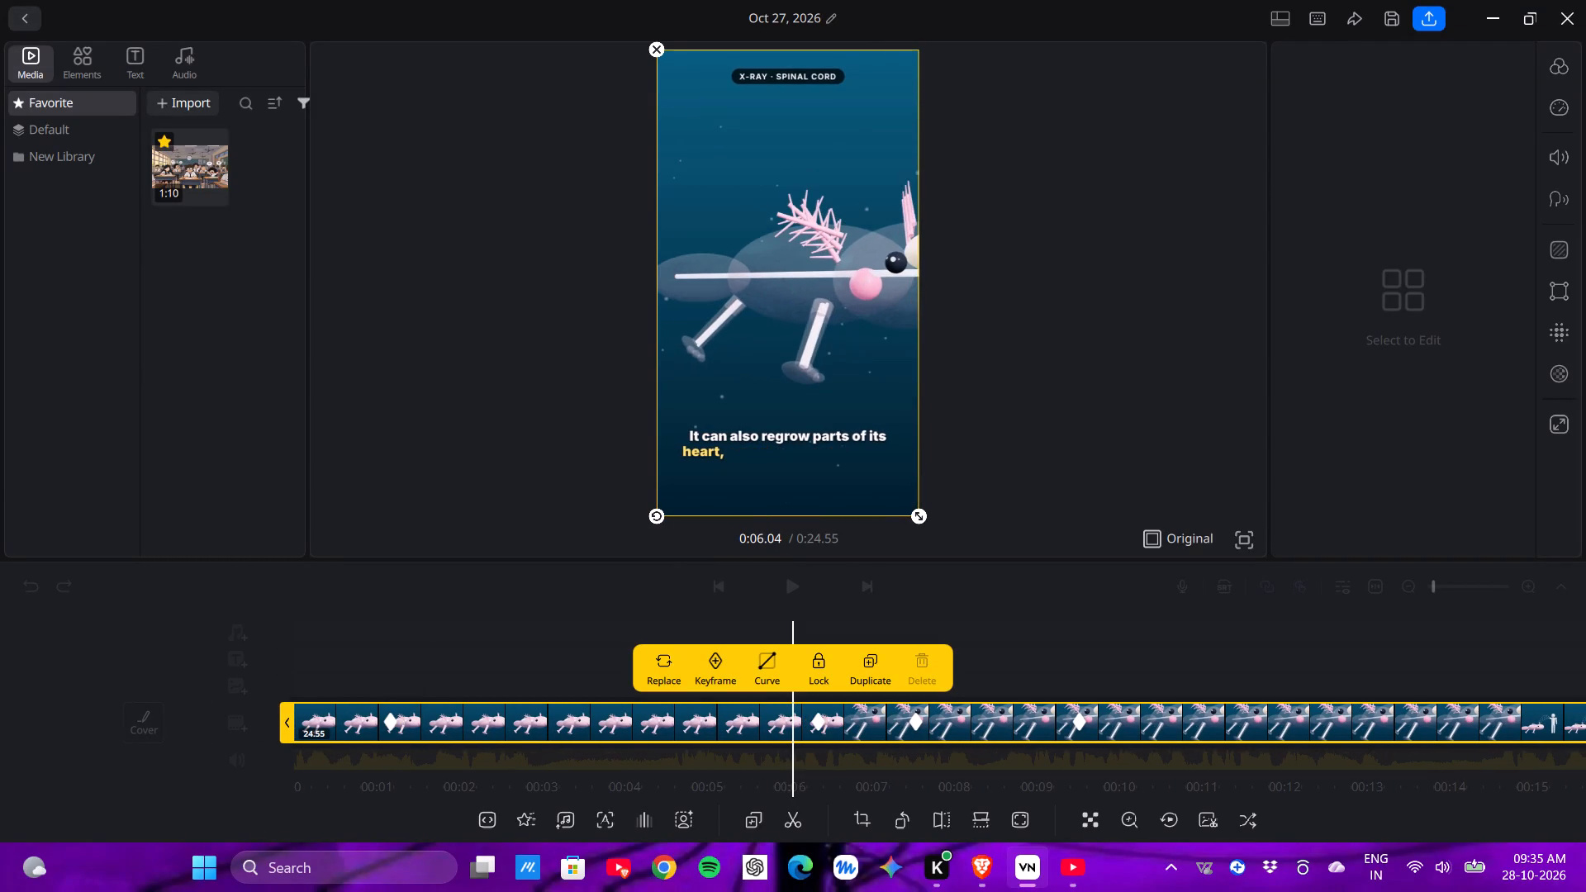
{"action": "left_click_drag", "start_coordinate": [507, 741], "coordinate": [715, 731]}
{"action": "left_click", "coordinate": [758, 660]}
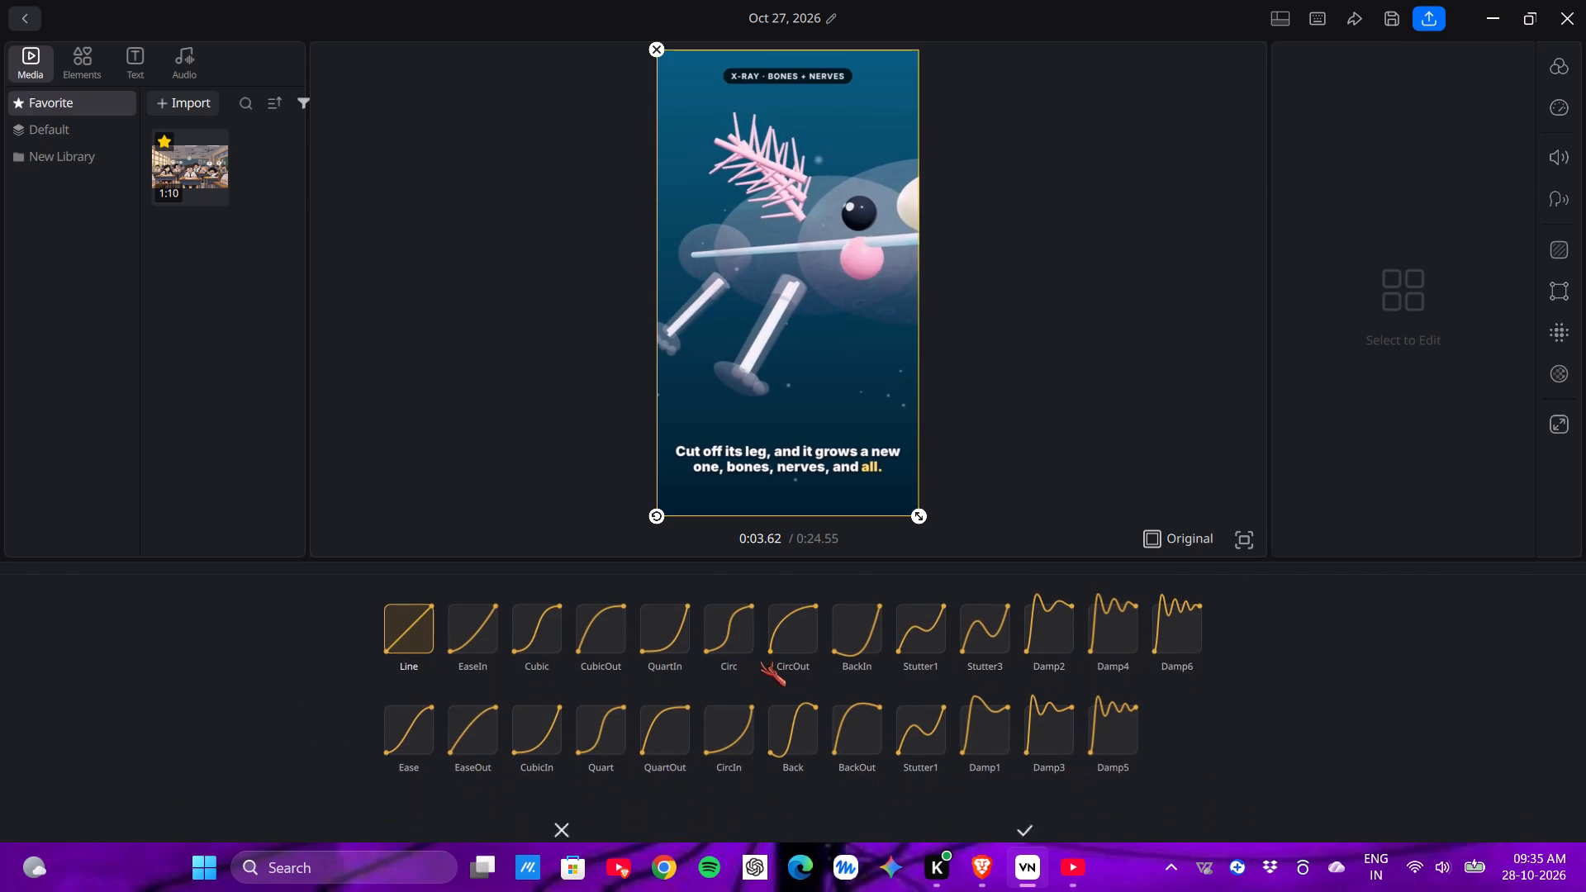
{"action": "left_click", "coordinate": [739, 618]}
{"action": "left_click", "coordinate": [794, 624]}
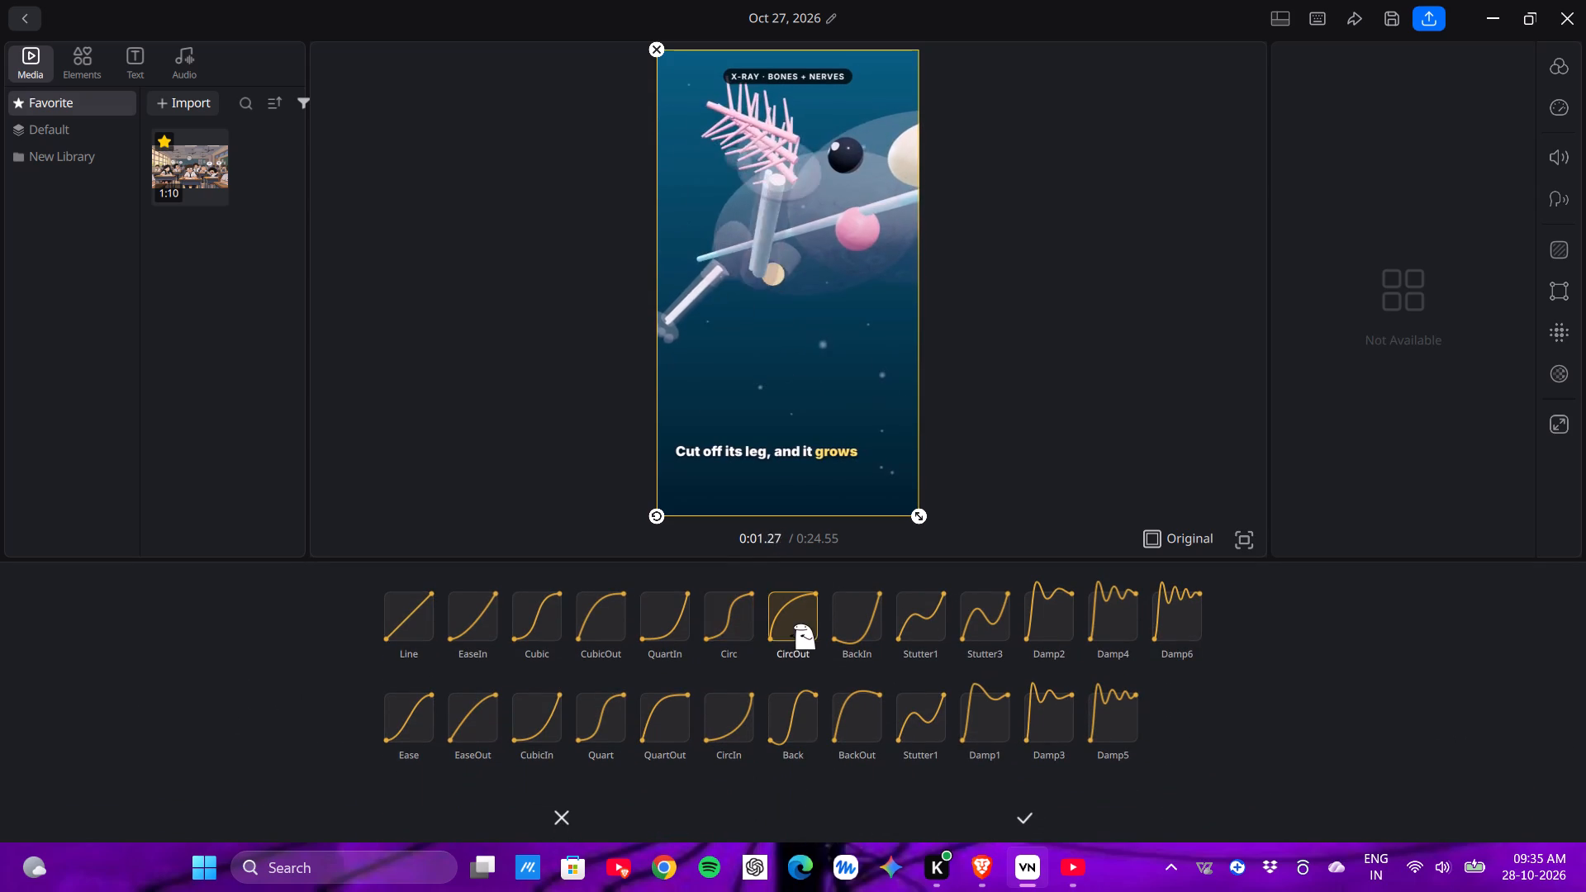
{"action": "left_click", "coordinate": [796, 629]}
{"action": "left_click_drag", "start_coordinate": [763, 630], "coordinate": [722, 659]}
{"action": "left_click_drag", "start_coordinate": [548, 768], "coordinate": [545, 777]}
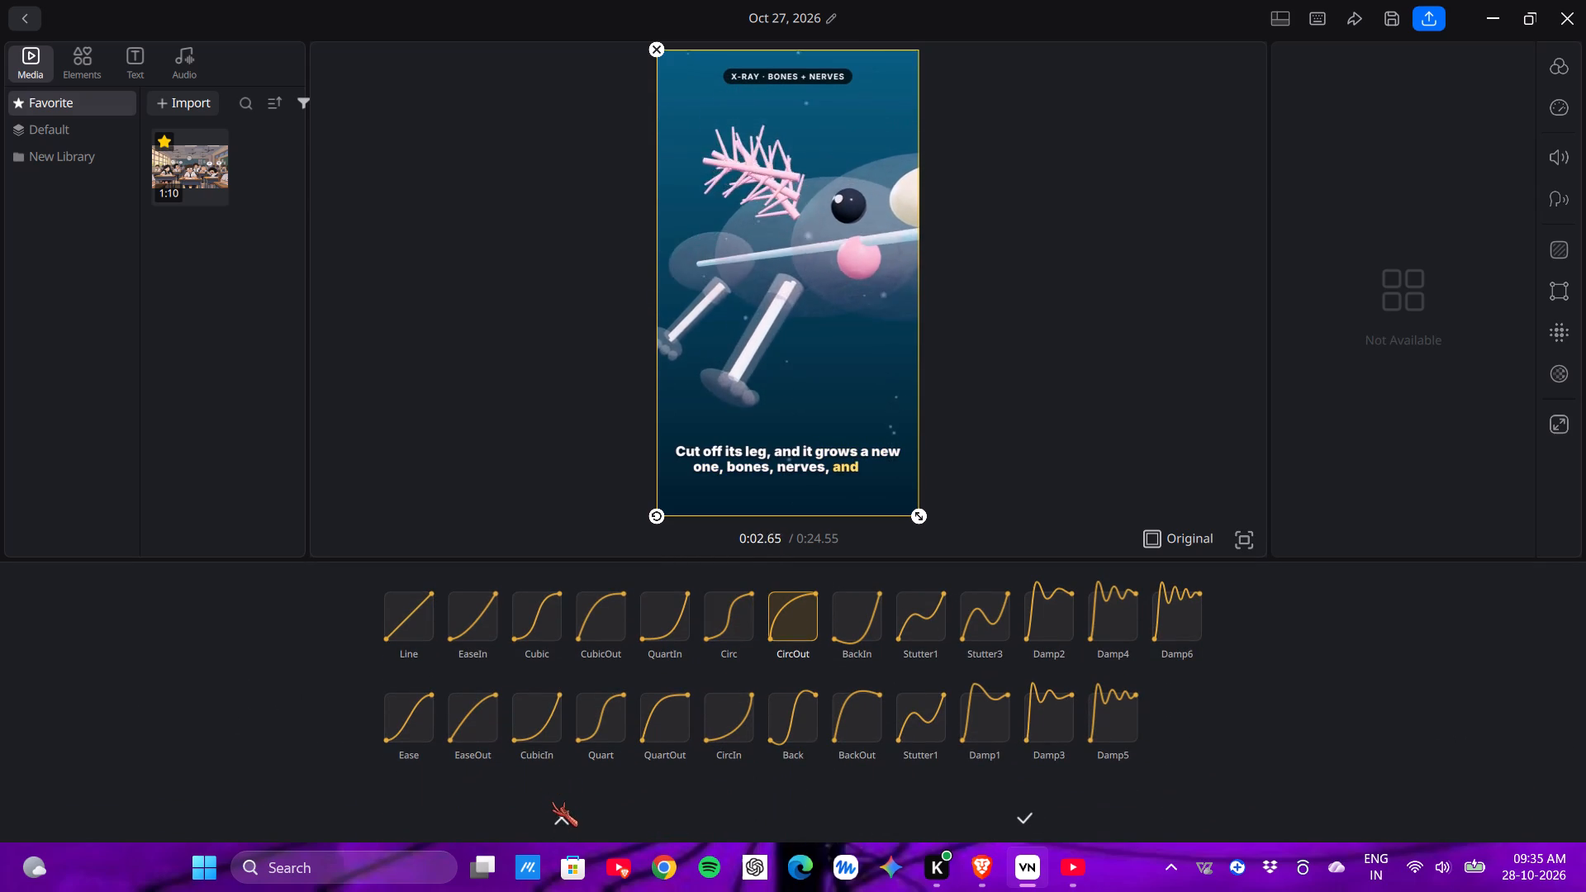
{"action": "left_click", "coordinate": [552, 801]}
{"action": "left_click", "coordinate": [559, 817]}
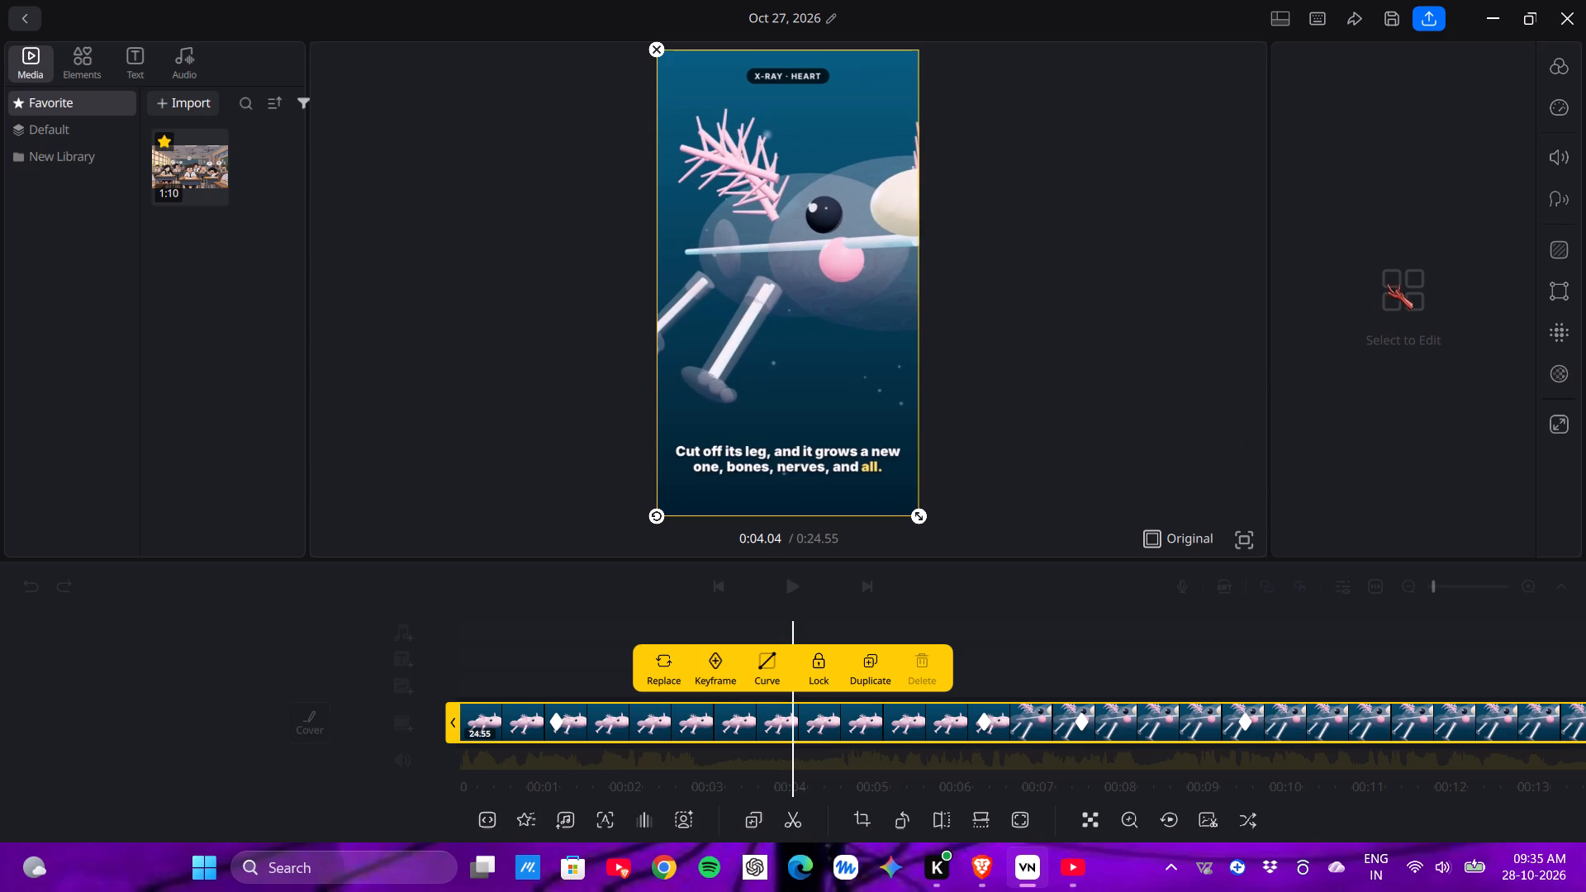
Add a border to the clip at 0:04.04 and set its colour to grey 696969.
{"action": "left_click", "coordinate": [1551, 310]}
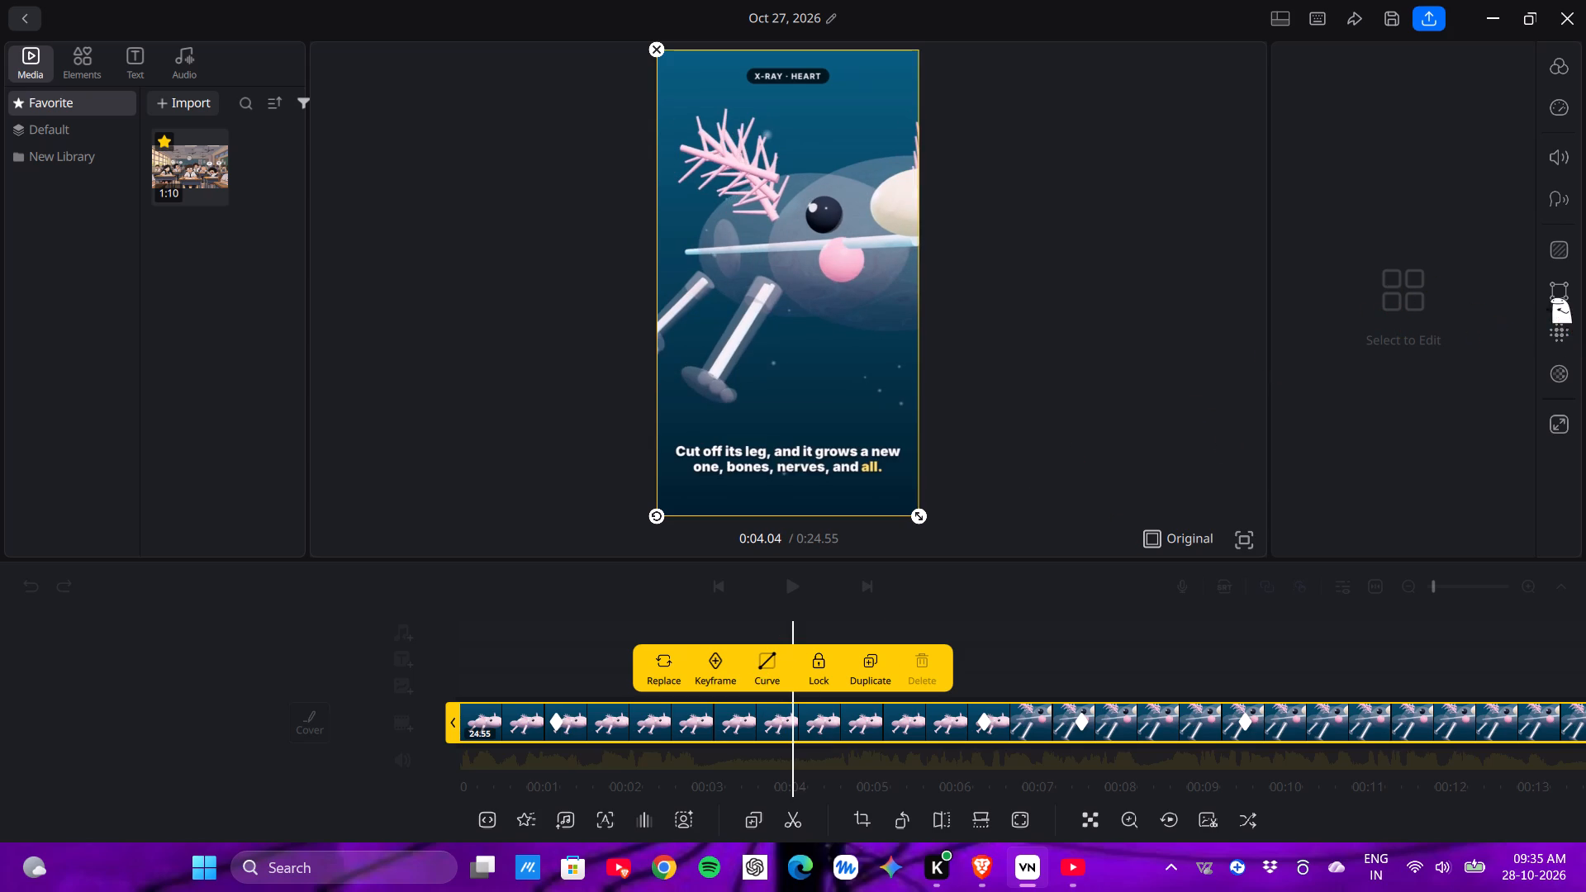
{"action": "left_click", "coordinate": [1561, 295]}
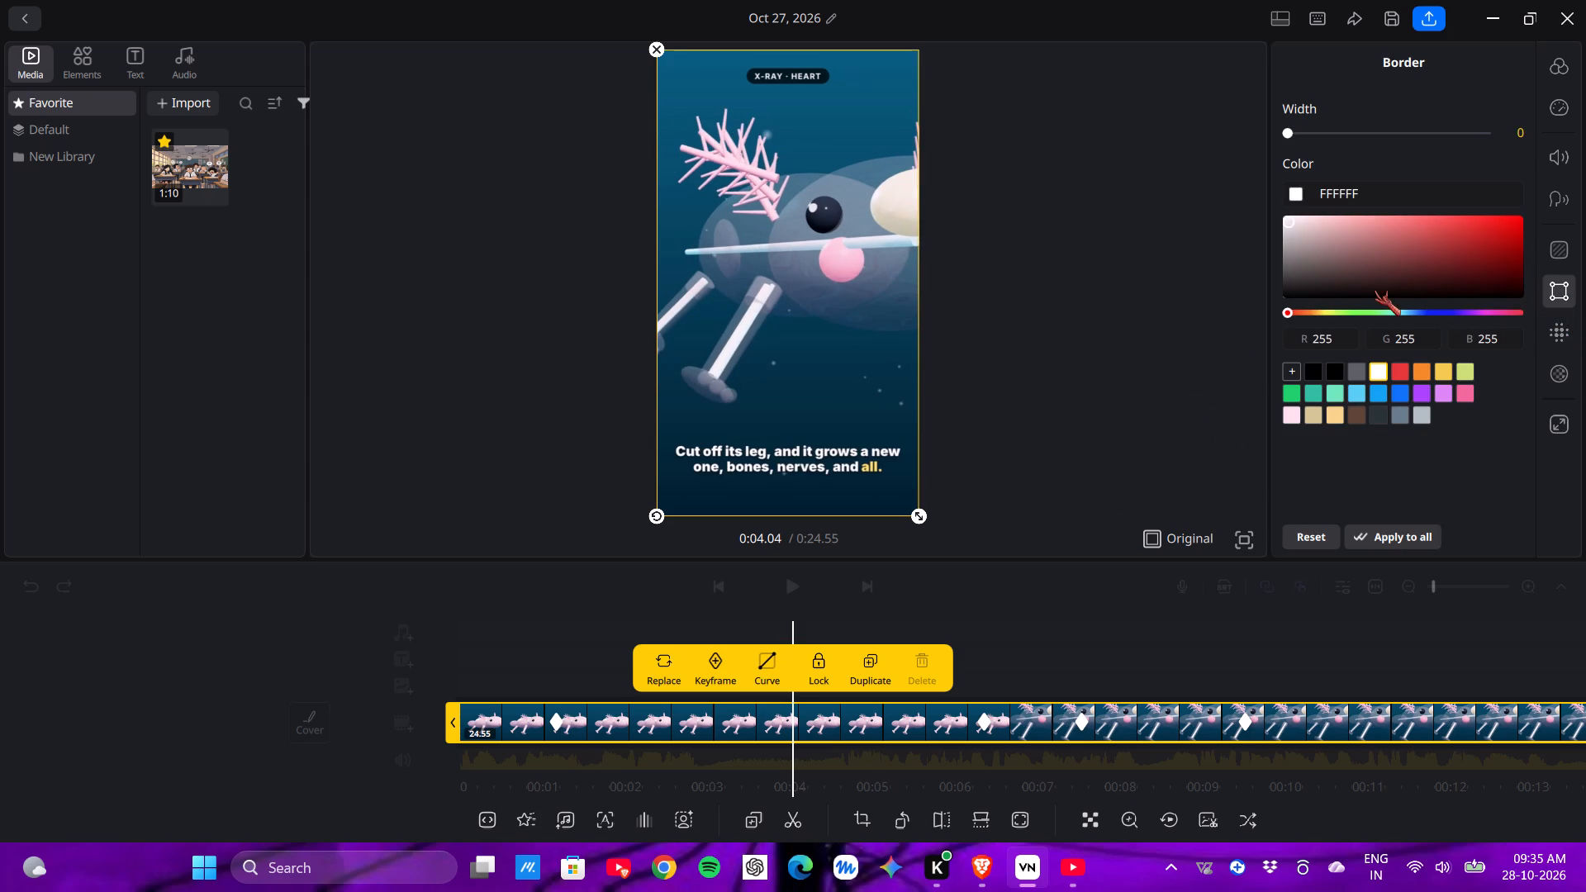
{"action": "left_click_drag", "start_coordinate": [1337, 287], "coordinate": [1329, 264]}
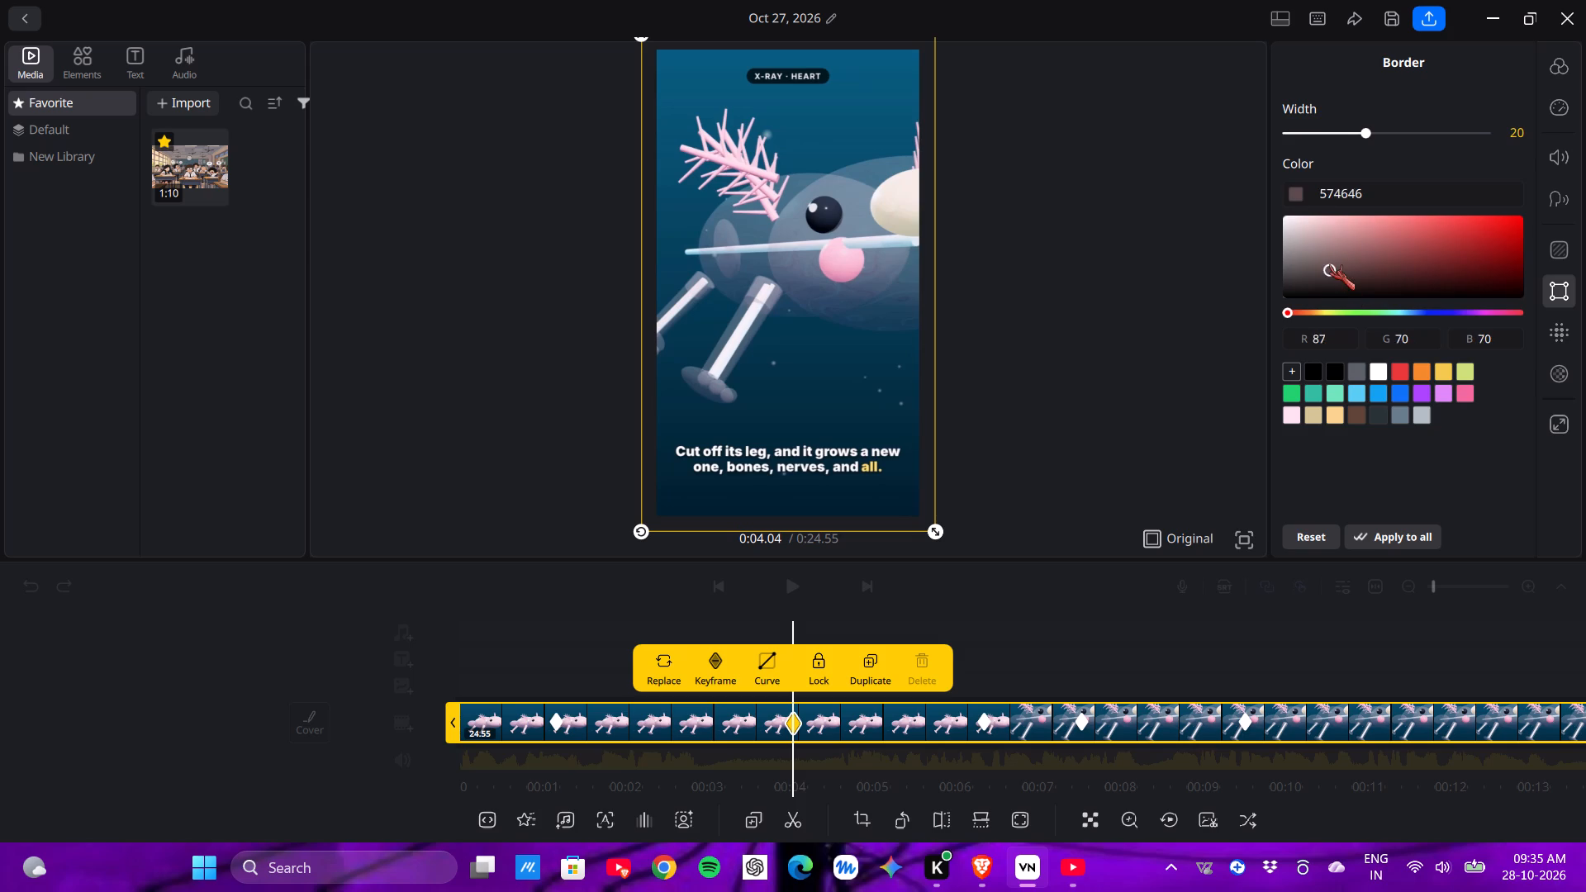
{"action": "left_click_drag", "start_coordinate": [1329, 264], "coordinate": [1415, 282]}
{"action": "left_click_drag", "start_coordinate": [1415, 282], "coordinate": [1417, 283]}
{"action": "left_click_drag", "start_coordinate": [1421, 279], "coordinate": [1493, 289]}
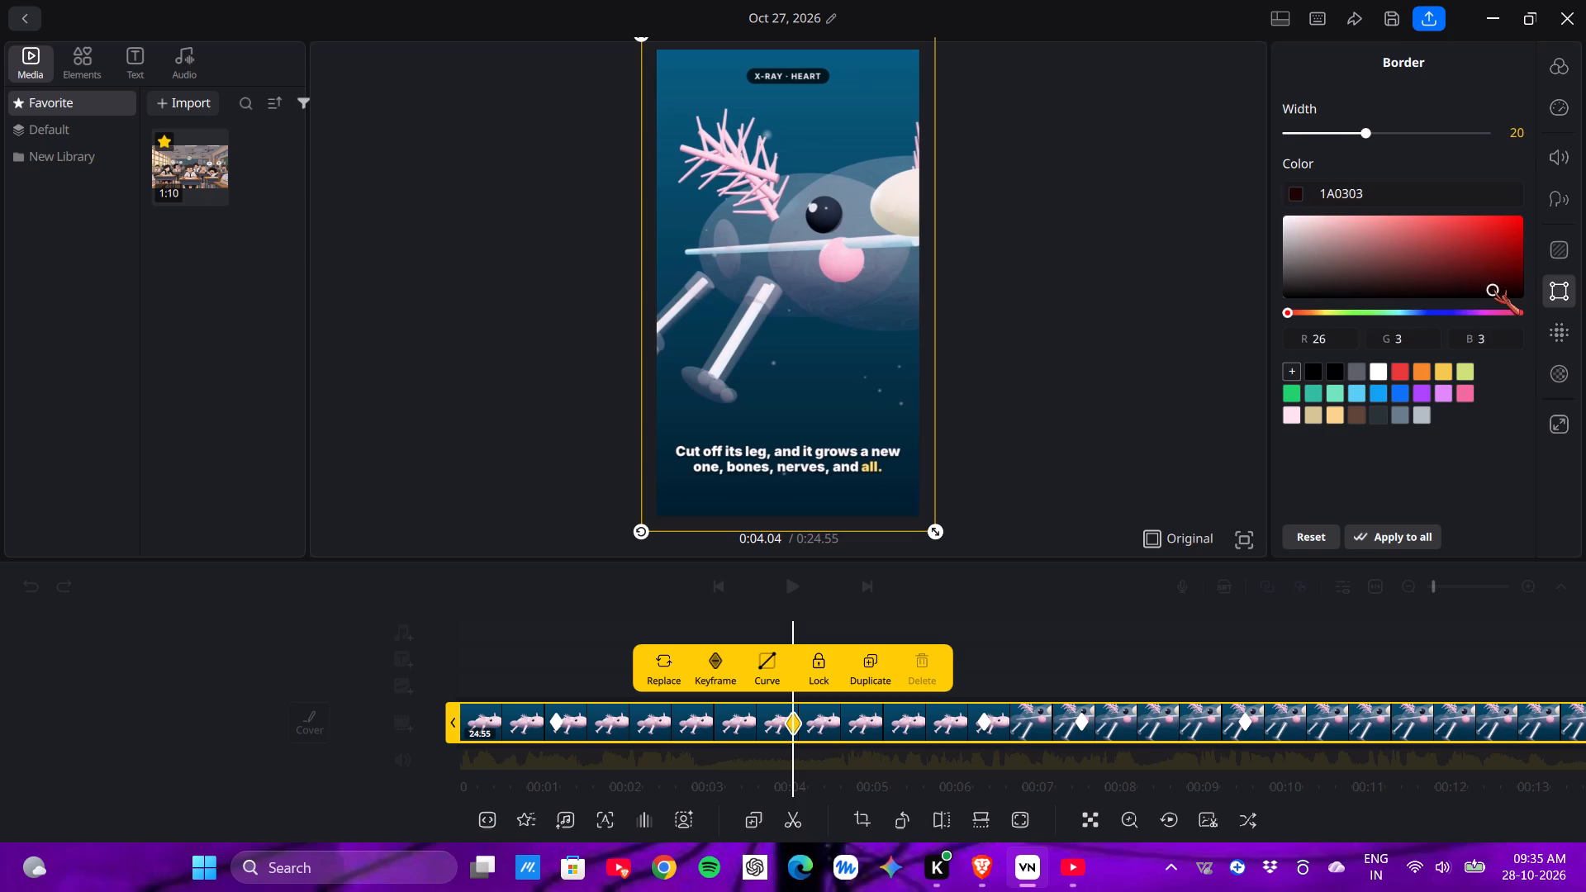
{"action": "left_click_drag", "start_coordinate": [1493, 289], "coordinate": [1379, 222]}
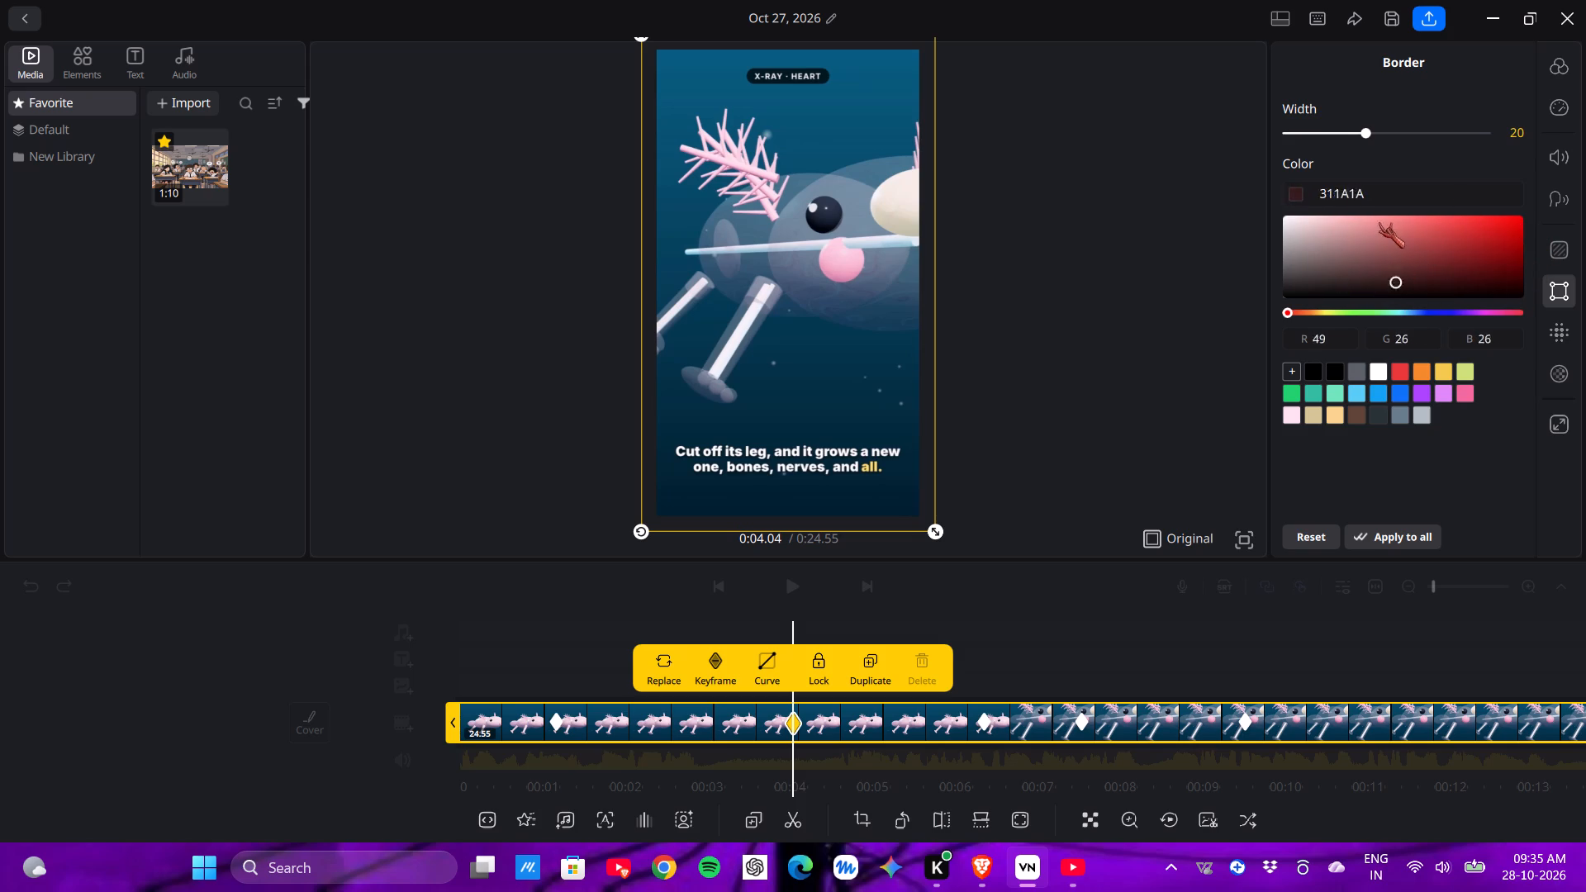
{"action": "left_click_drag", "start_coordinate": [1379, 222], "coordinate": [1460, 315]}
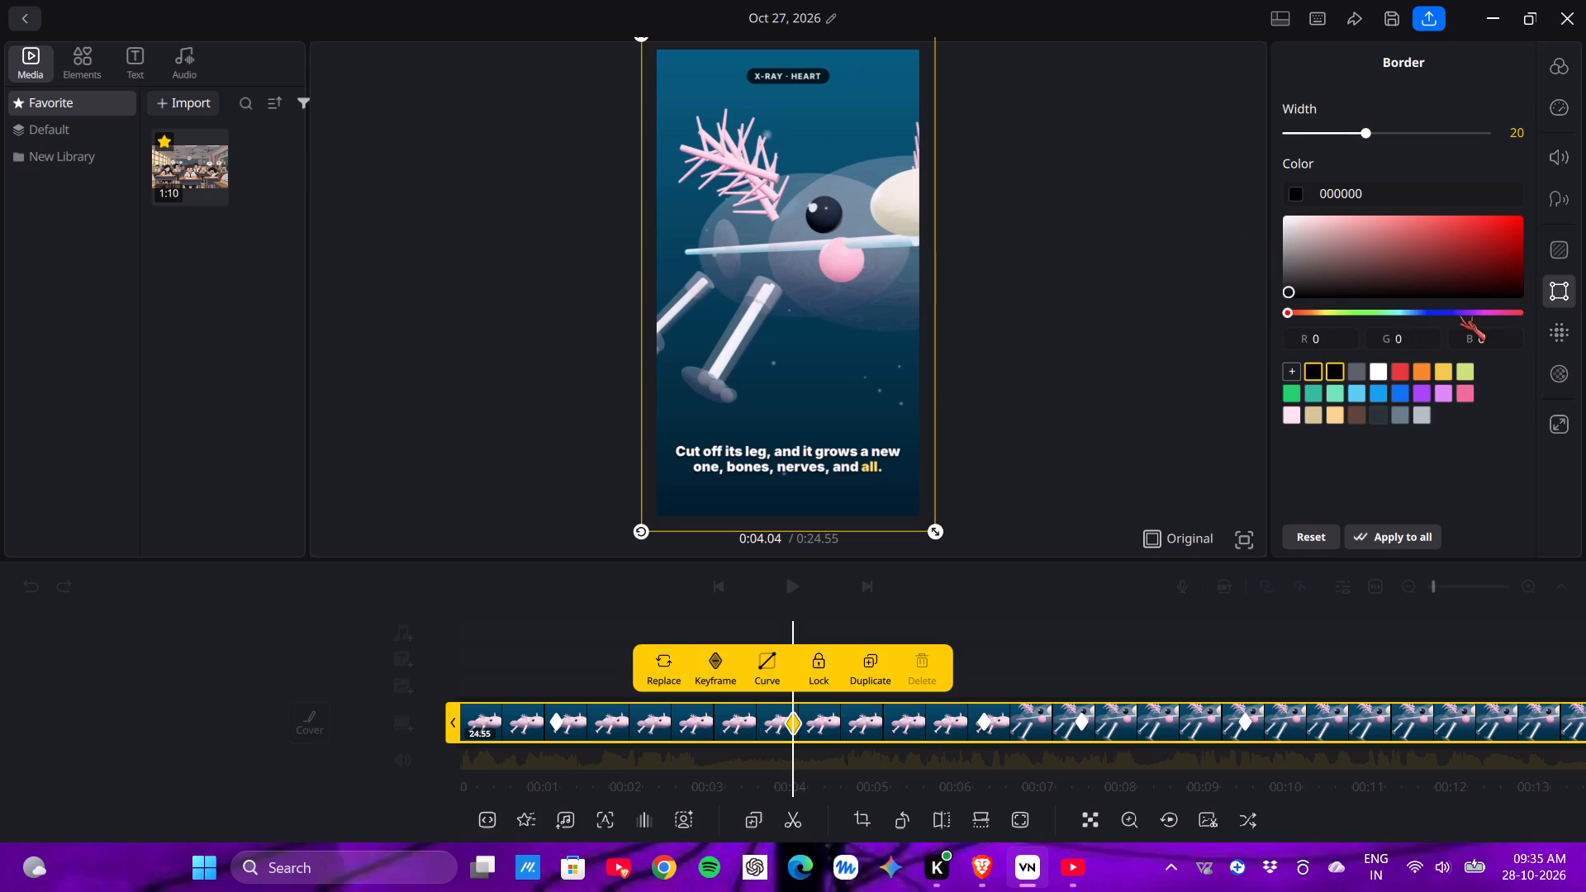
{"action": "left_click_drag", "start_coordinate": [1460, 315], "coordinate": [1579, 348]}
{"action": "left_click_drag", "start_coordinate": [1579, 348], "coordinate": [1278, 173]}
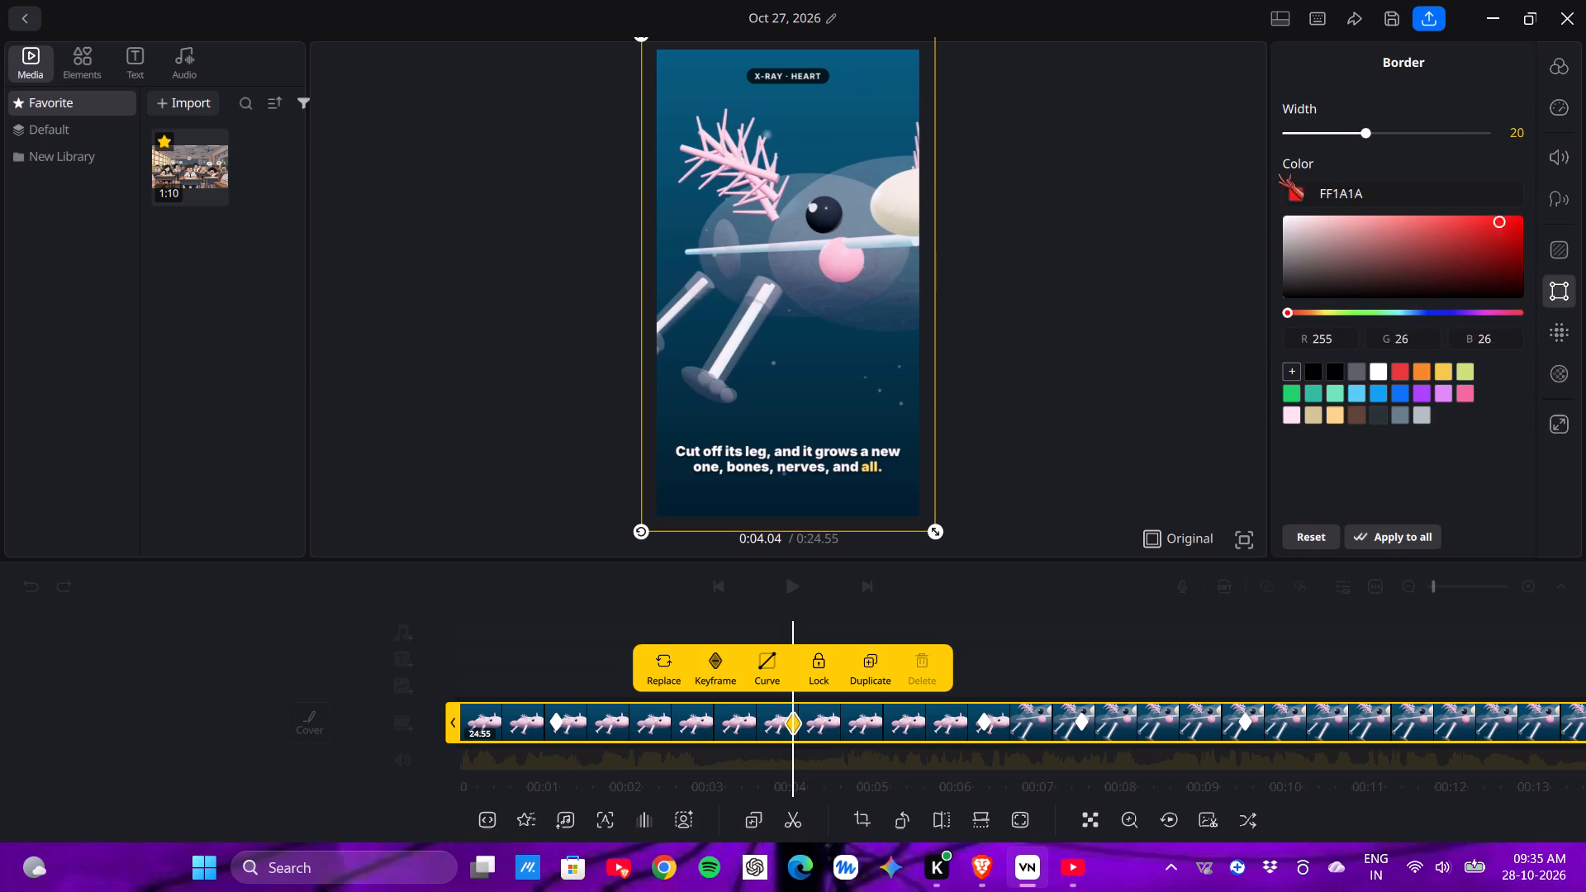
{"action": "left_click_drag", "start_coordinate": [1278, 173], "coordinate": [1002, 409]}
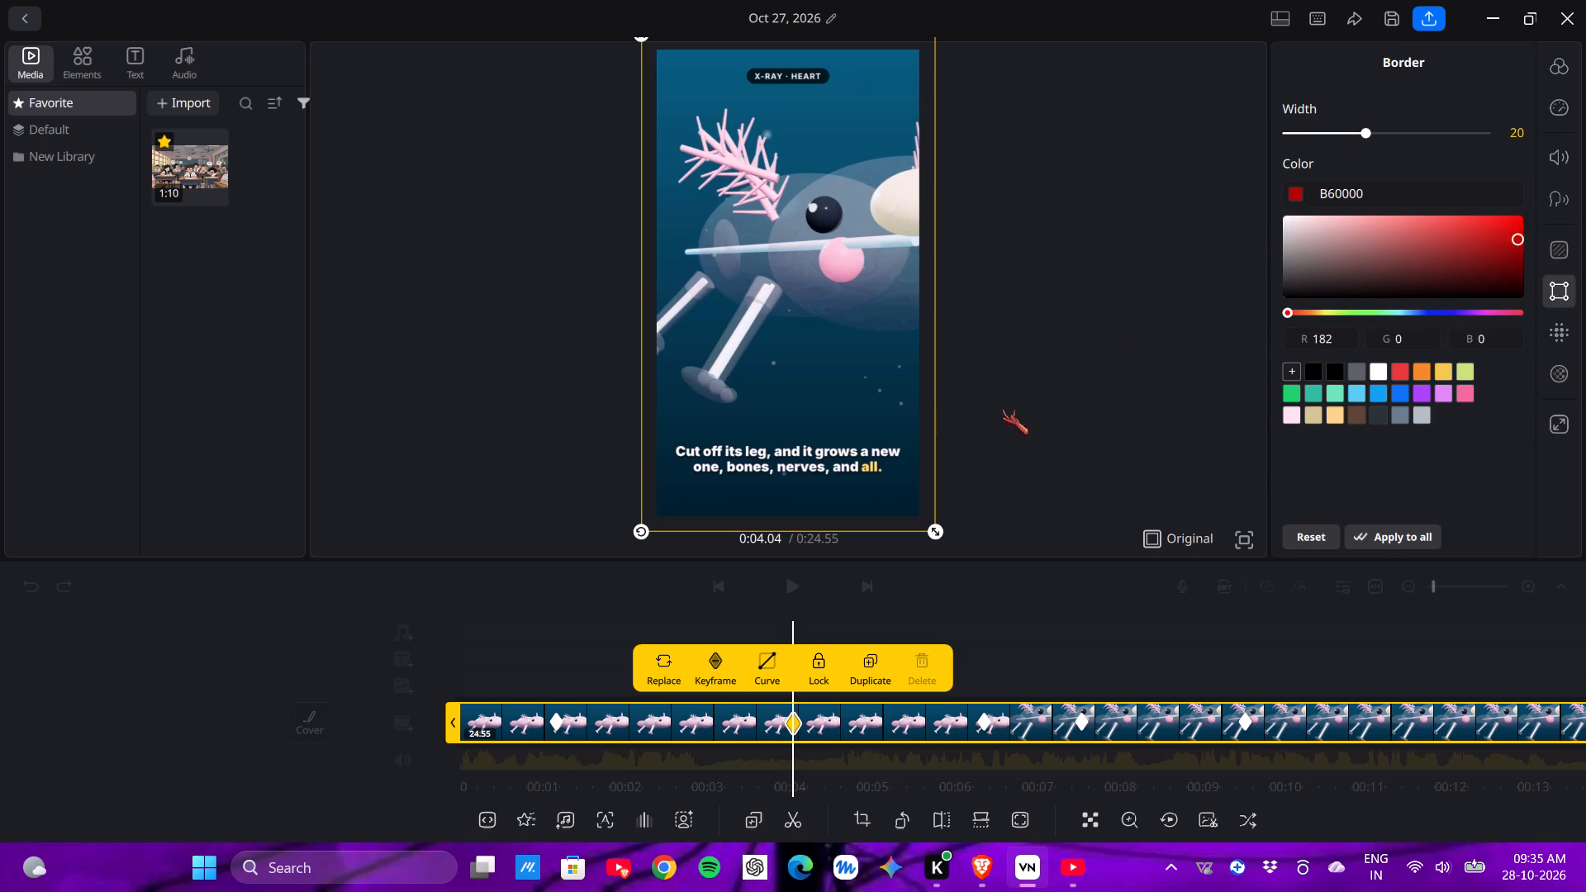
{"action": "left_click_drag", "start_coordinate": [1002, 409], "coordinate": [1281, 264]}
{"action": "left_click_drag", "start_coordinate": [1282, 264], "coordinate": [1508, 237]}
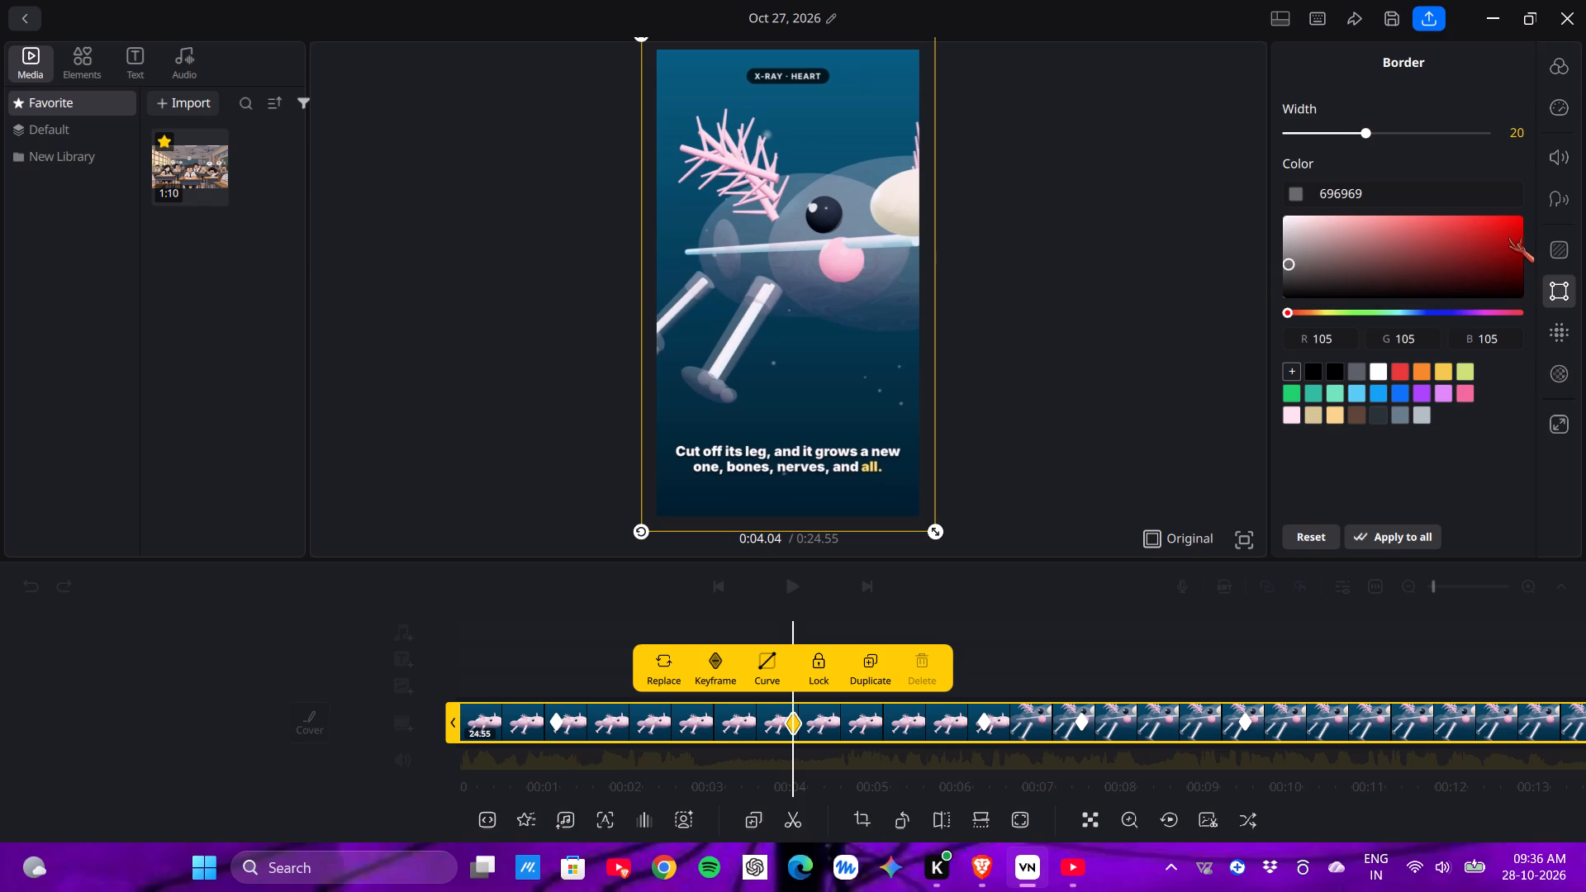
{"action": "left_click_drag", "start_coordinate": [1508, 237], "coordinate": [1509, 237]}
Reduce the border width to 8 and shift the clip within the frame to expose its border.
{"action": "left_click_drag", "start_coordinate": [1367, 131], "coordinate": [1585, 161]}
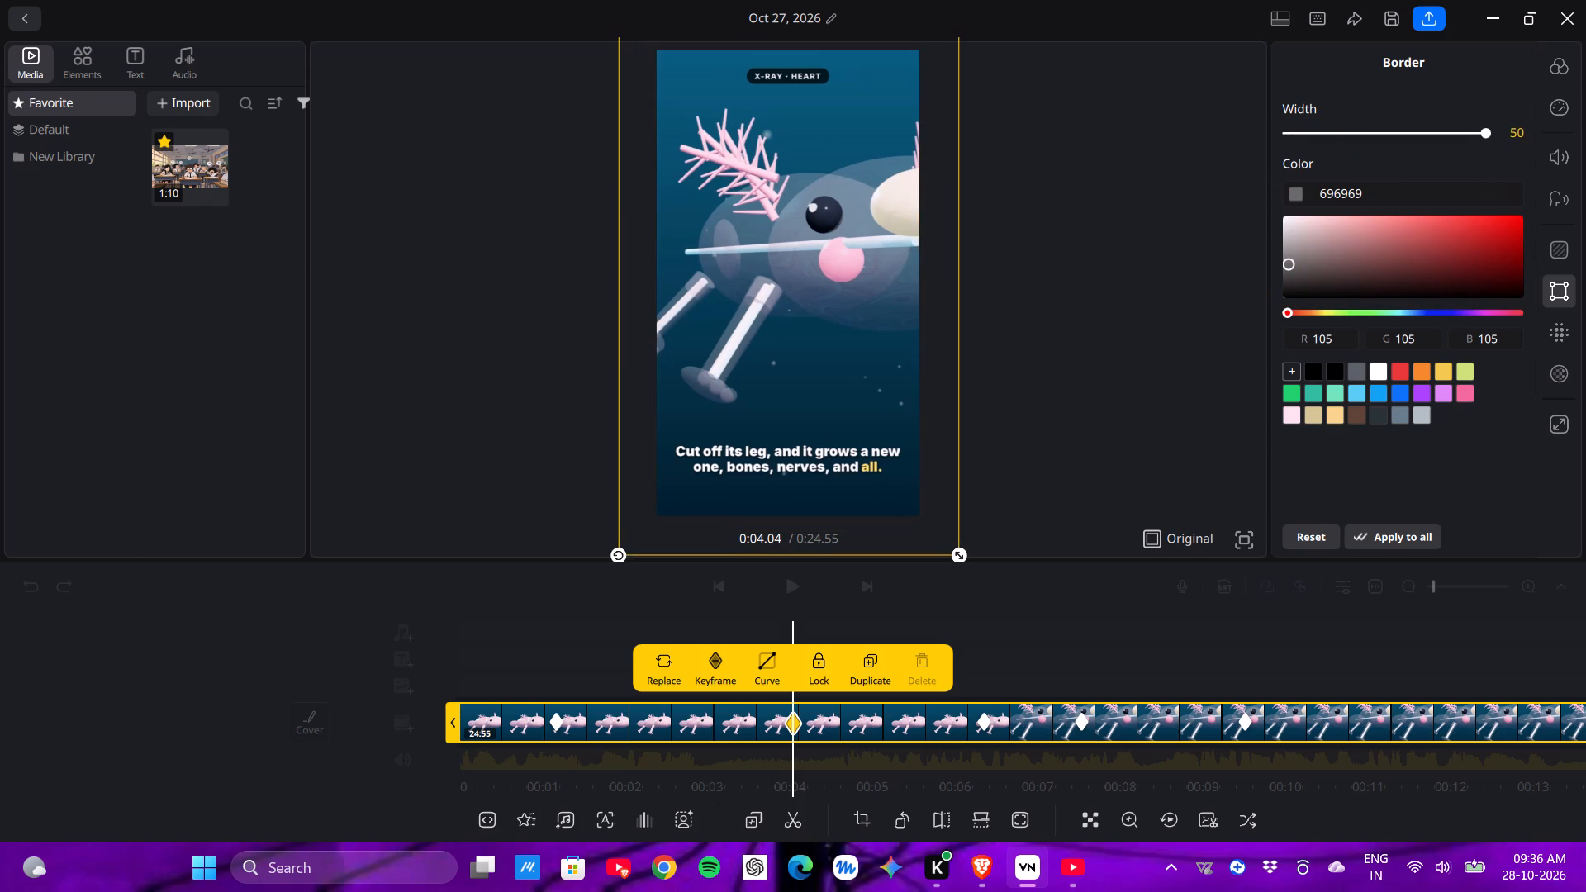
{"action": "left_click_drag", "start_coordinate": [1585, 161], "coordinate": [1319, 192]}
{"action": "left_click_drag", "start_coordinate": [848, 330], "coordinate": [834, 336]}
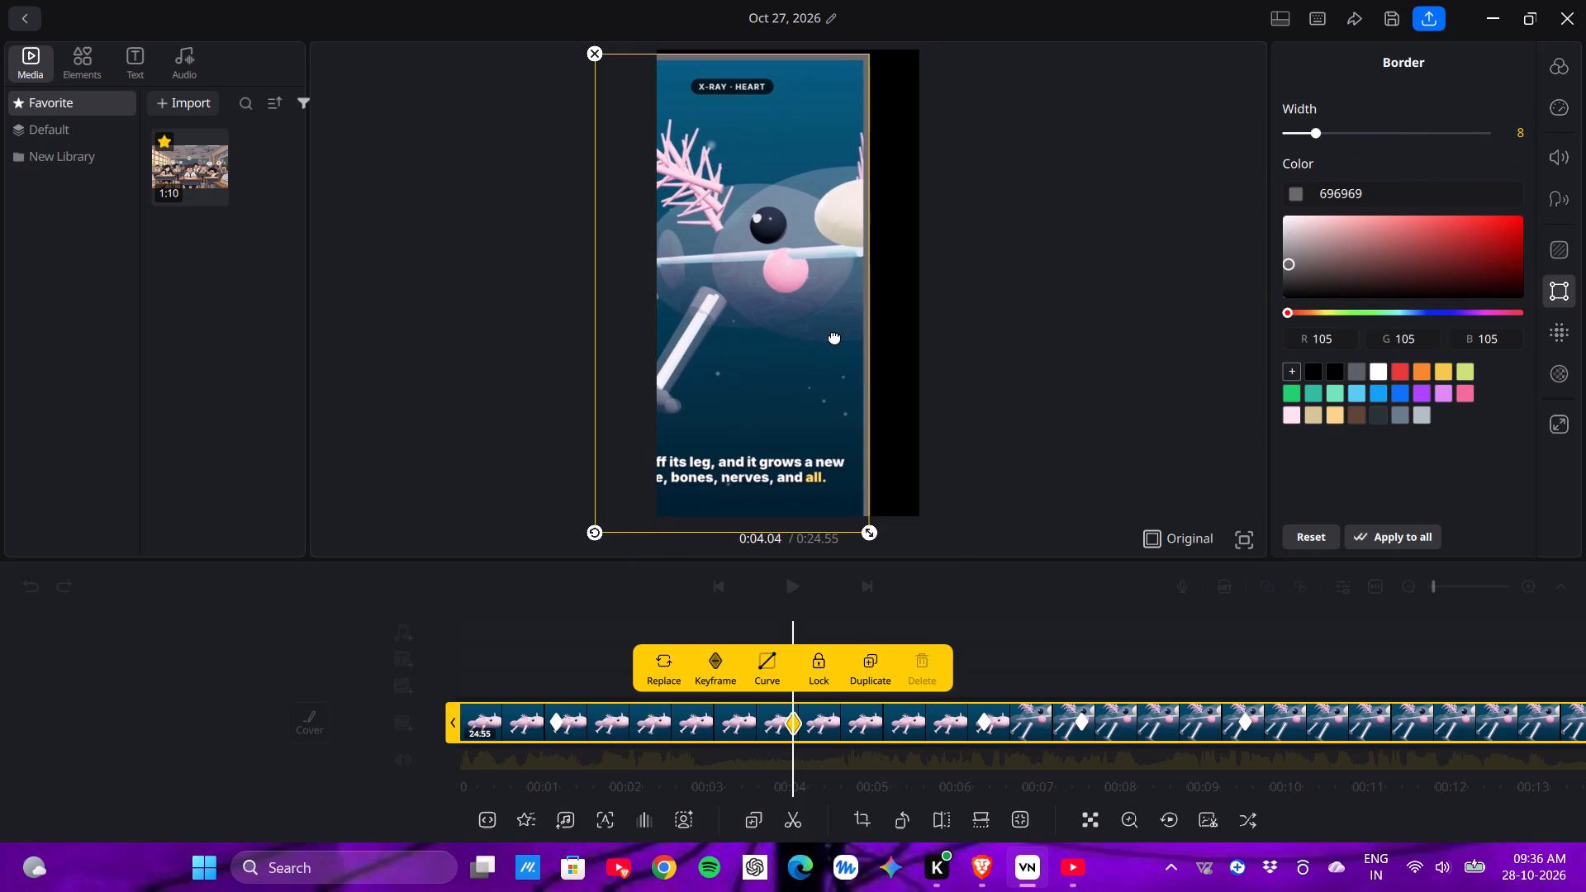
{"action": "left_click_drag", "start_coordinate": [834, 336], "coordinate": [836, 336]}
Set the border width to 50 and reposition the clip horizontally centred and slightly lower in the frame.
{"action": "left_click_drag", "start_coordinate": [1312, 121], "coordinate": [1381, 113]}
{"action": "left_click_drag", "start_coordinate": [1311, 129], "coordinate": [1330, 132]}
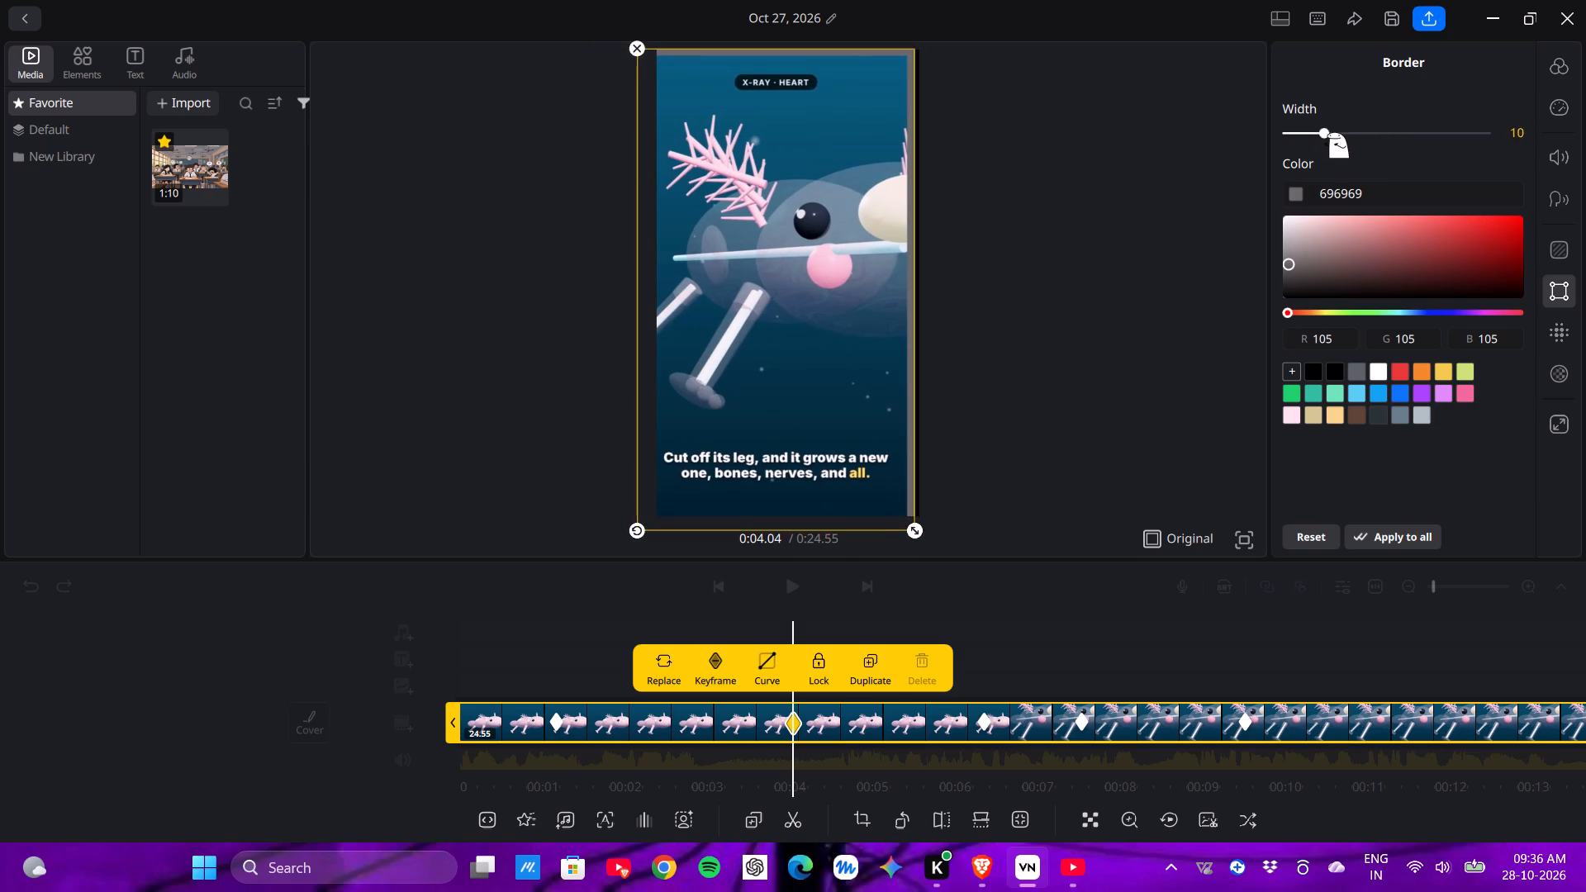
{"action": "left_click_drag", "start_coordinate": [1330, 132], "coordinate": [1565, 106]}
{"action": "left_click_drag", "start_coordinate": [862, 281], "coordinate": [881, 283]}
{"action": "left_click", "coordinate": [881, 283]}
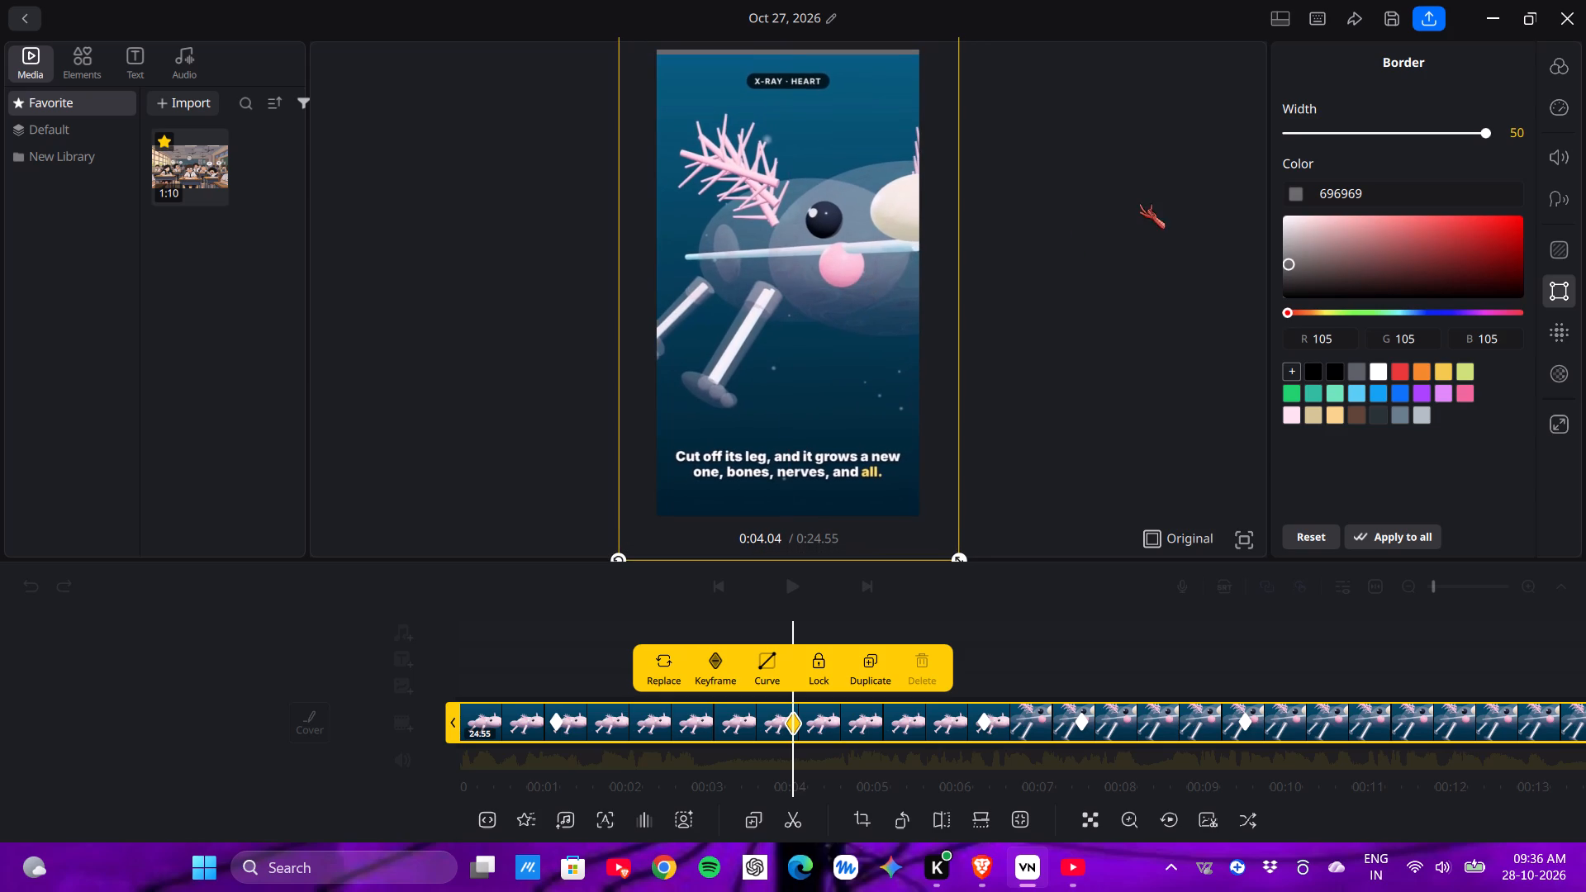
{"action": "left_click", "coordinate": [1263, 203]}
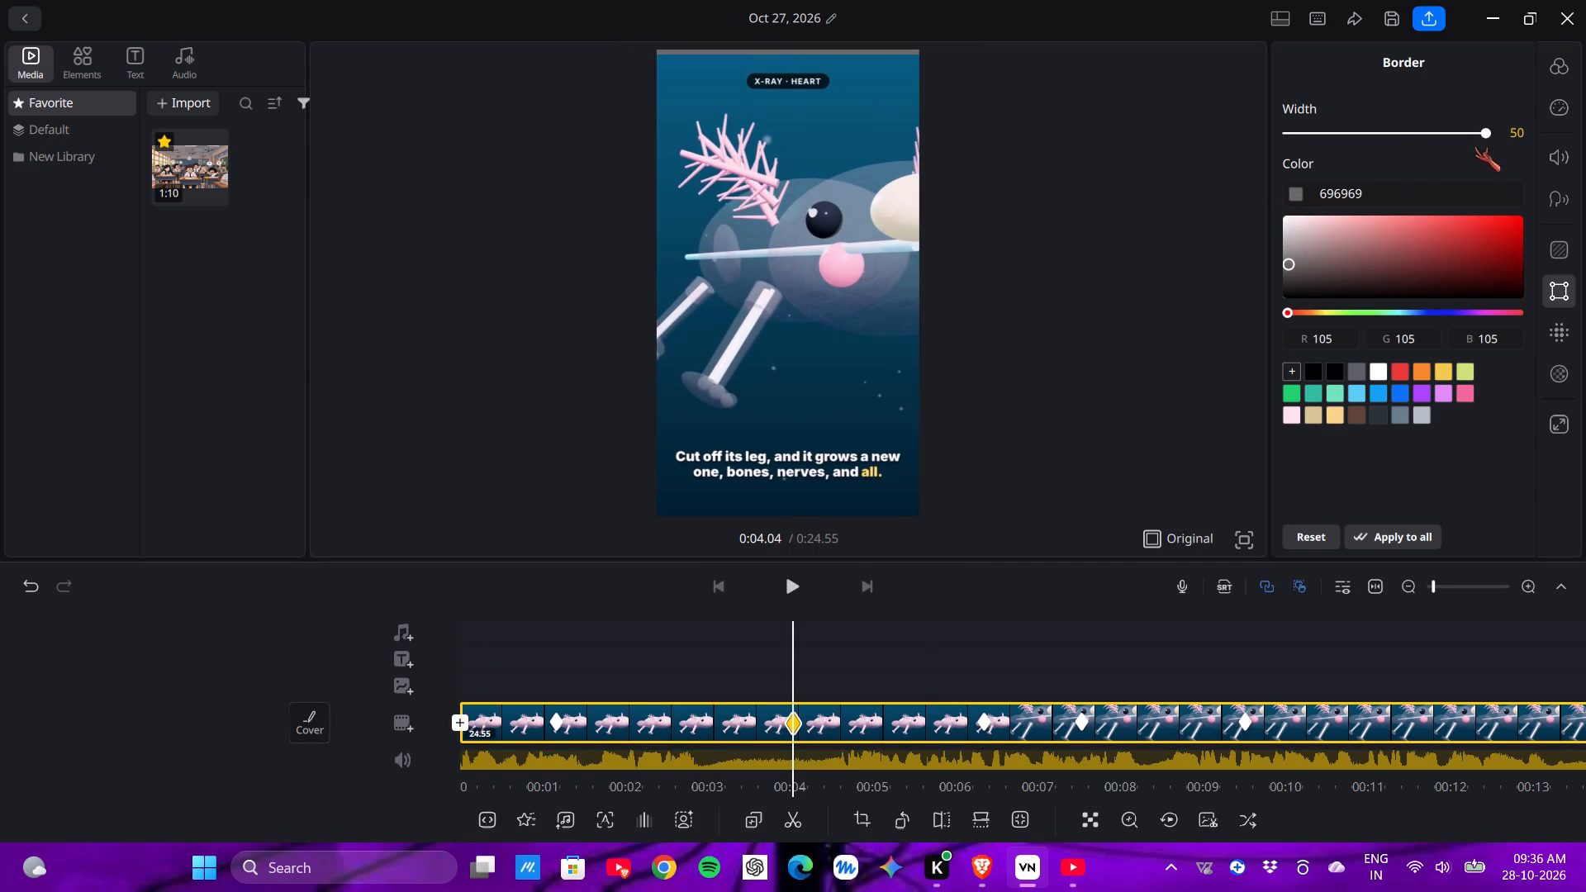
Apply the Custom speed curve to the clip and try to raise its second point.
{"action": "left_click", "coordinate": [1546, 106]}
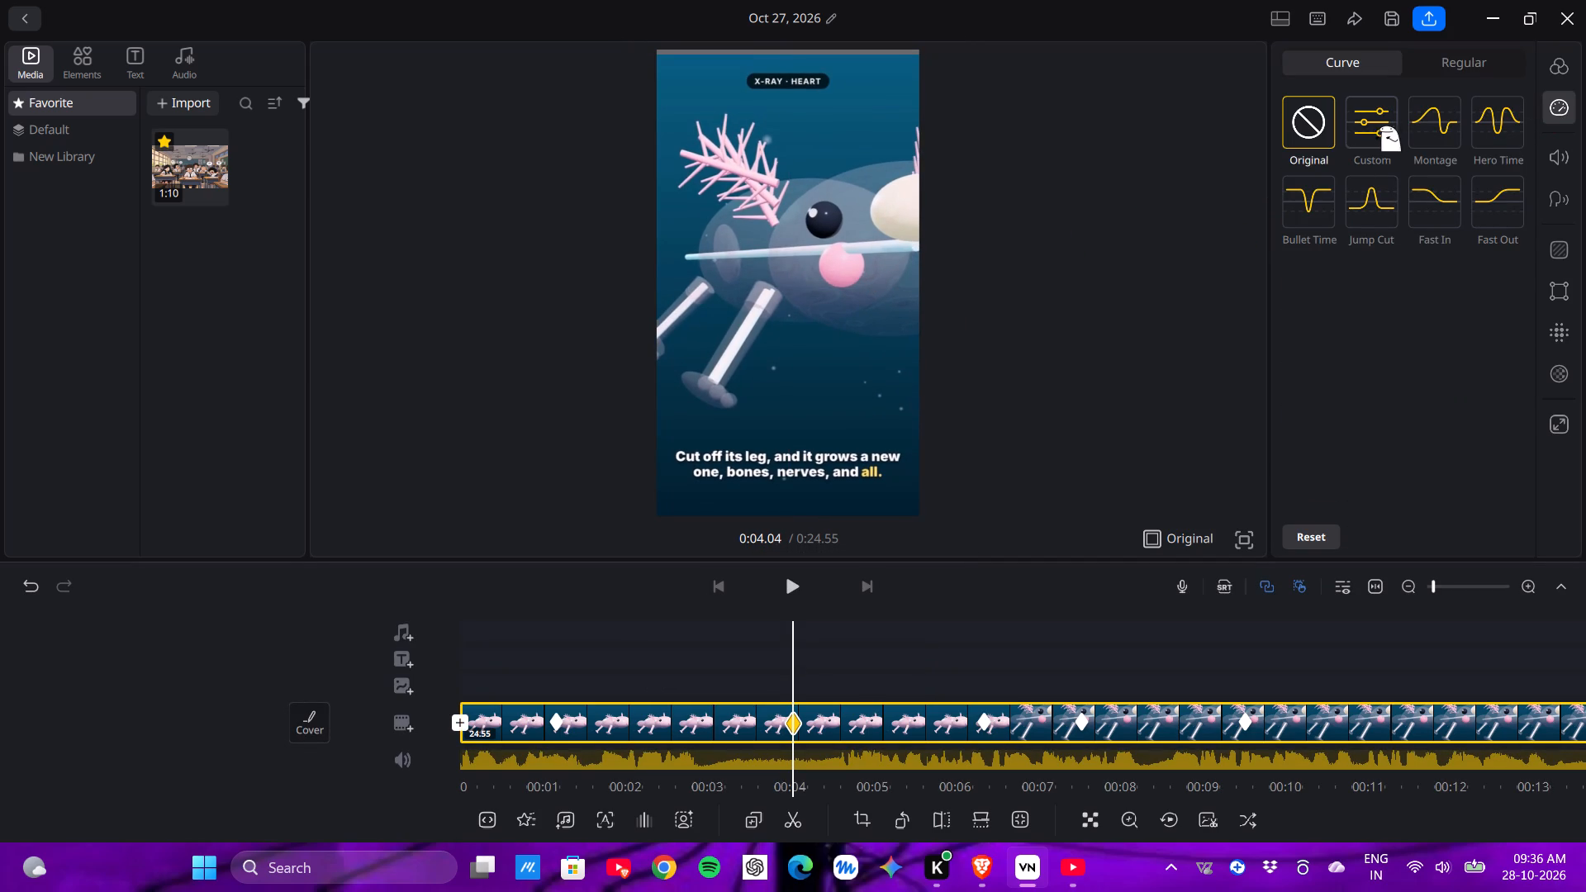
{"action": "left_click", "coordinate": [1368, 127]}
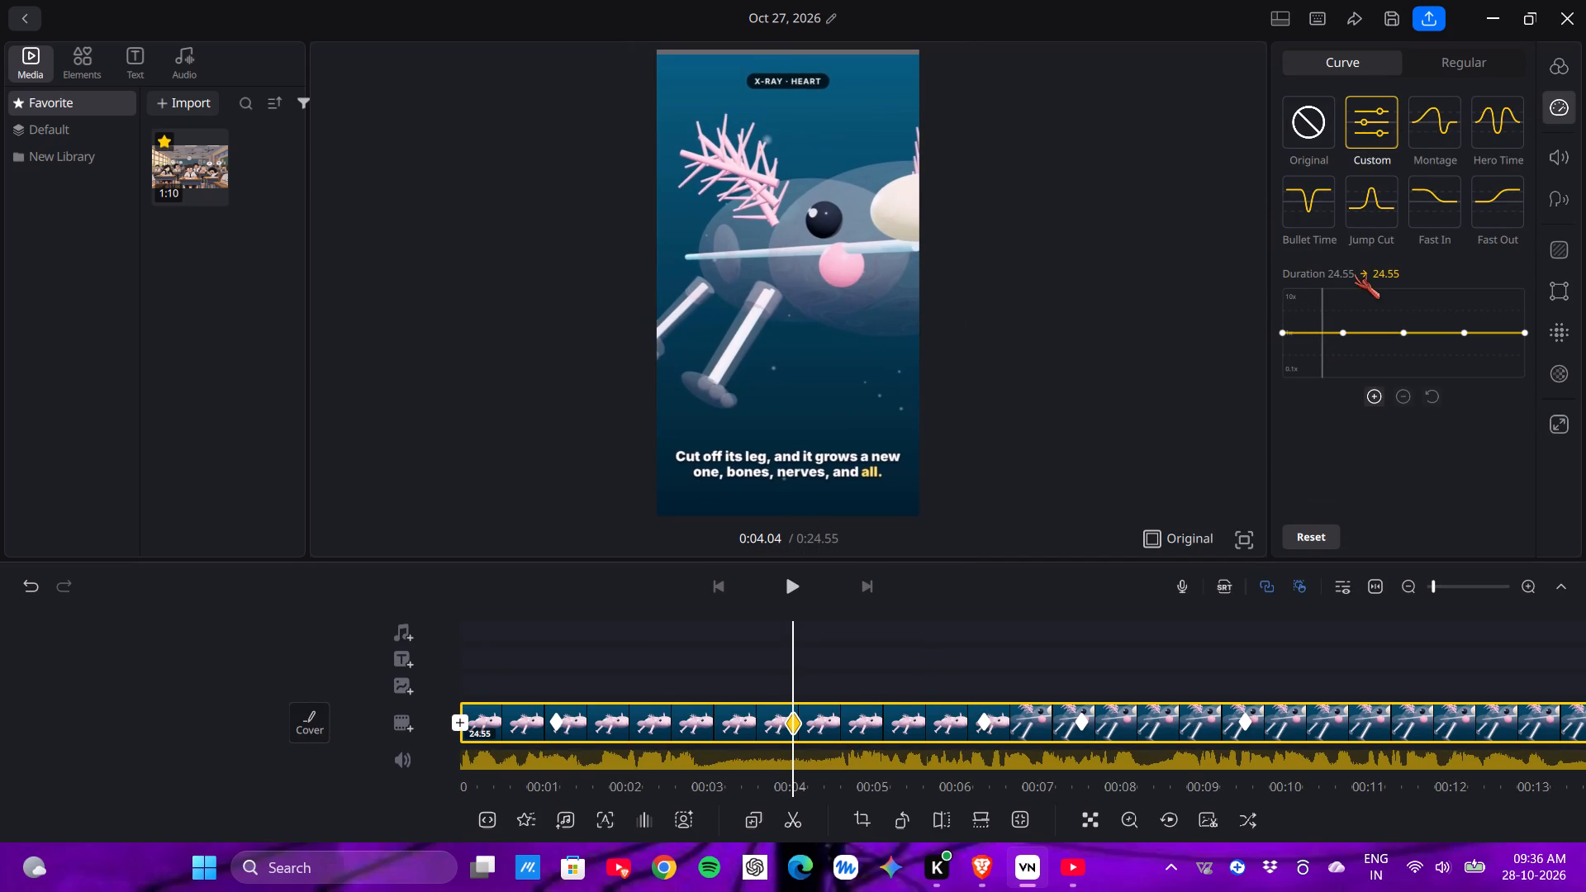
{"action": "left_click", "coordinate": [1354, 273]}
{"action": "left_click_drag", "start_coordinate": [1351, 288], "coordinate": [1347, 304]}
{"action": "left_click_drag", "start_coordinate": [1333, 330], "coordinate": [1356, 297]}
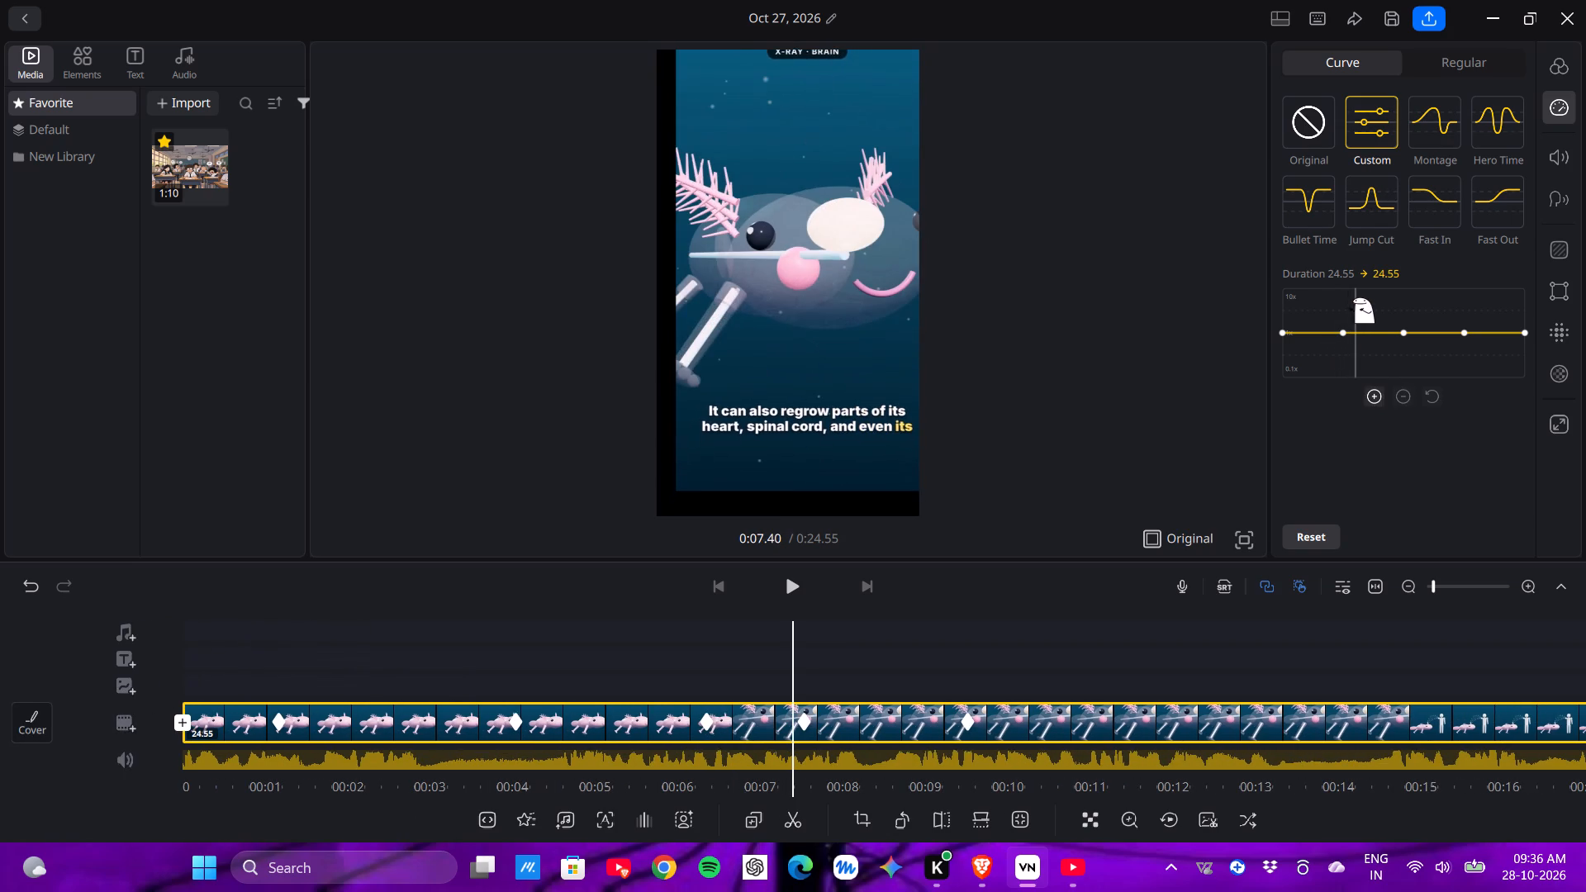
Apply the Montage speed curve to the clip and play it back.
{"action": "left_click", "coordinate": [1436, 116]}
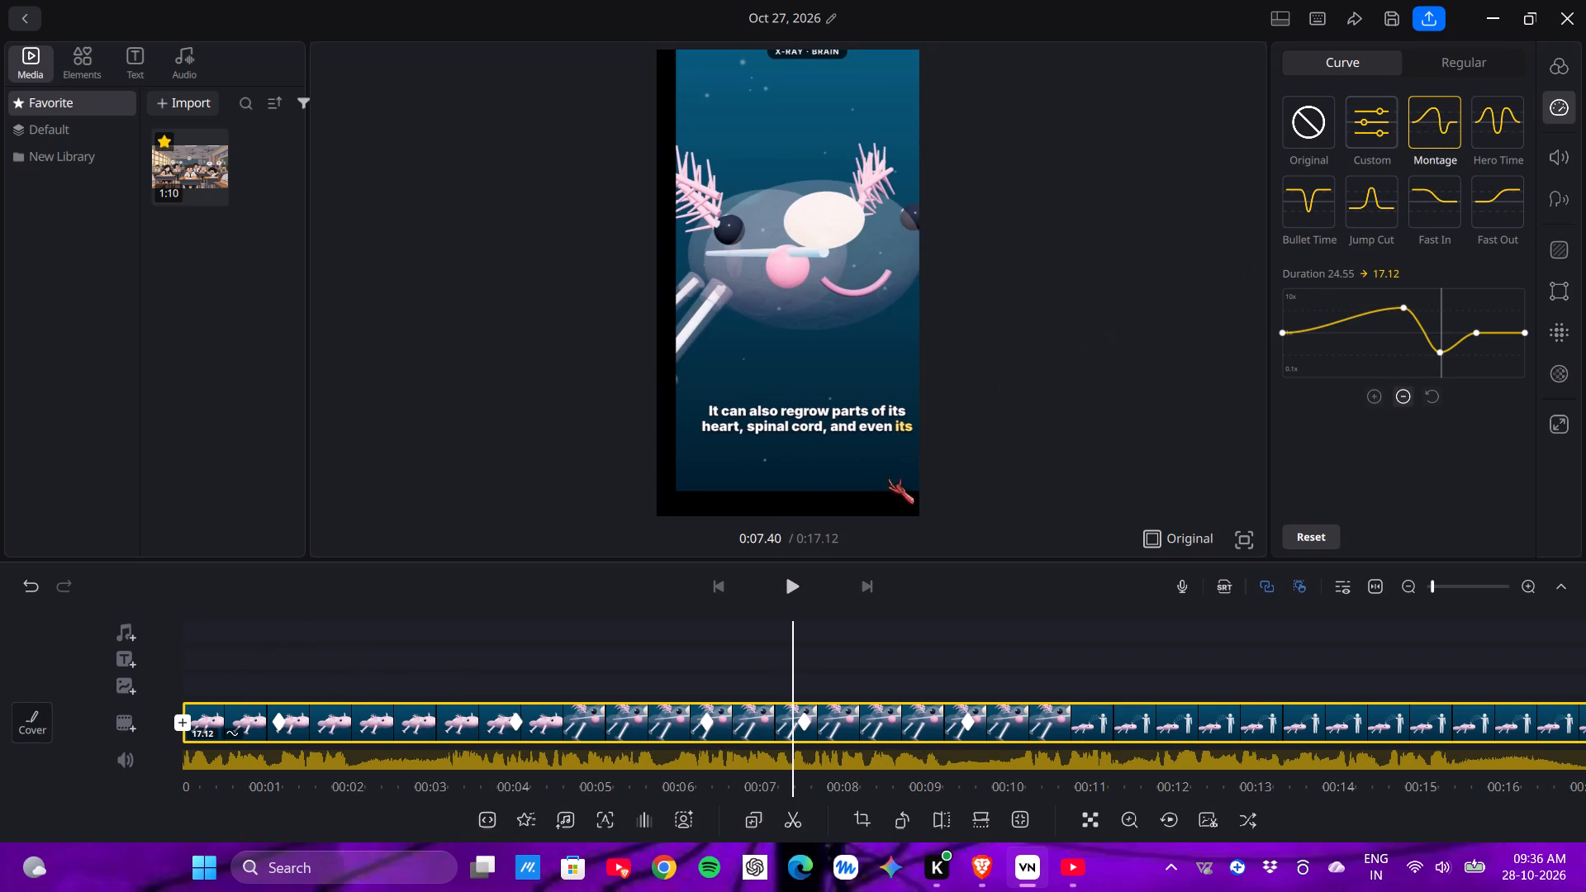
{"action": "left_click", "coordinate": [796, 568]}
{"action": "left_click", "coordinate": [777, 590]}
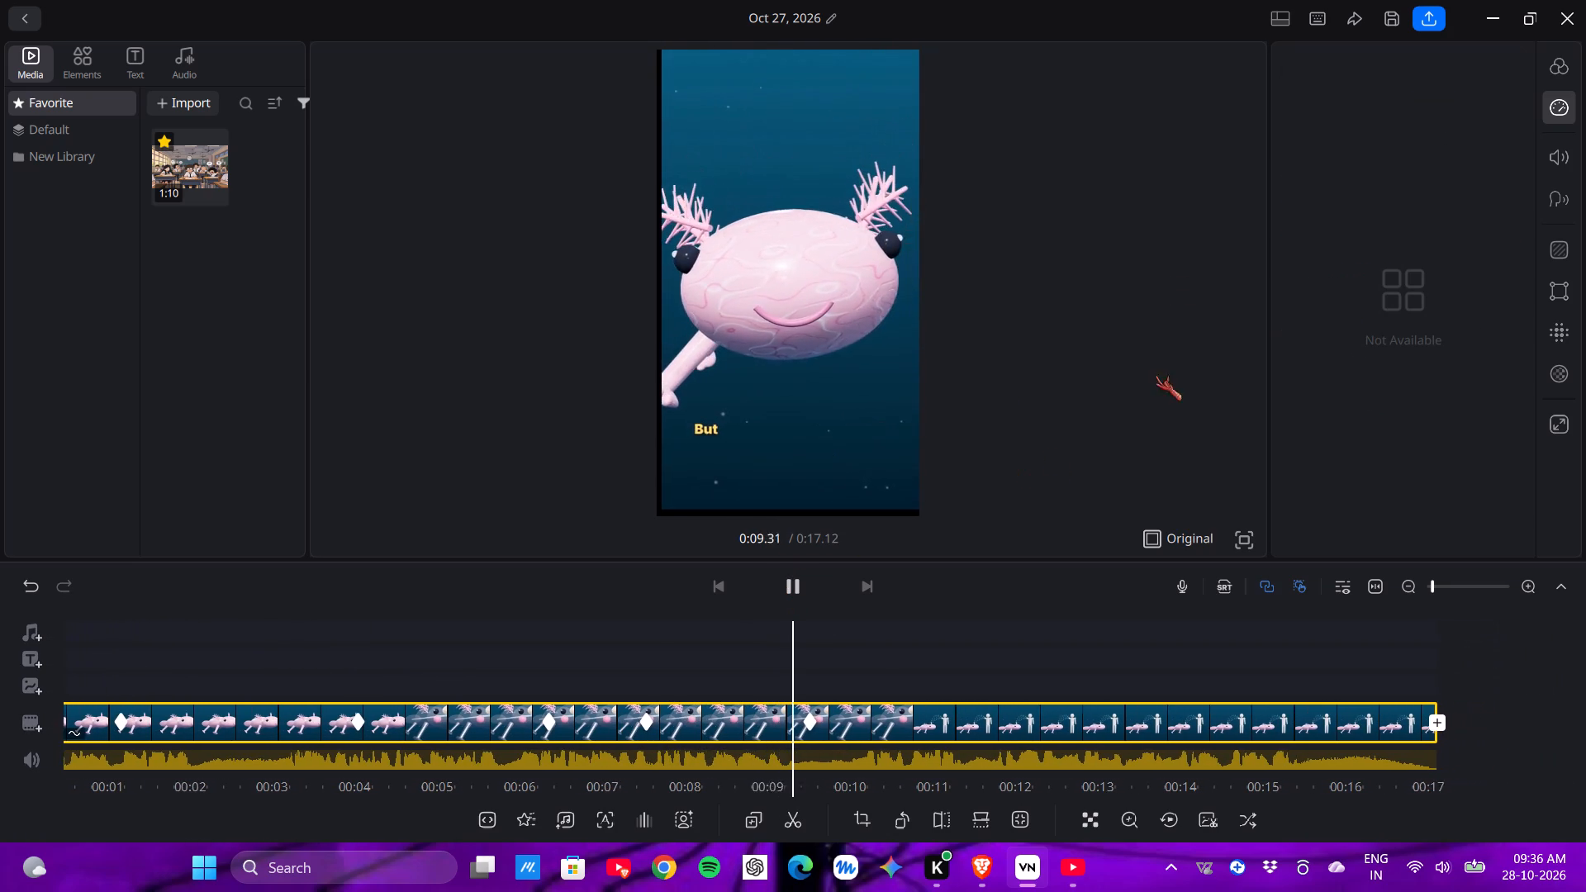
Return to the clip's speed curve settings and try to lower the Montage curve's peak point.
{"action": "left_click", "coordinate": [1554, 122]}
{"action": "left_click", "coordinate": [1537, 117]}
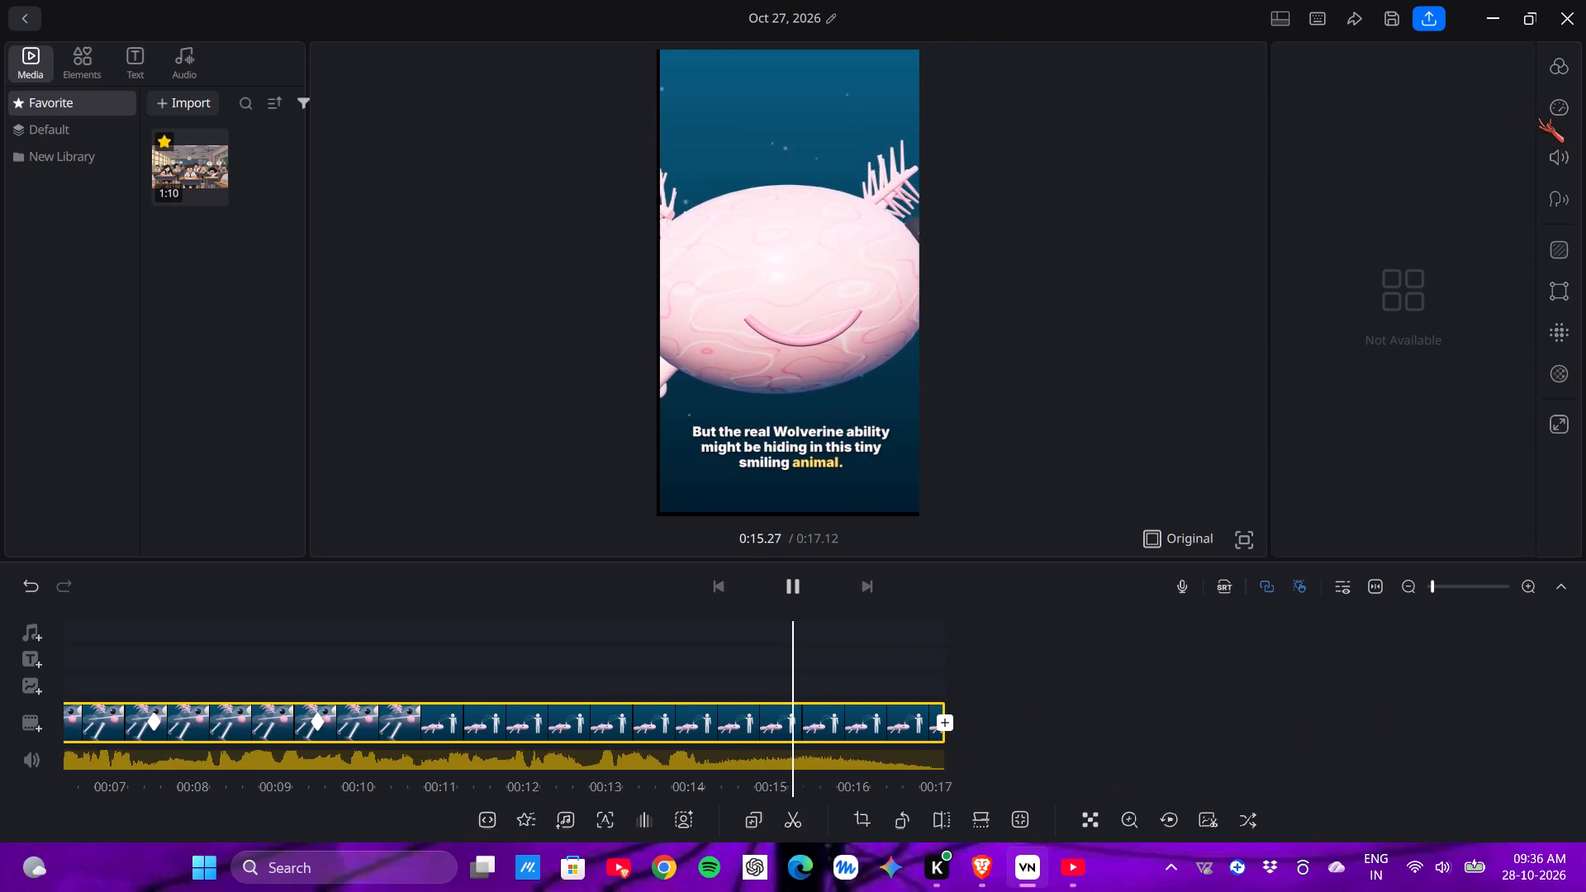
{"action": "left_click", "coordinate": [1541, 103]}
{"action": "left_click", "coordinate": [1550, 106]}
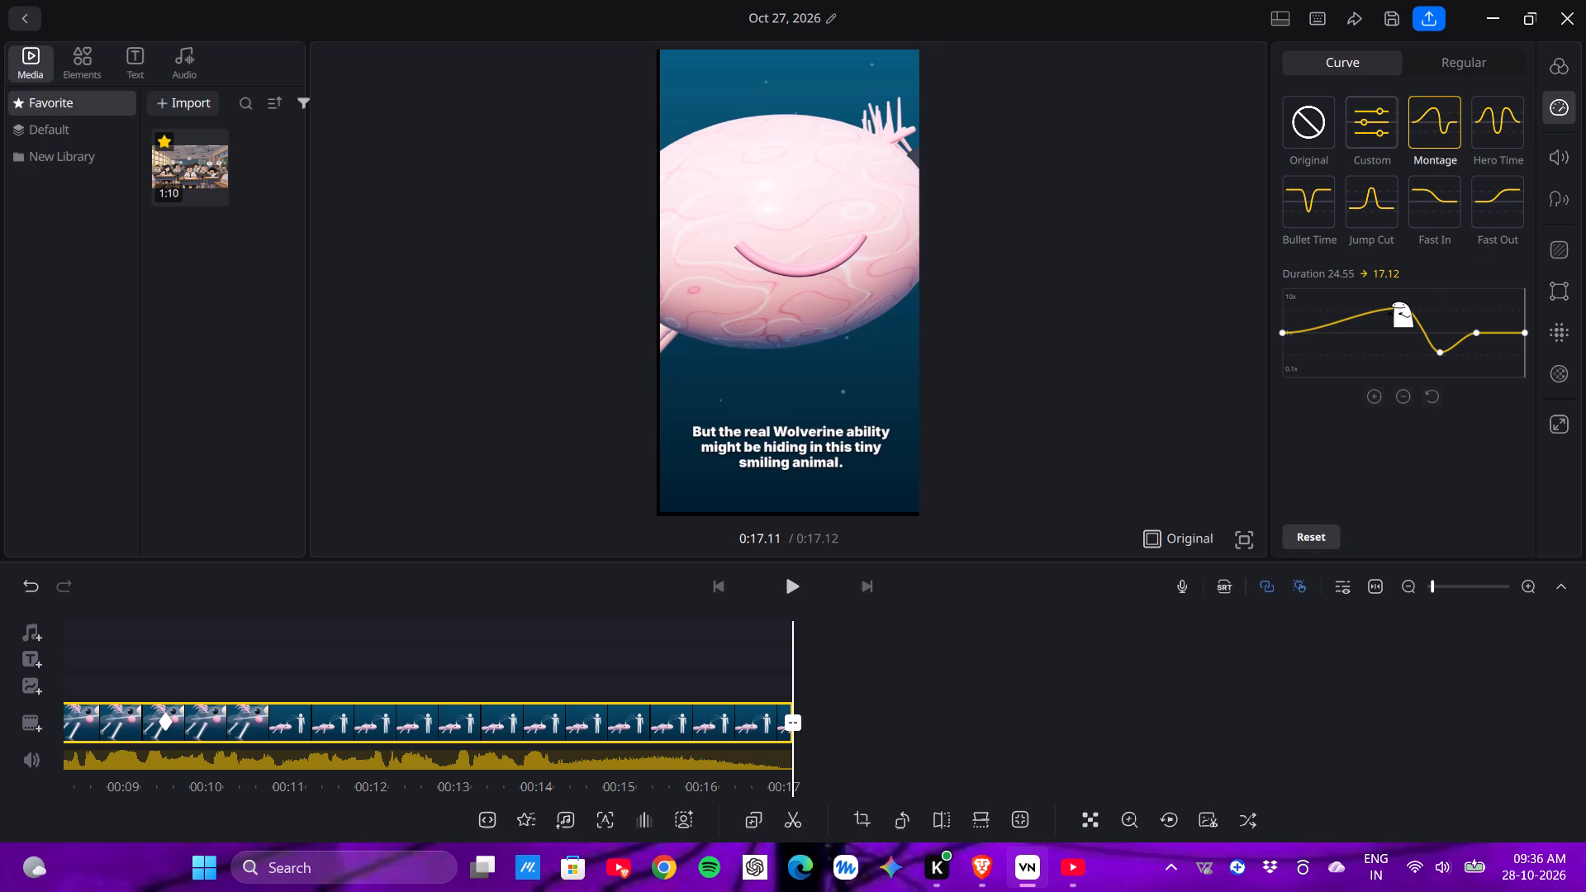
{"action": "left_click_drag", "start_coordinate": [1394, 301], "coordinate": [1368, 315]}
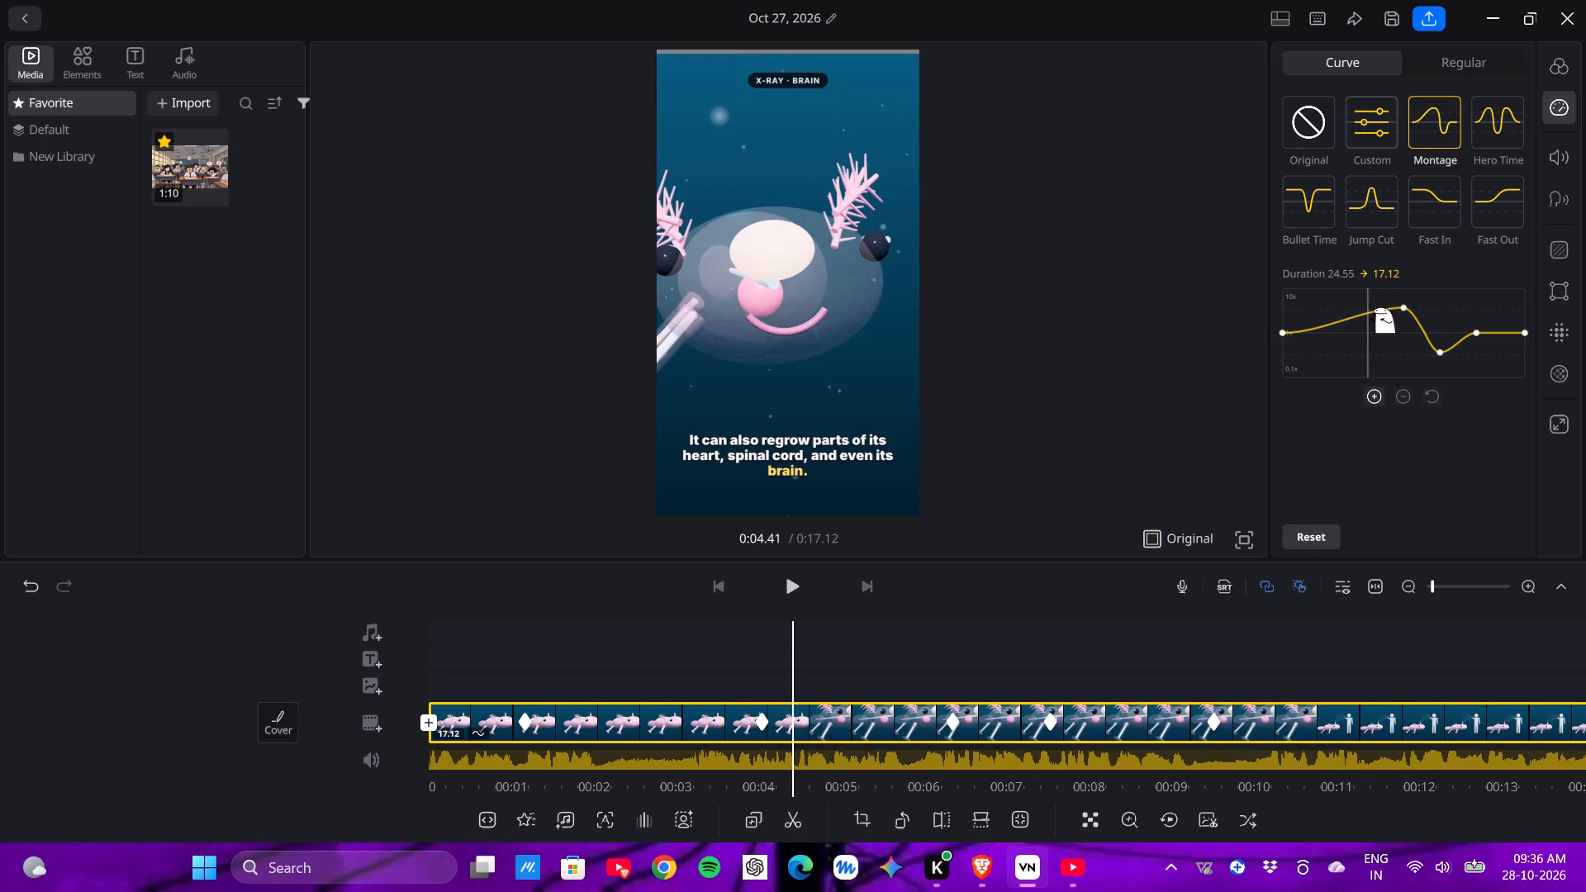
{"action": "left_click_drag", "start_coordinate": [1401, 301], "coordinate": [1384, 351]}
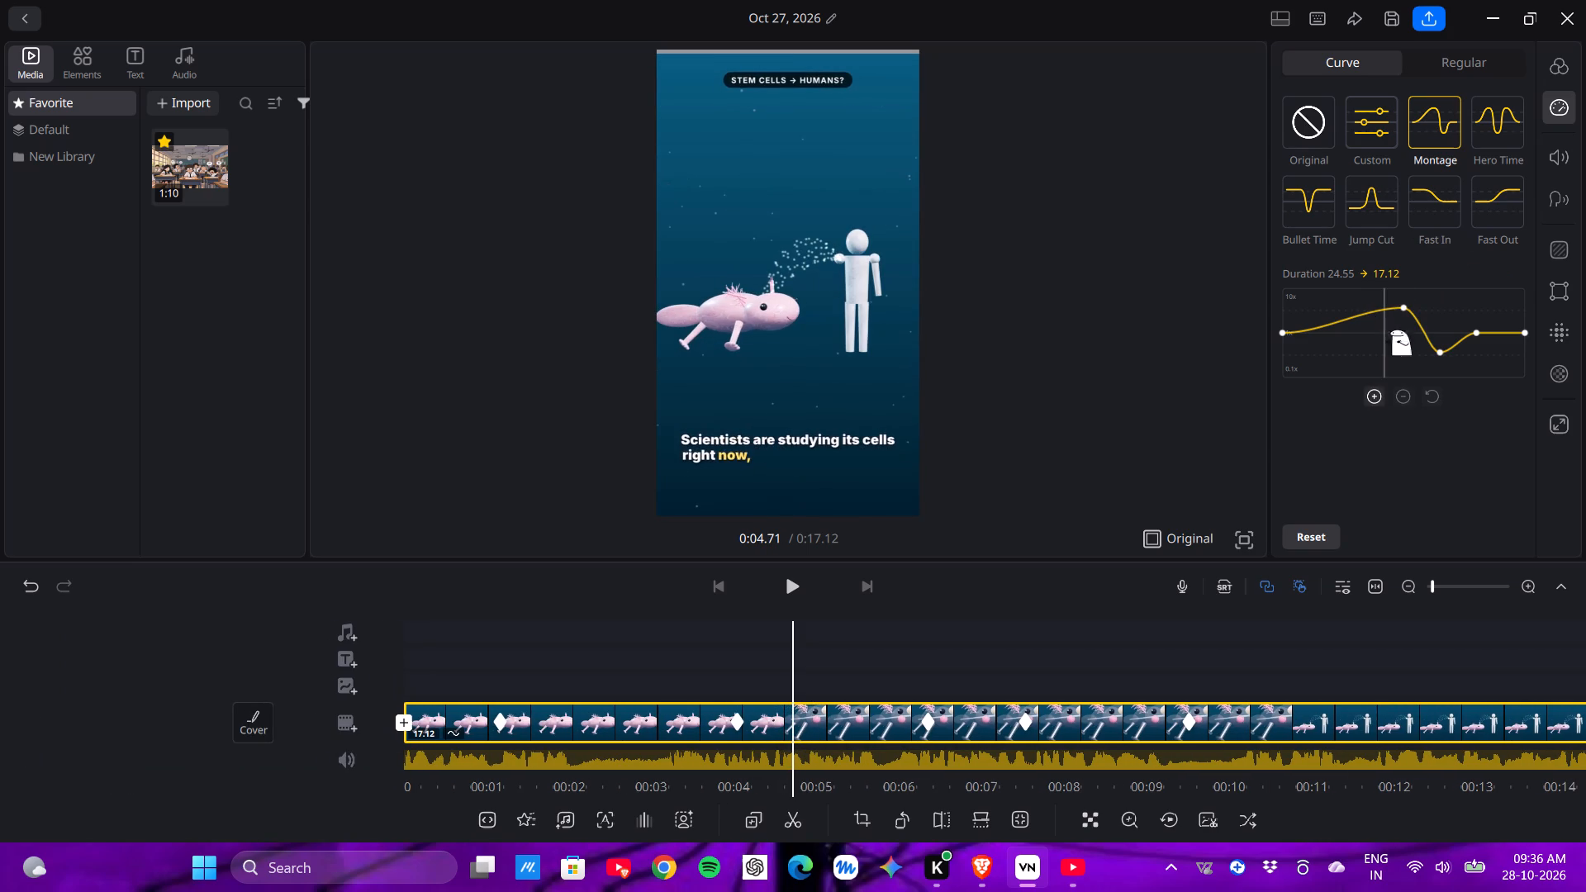
Apply the Fast In speed curve to the clip and move the playhead to about 0:01.7.
{"action": "left_click", "coordinate": [1438, 207]}
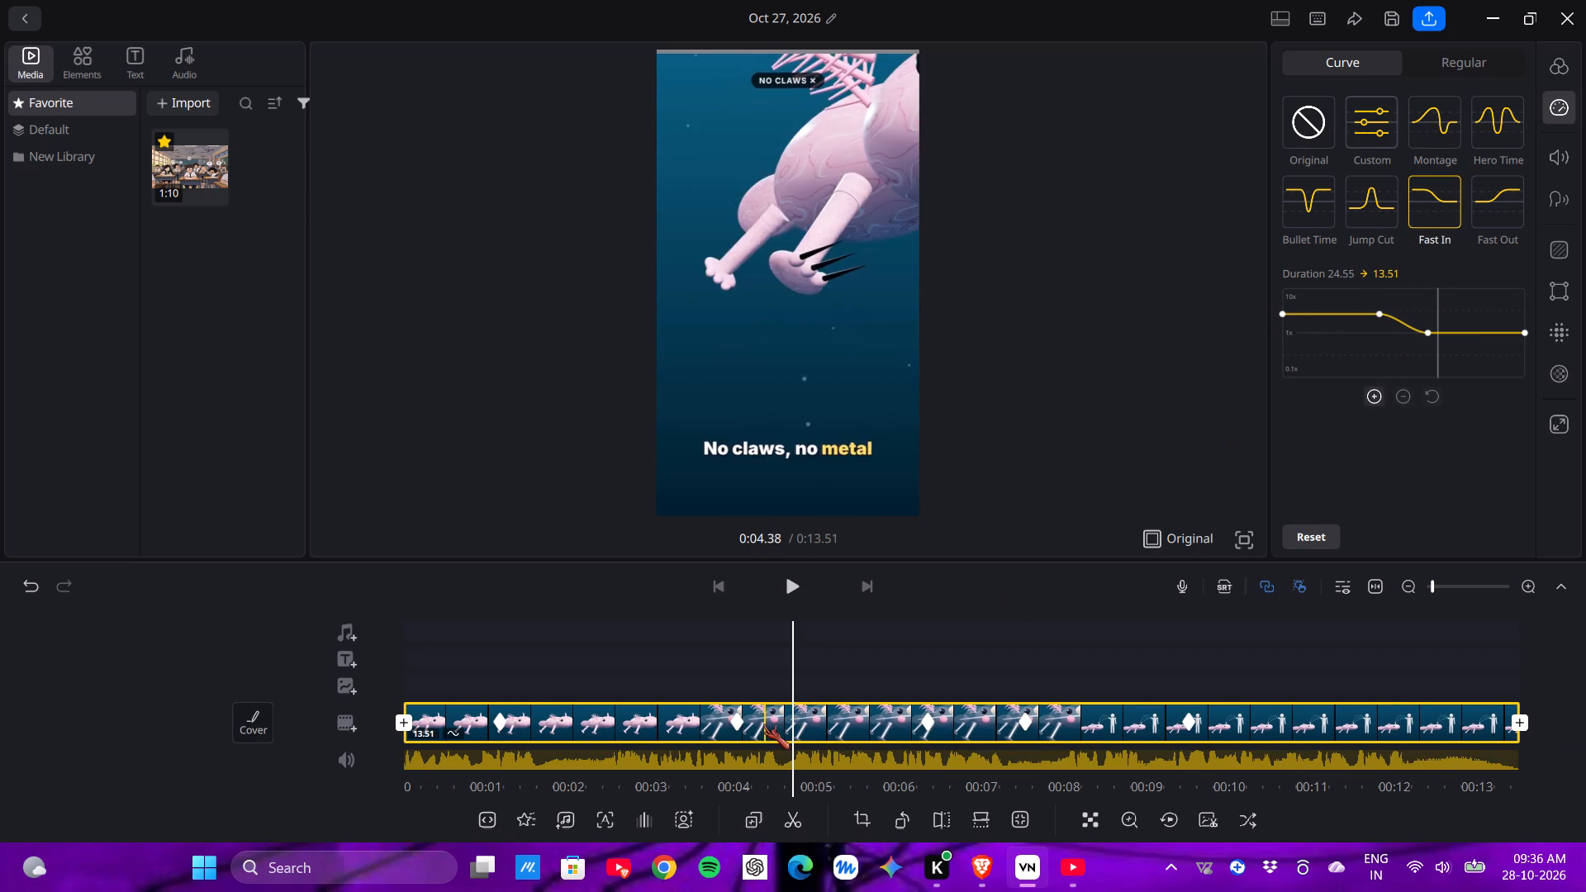
{"action": "left_click_drag", "start_coordinate": [755, 719], "coordinate": [1012, 670]}
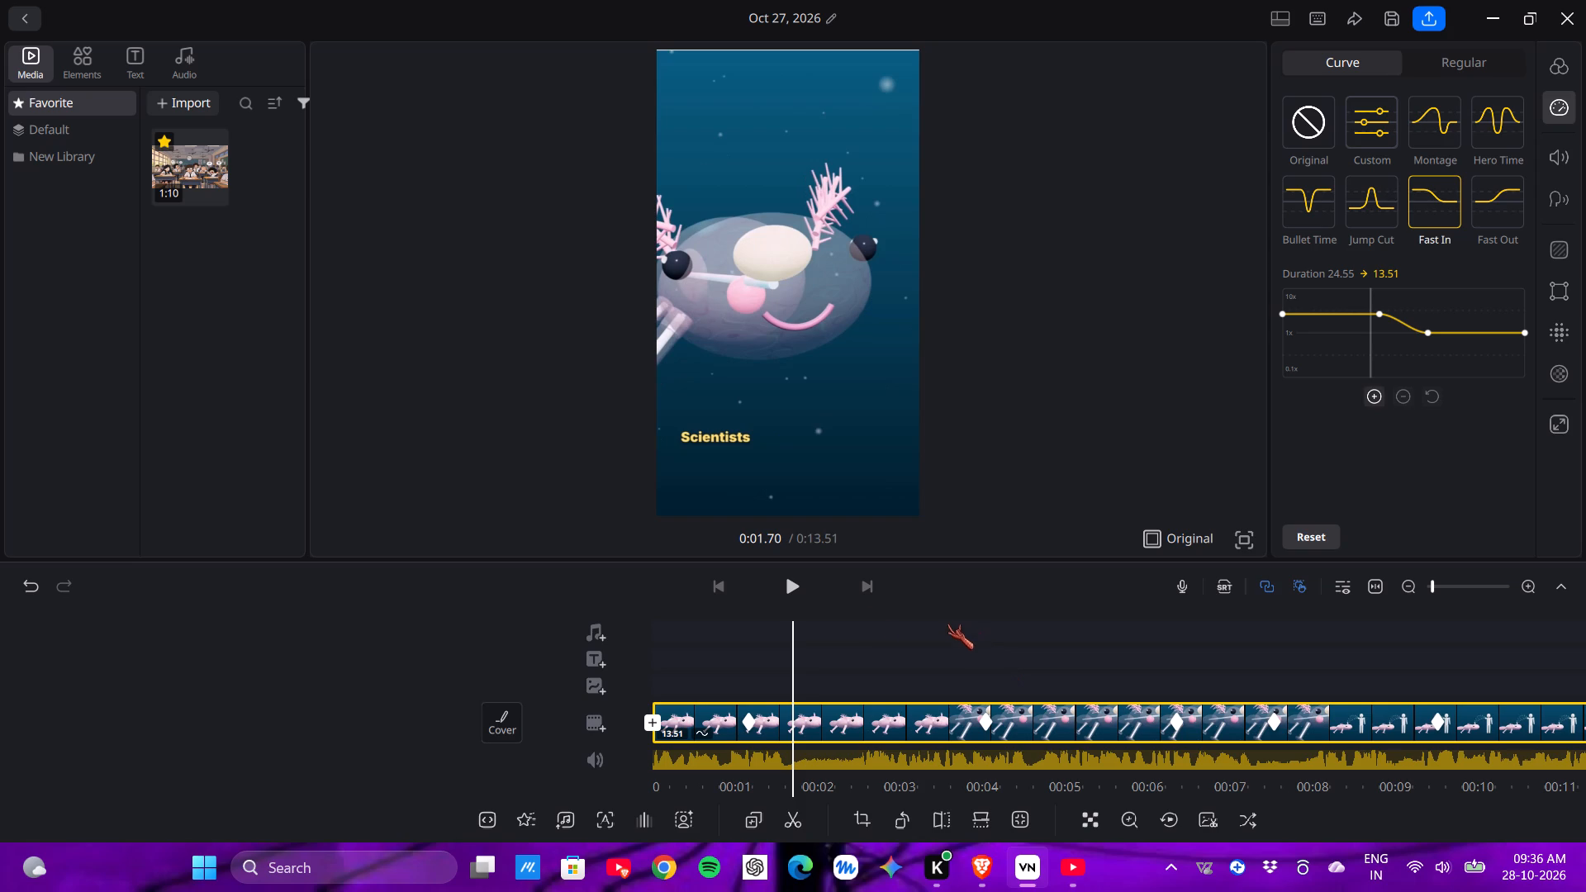
Play back the clip with the Fast In speed curve from about 0:01.7.
{"action": "left_click", "coordinate": [807, 569]}
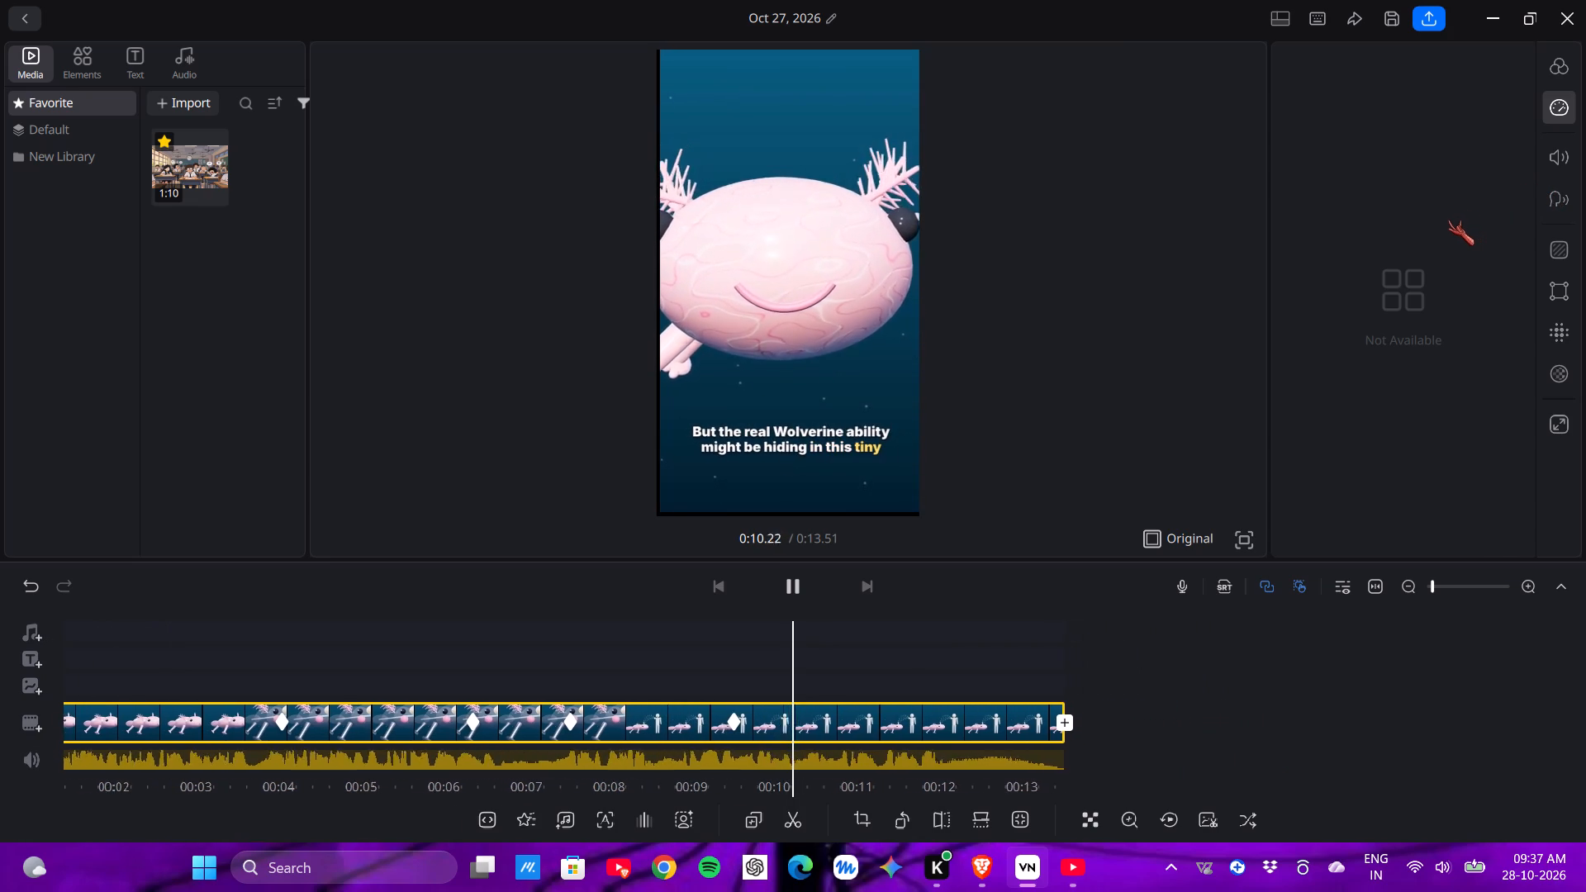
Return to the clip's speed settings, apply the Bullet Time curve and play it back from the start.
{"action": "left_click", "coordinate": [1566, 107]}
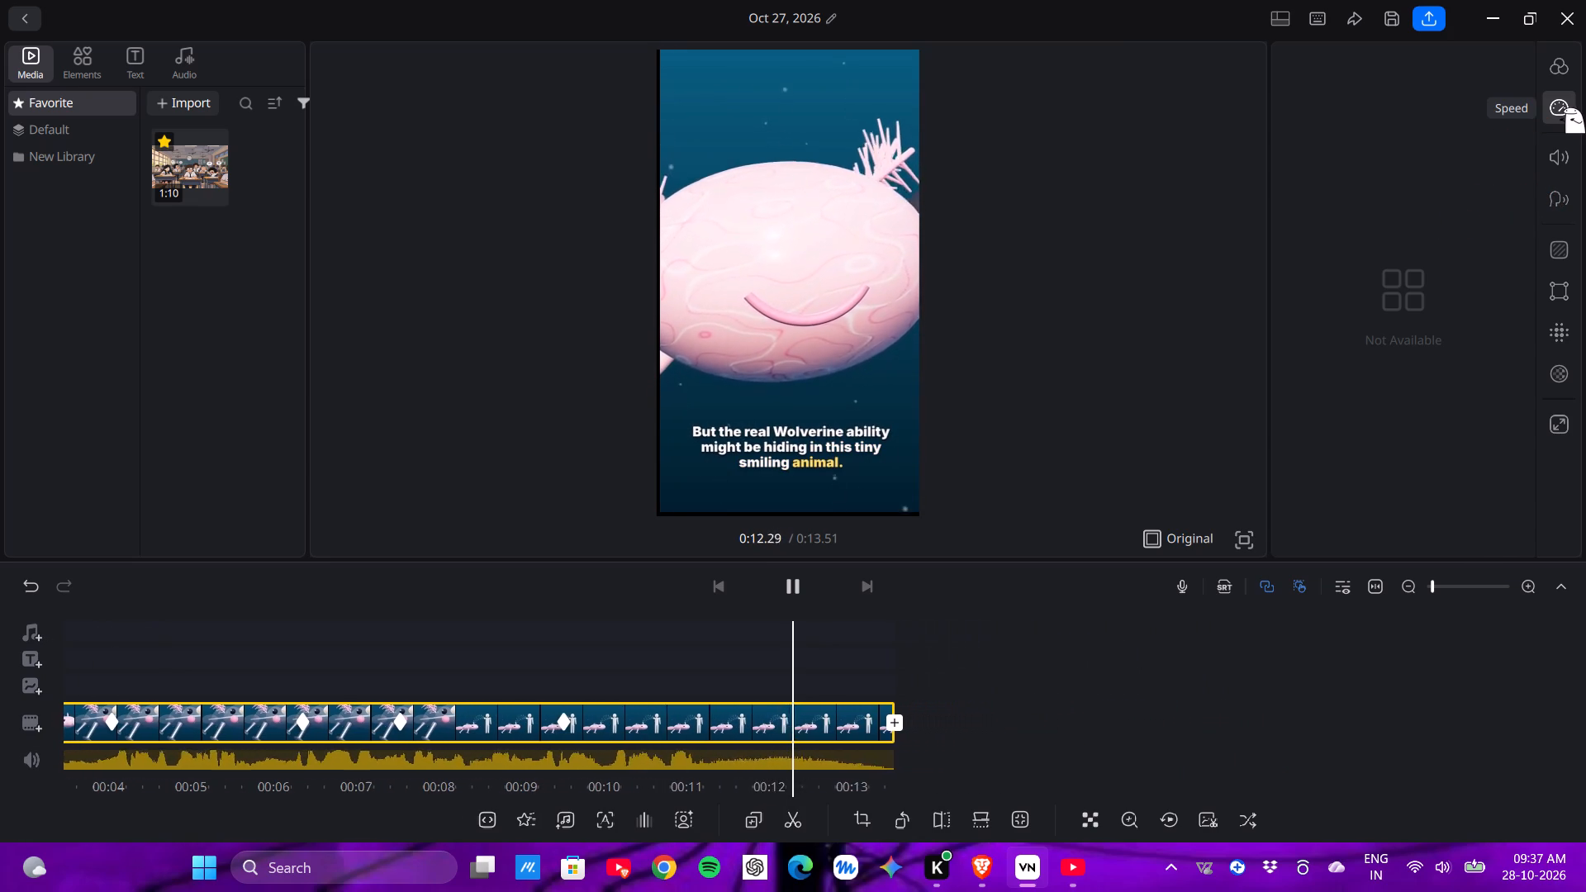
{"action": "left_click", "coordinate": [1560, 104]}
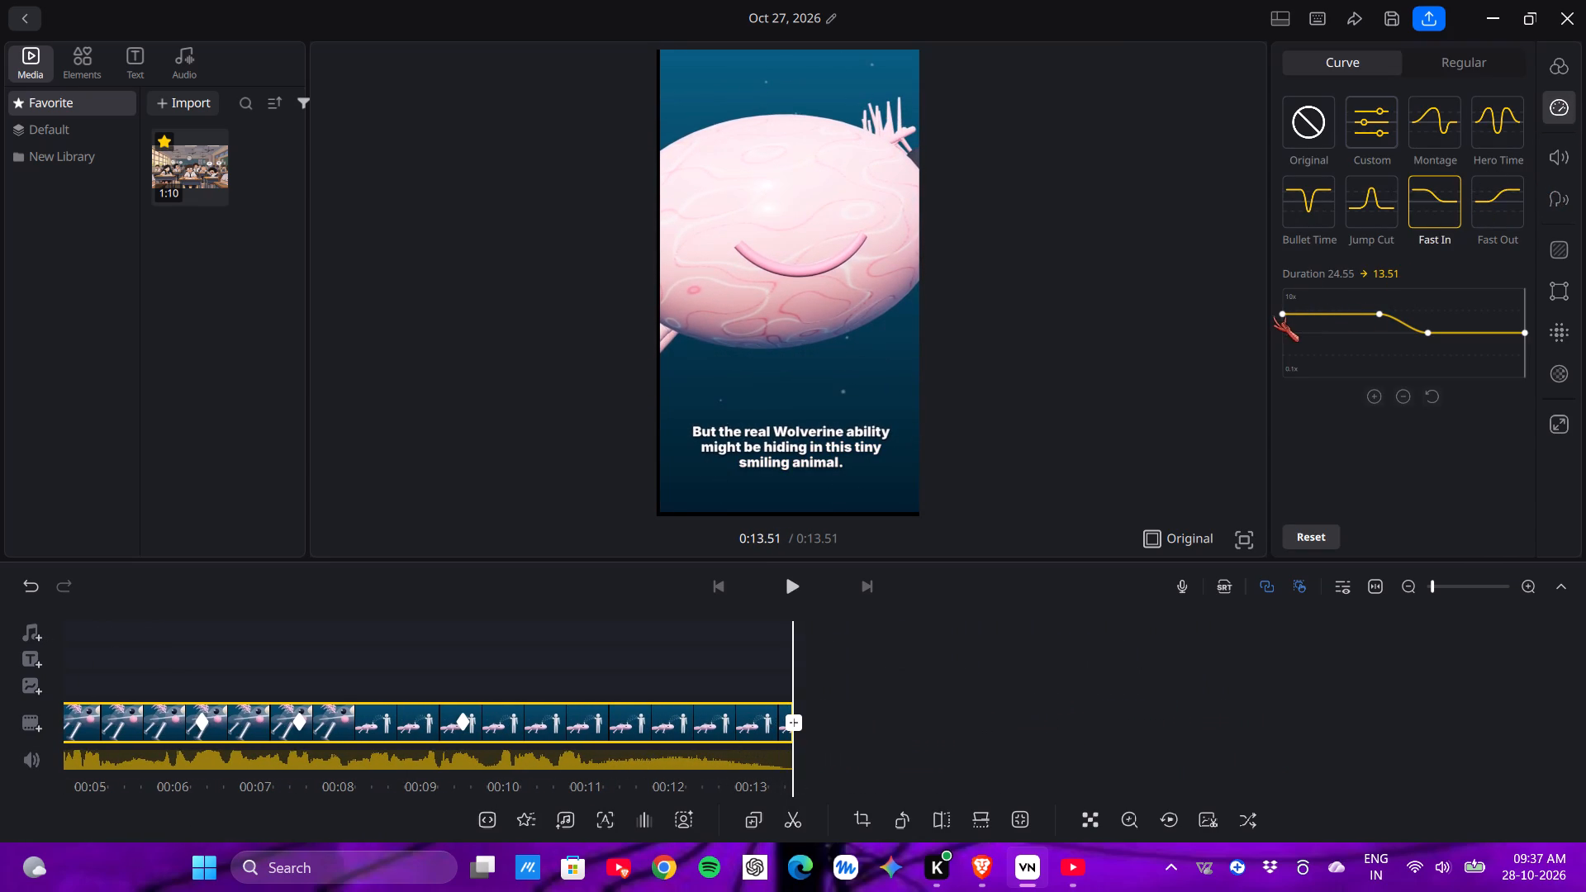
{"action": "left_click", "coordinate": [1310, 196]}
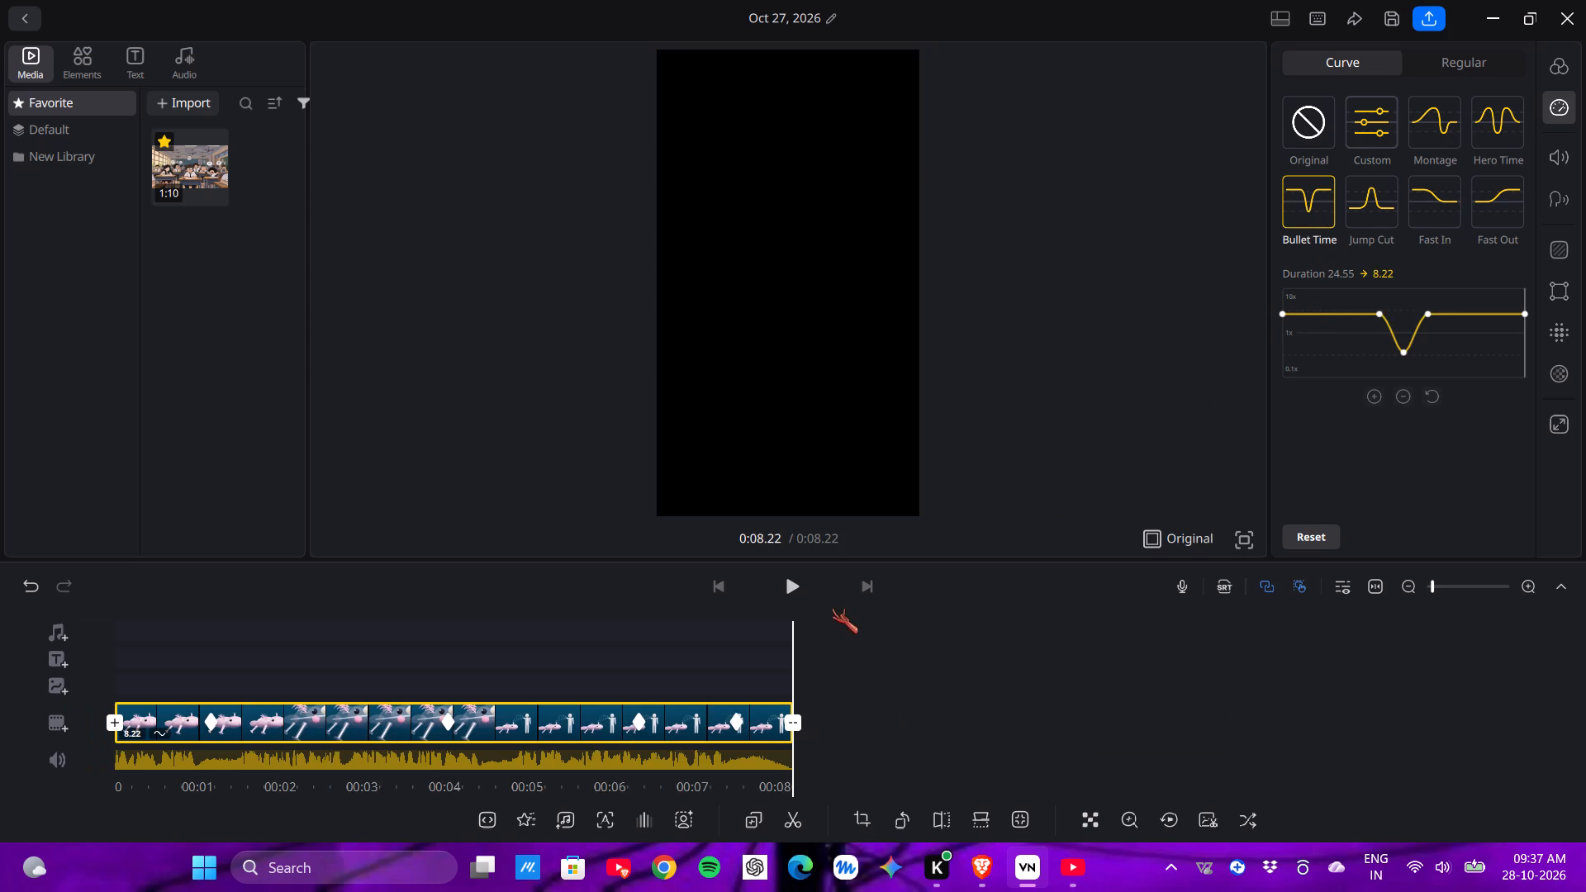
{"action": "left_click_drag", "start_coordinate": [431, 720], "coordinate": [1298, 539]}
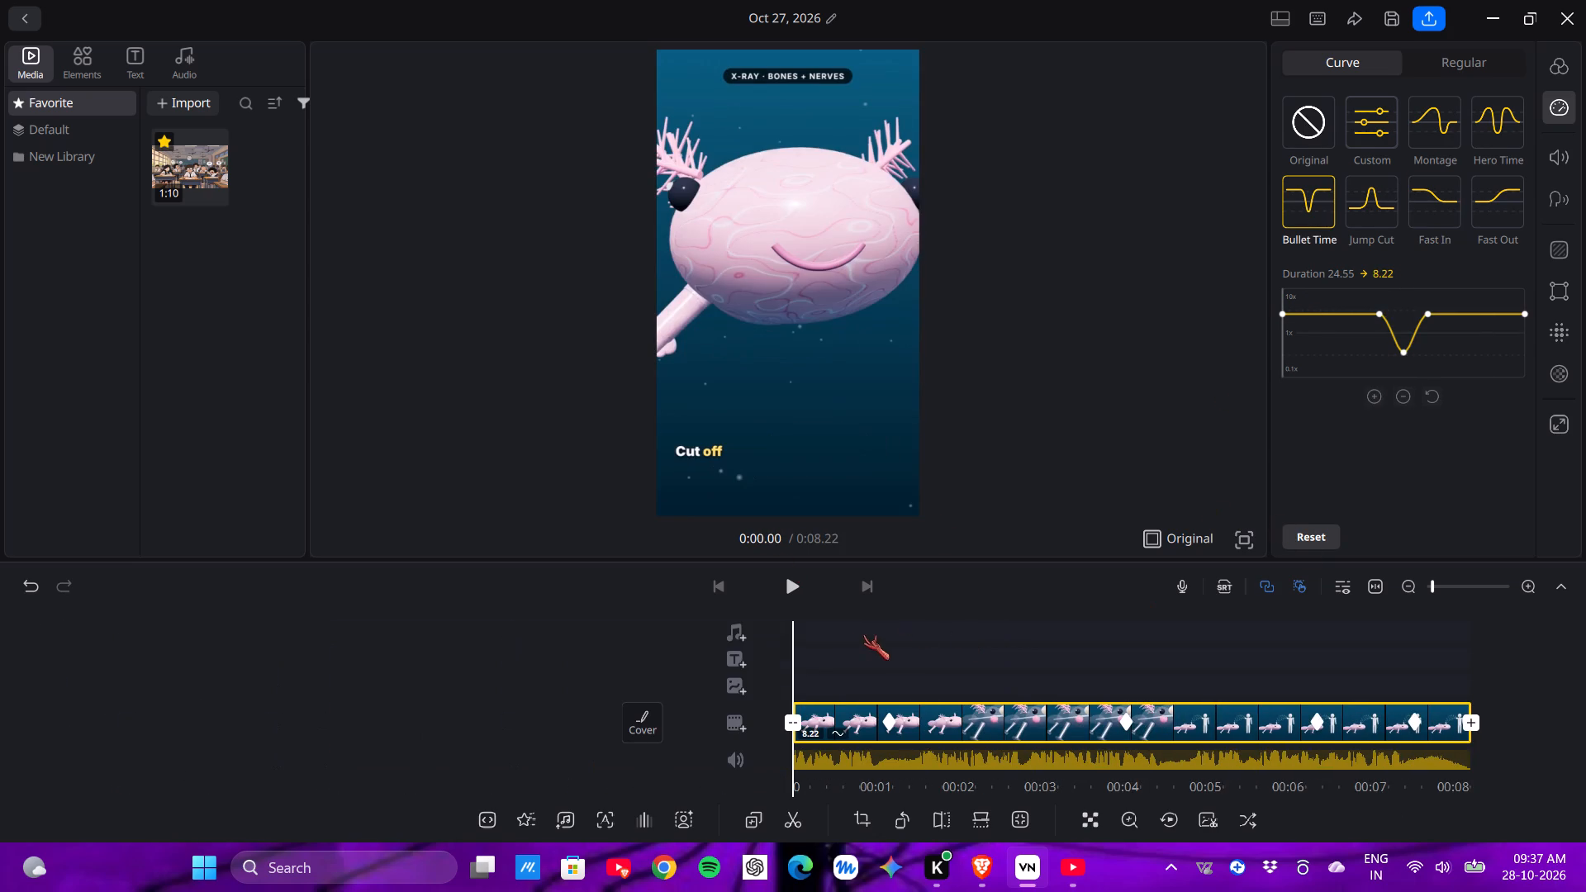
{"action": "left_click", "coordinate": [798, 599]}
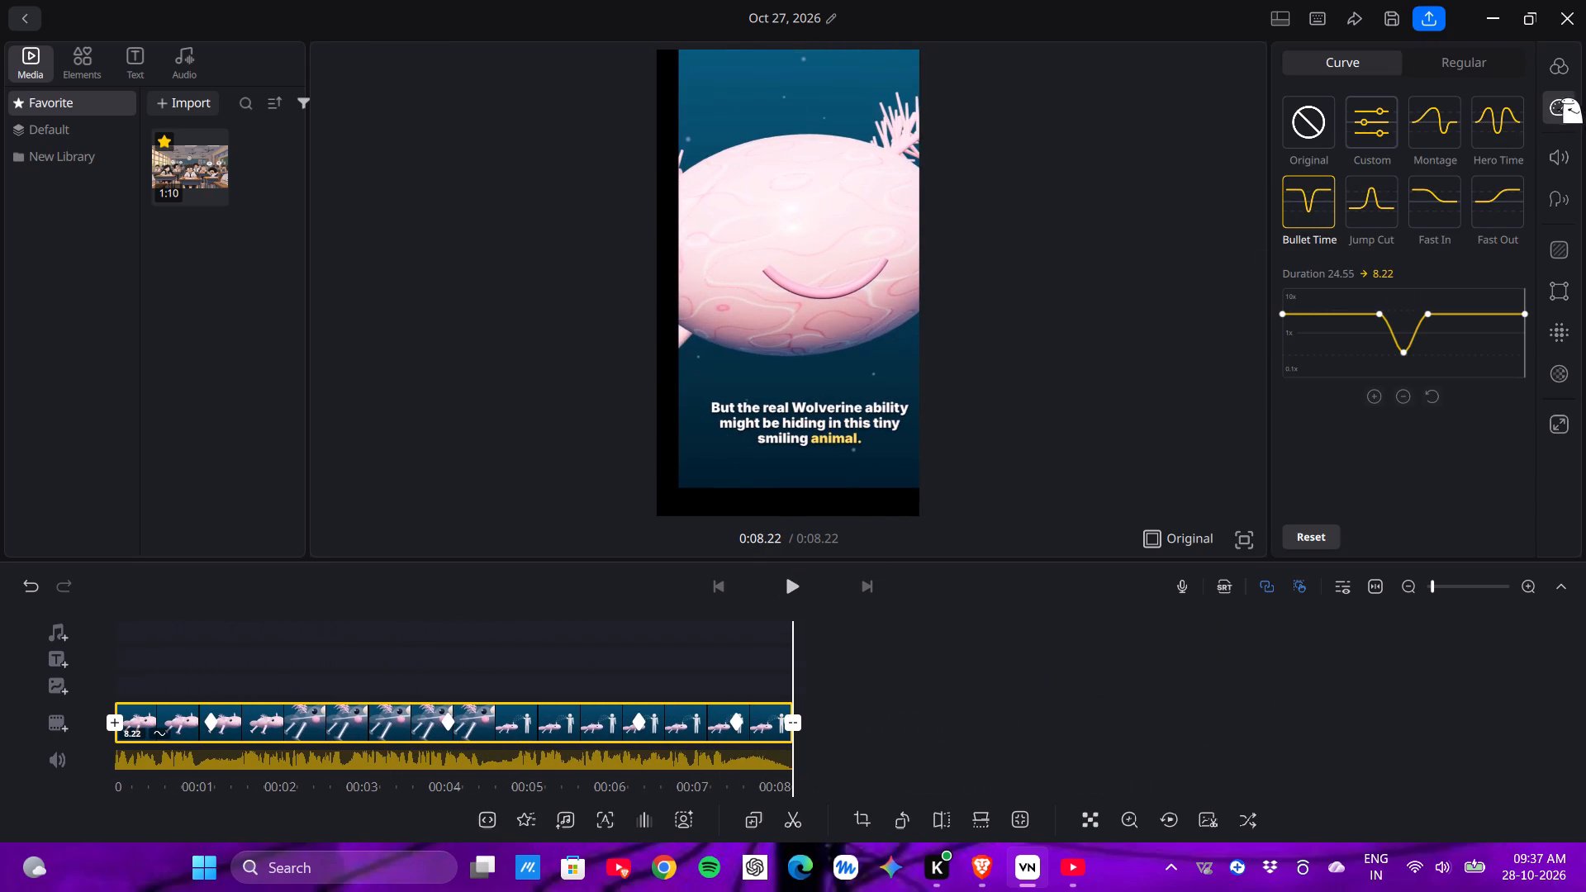
Apply the Fast Out speed curve to the clip and play it back from near the start.
{"action": "left_click", "coordinate": [1487, 207]}
{"action": "left_click_drag", "start_coordinate": [639, 714], "coordinate": [851, 706]}
{"action": "left_click_drag", "start_coordinate": [613, 727], "coordinate": [841, 711]}
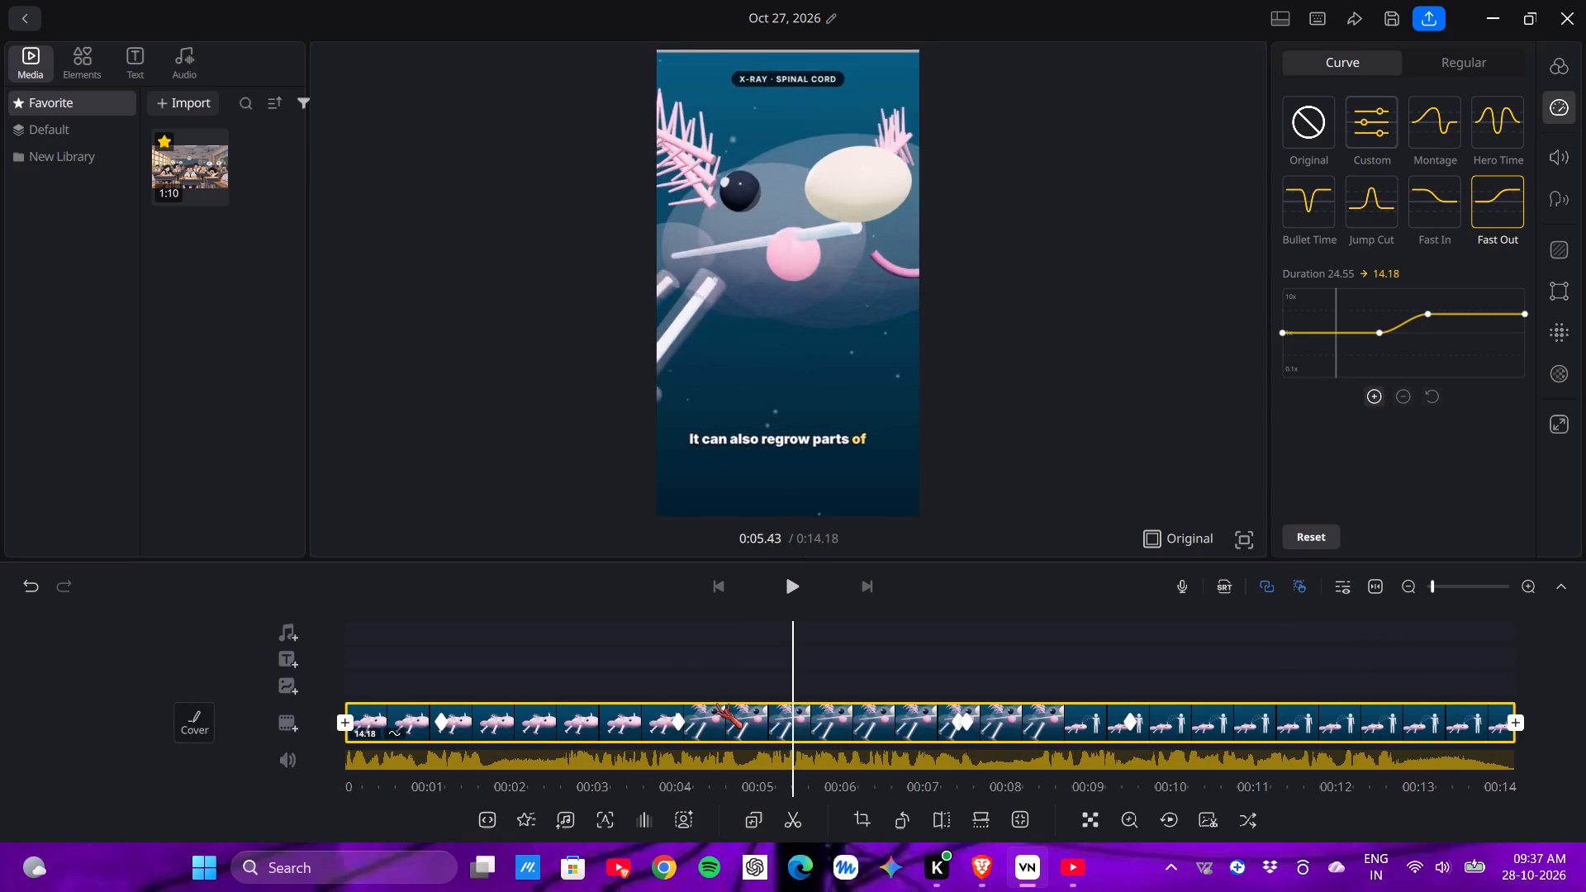
{"action": "left_click_drag", "start_coordinate": [698, 704], "coordinate": [800, 708]}
{"action": "left_click_drag", "start_coordinate": [581, 721], "coordinate": [857, 662]}
{"action": "left_click", "coordinate": [776, 589]}
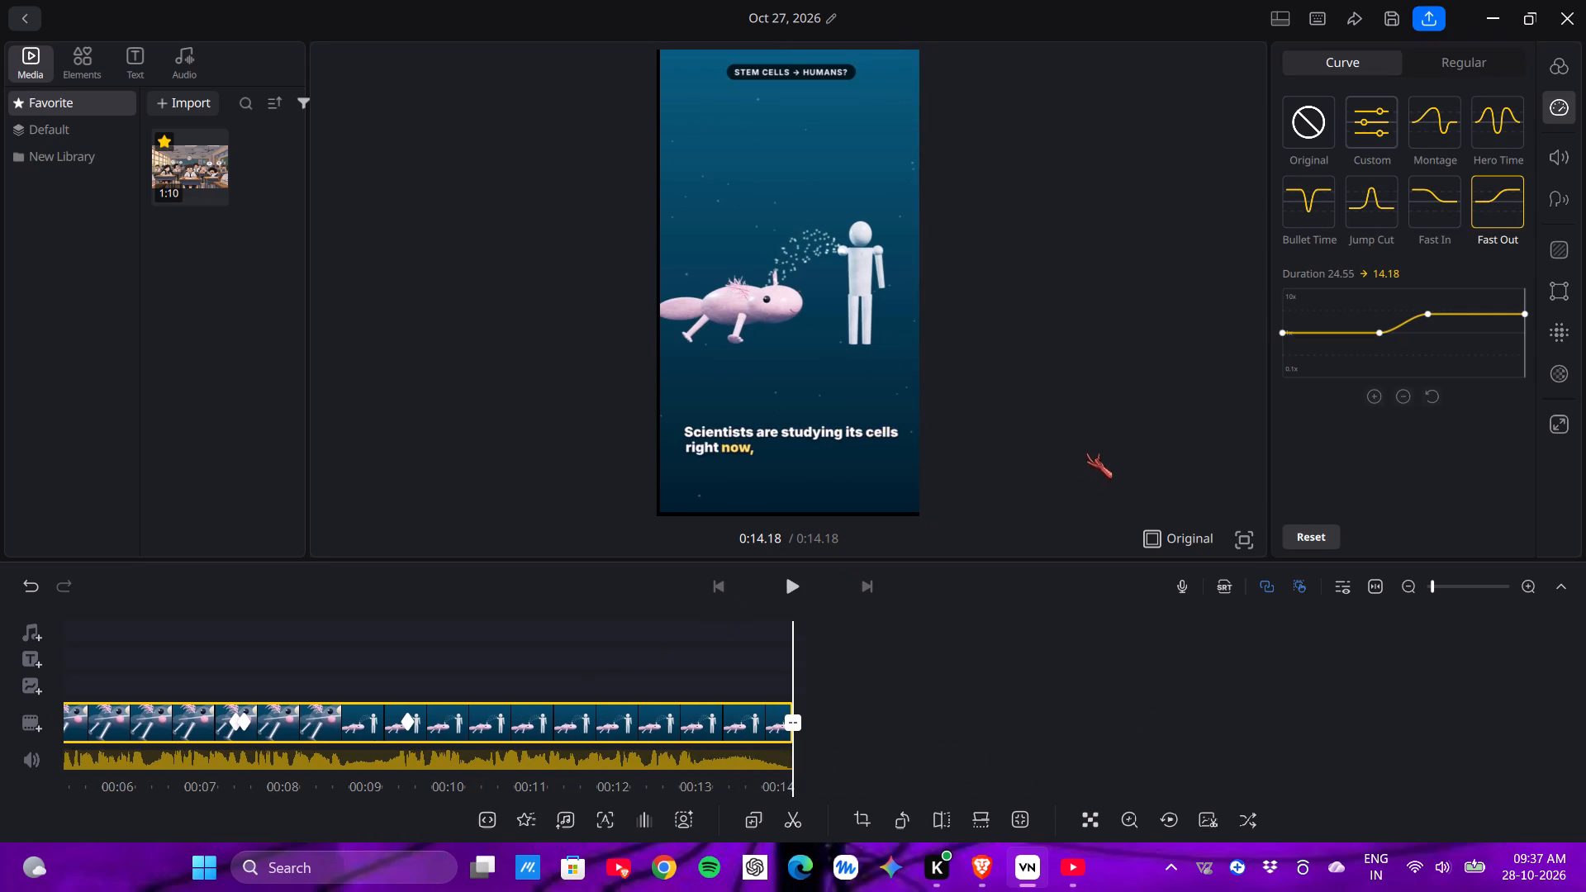
Raise the second point of the Fast Out curve to 10.00x.
{"action": "left_click_drag", "start_coordinate": [1368, 331], "coordinate": [1357, 314]}
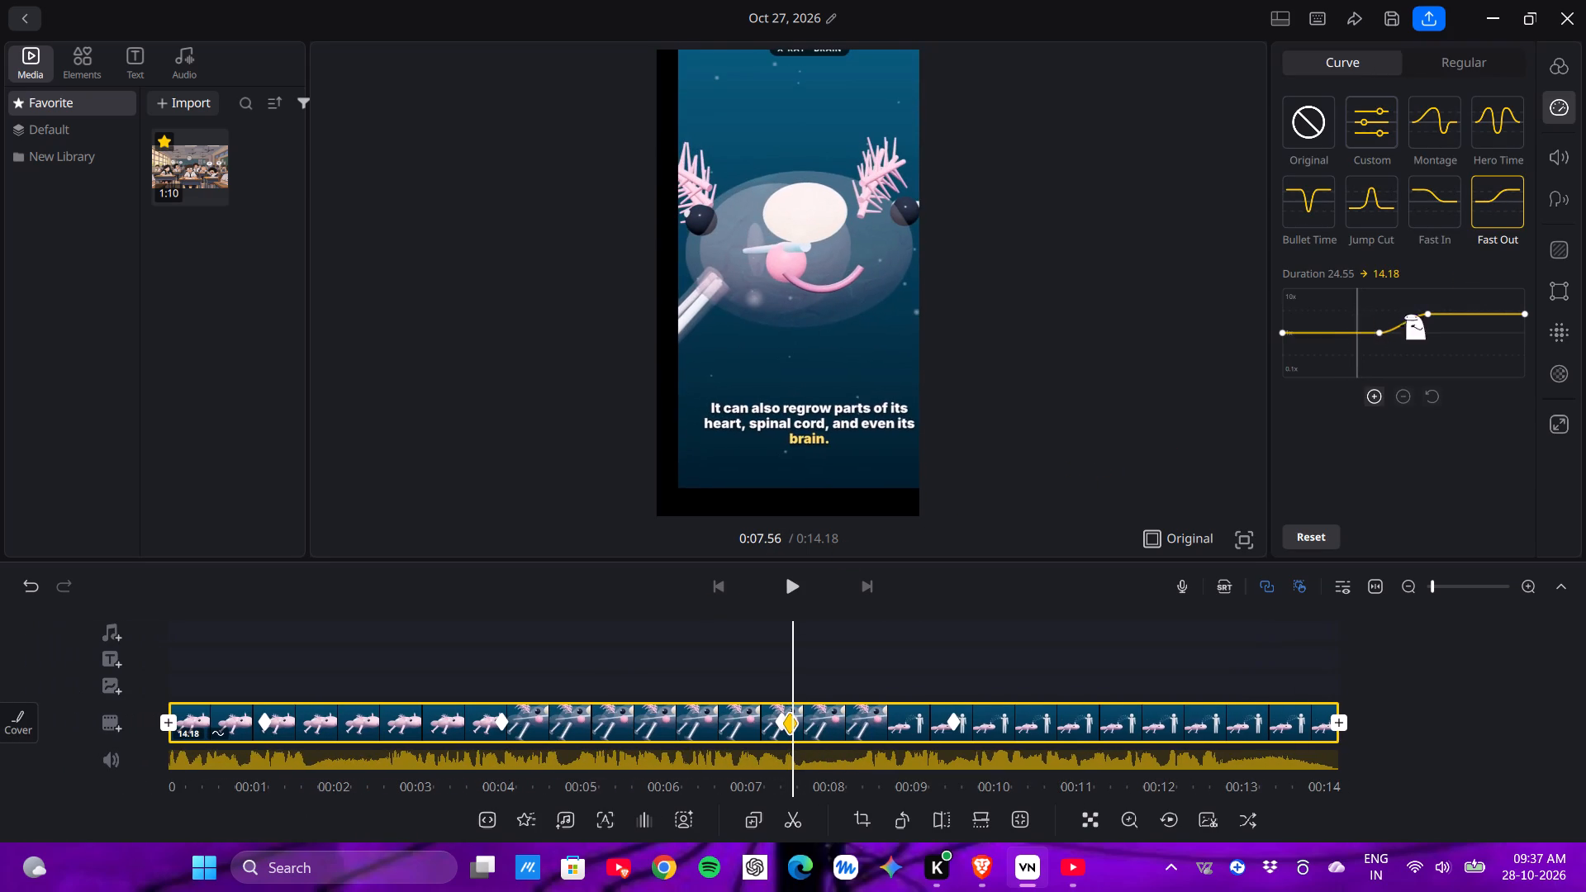
{"action": "left_click", "coordinate": [1370, 330]}
{"action": "left_click", "coordinate": [1375, 328]}
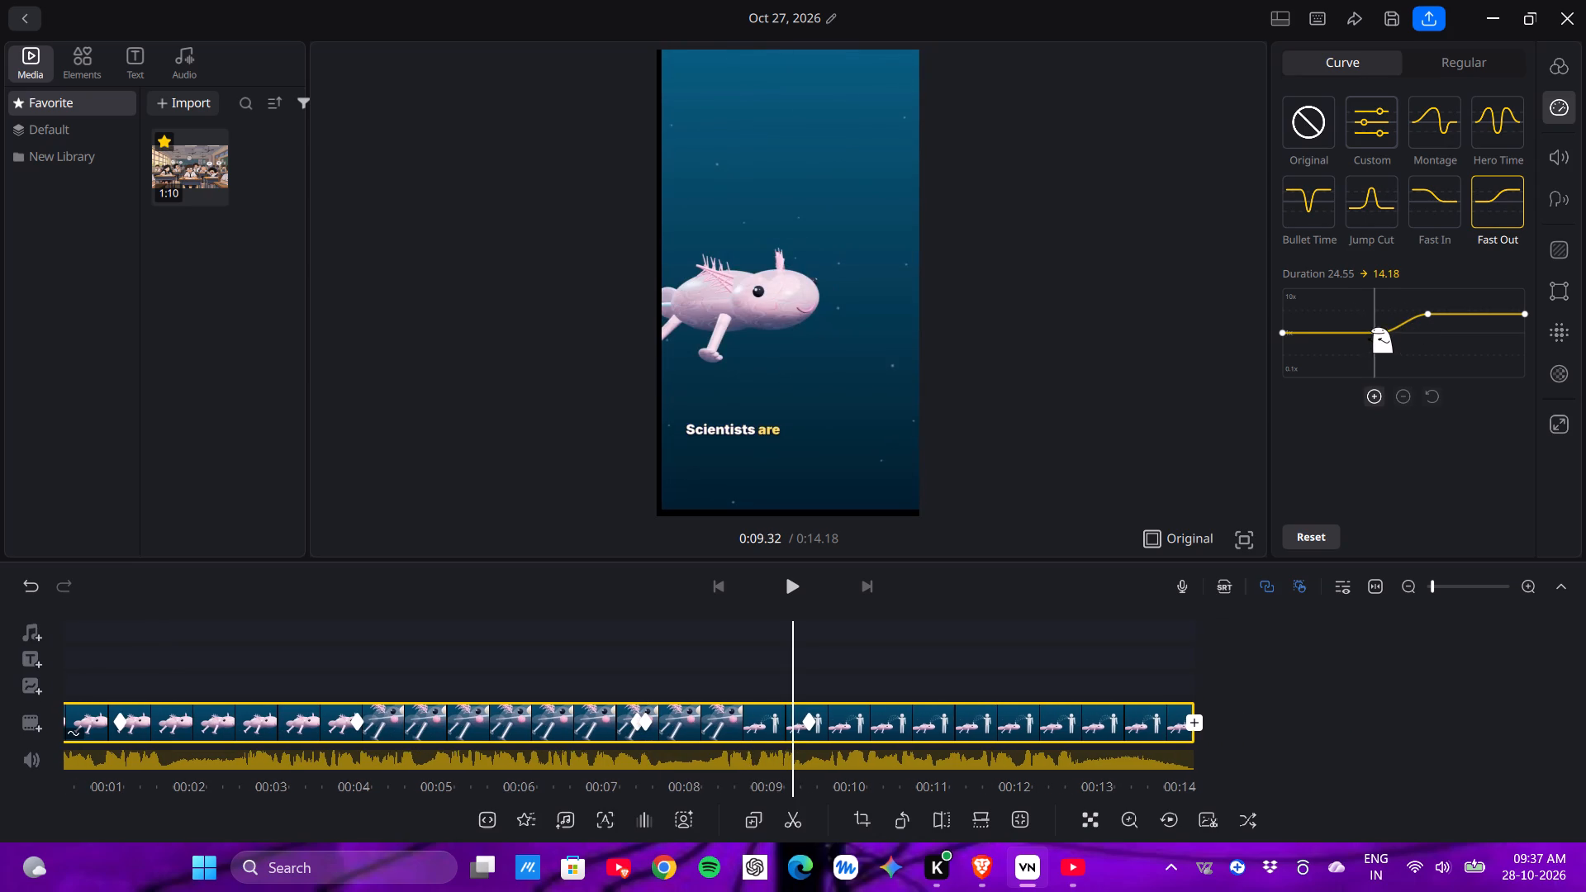
{"action": "left_click_drag", "start_coordinate": [1374, 327], "coordinate": [1373, 276]}
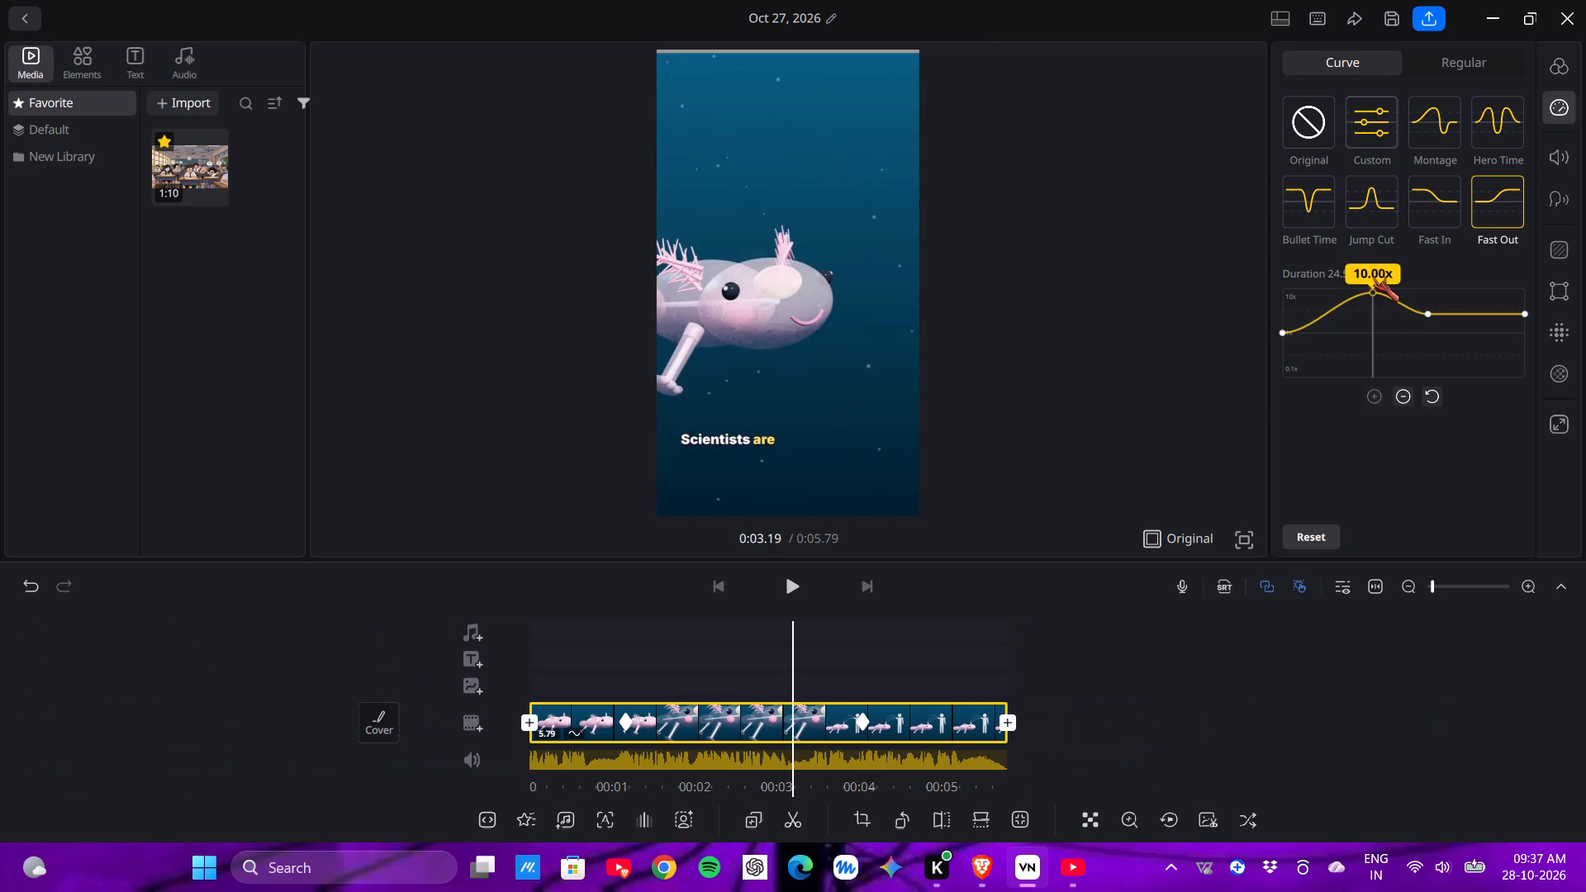
{"action": "left_click_drag", "start_coordinate": [1373, 276], "coordinate": [1375, 269]}
Raise the Fast Out curve's starting point to the top of the graph and try to raise its third point.
{"action": "left_click_drag", "start_coordinate": [1297, 313], "coordinate": [1266, 332]}
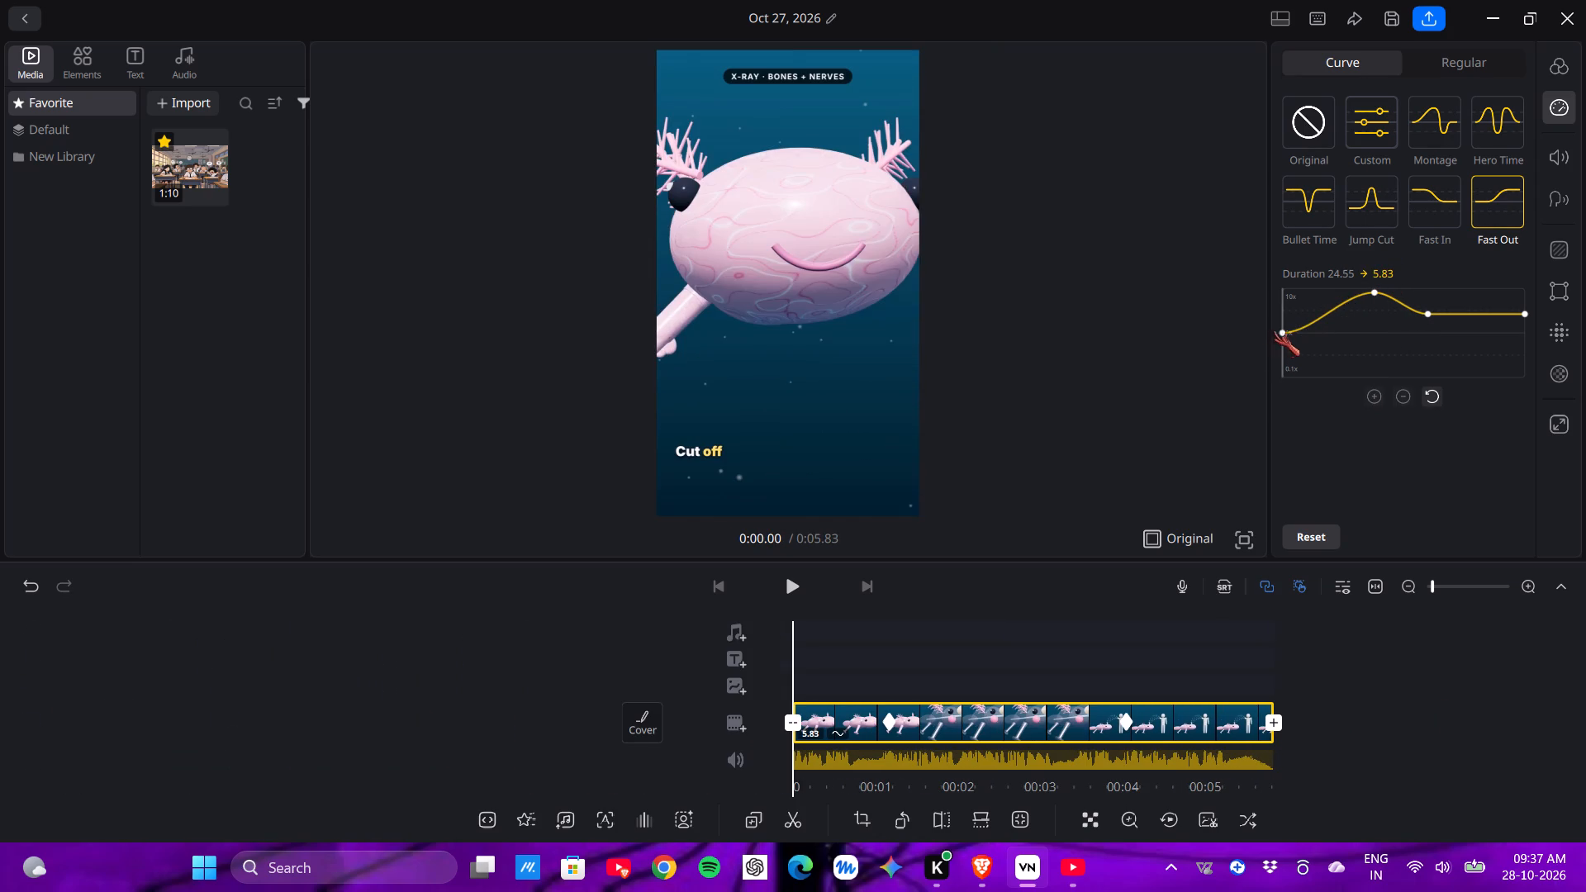
{"action": "left_click_drag", "start_coordinate": [1284, 329], "coordinate": [1261, 262]}
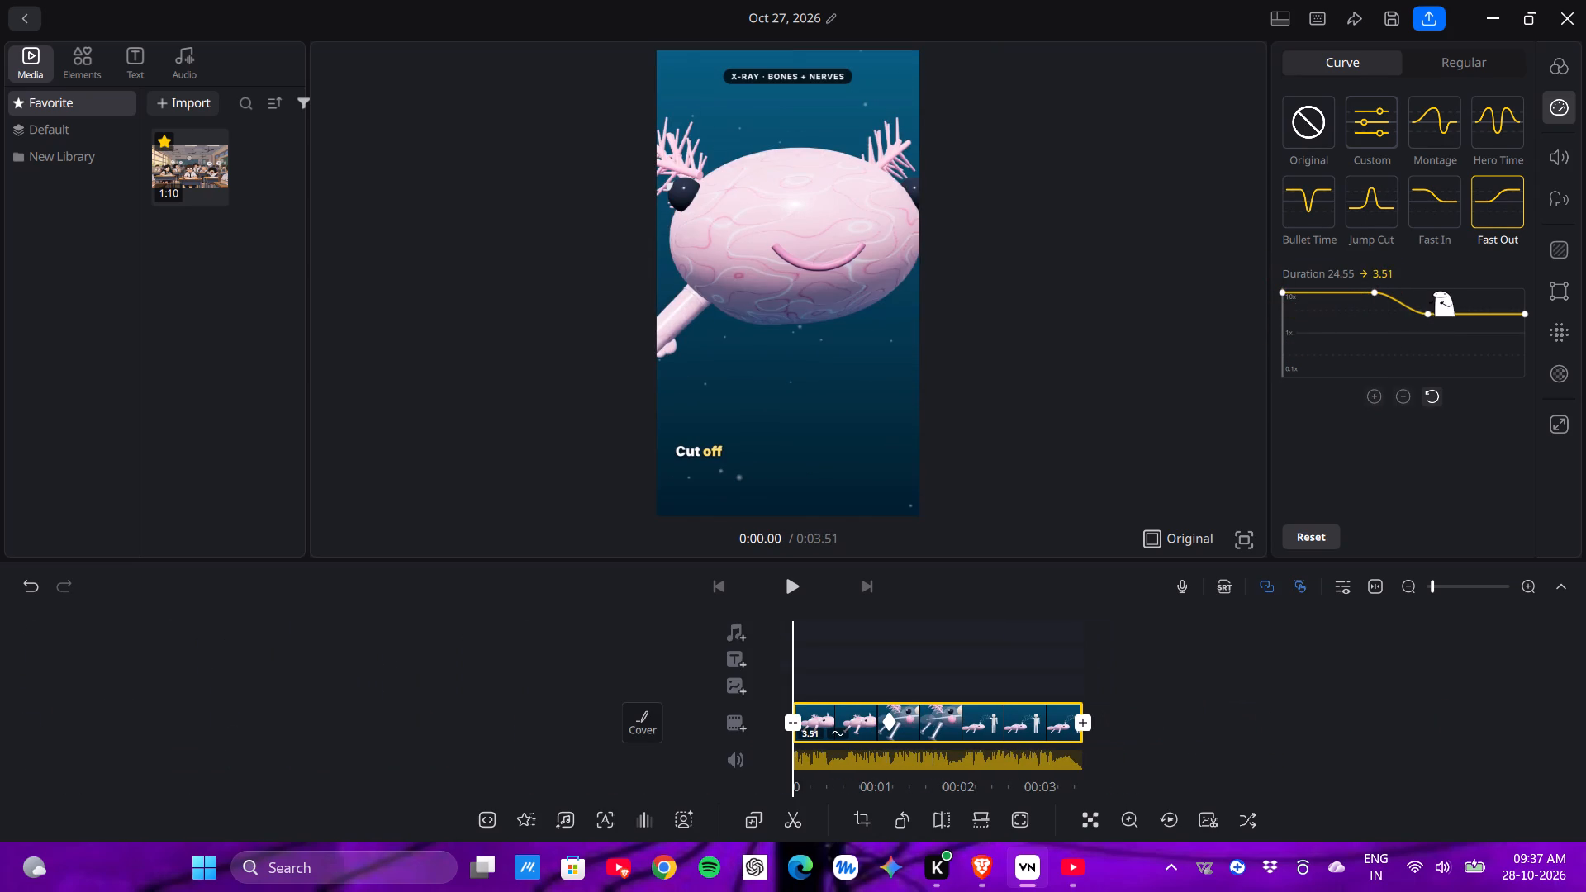
{"action": "left_click_drag", "start_coordinate": [1417, 307], "coordinate": [1417, 281]}
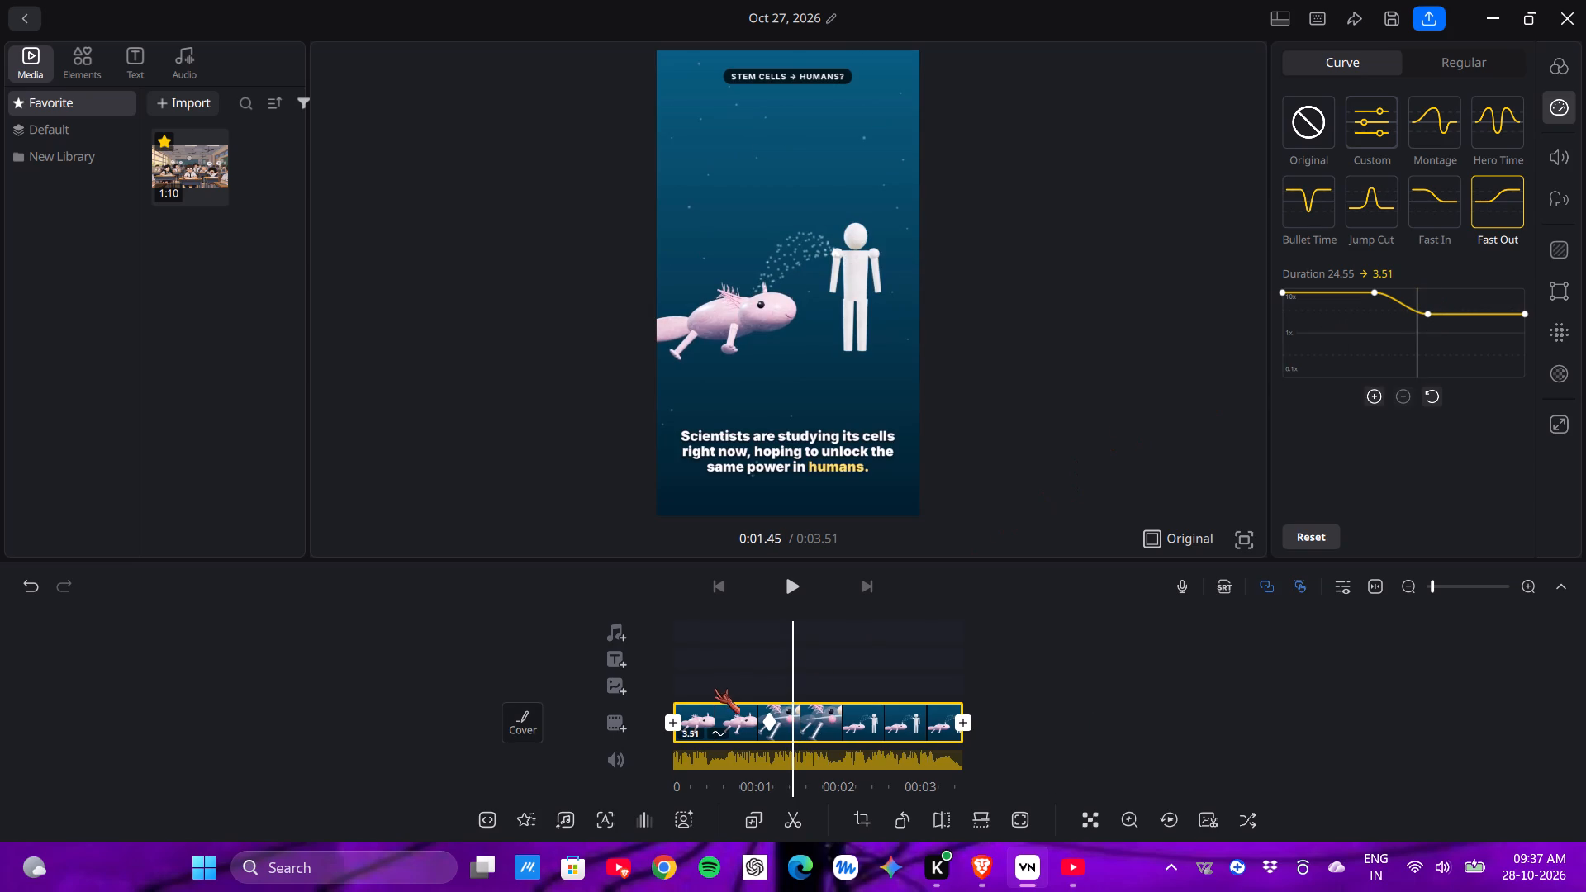
Extend the start of the clip on the timeline to a source duration of 30.00 seconds.
{"action": "left_click", "coordinate": [696, 705]}
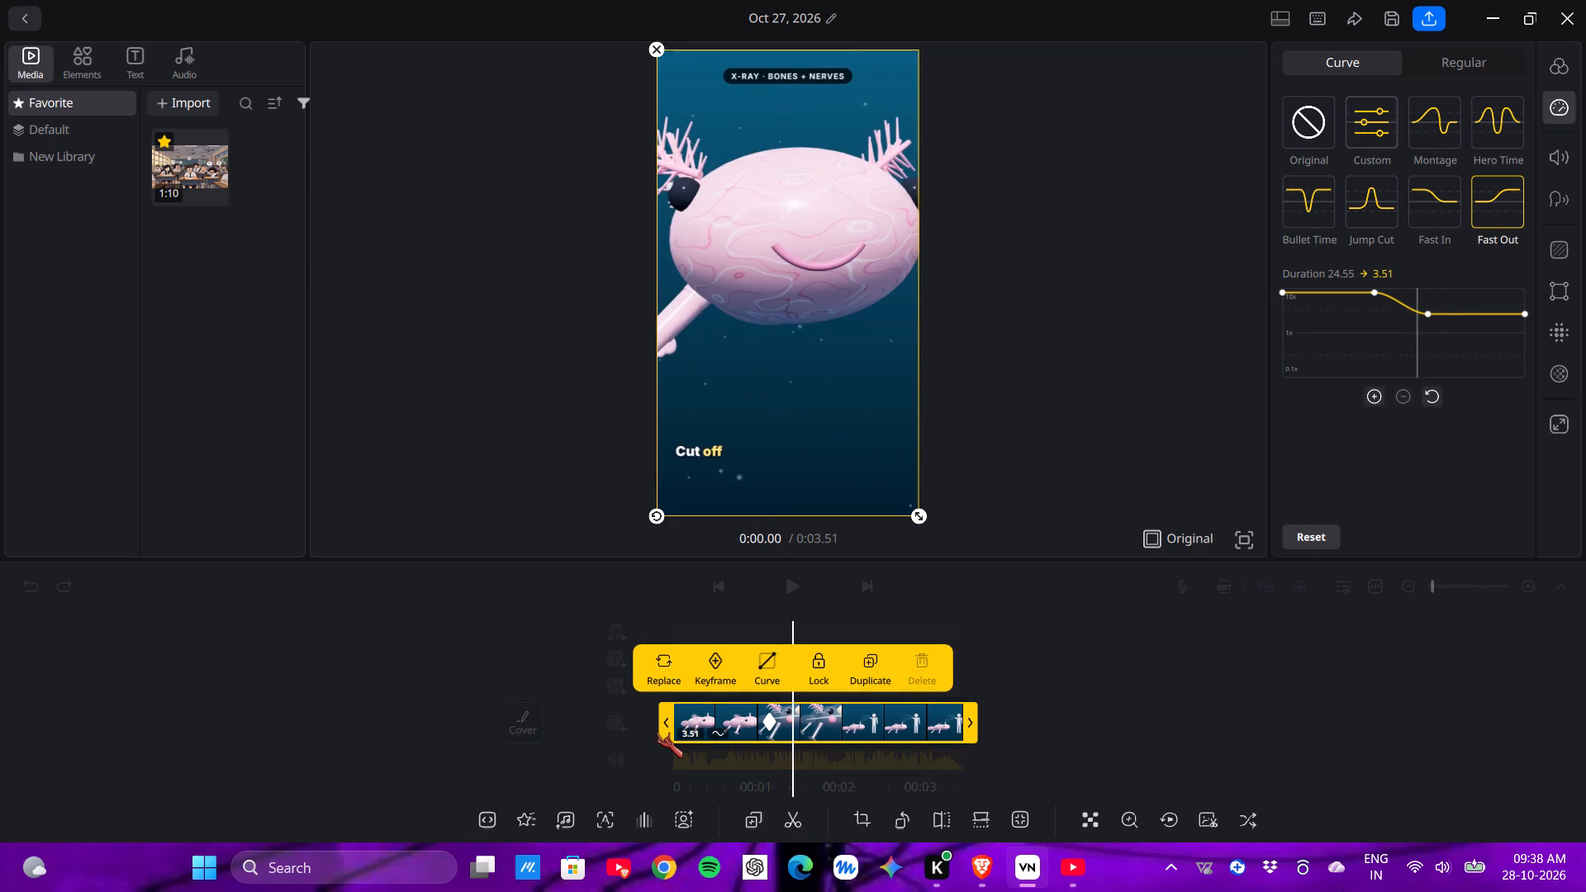
{"action": "left_click_drag", "start_coordinate": [658, 732], "coordinate": [357, 771]}
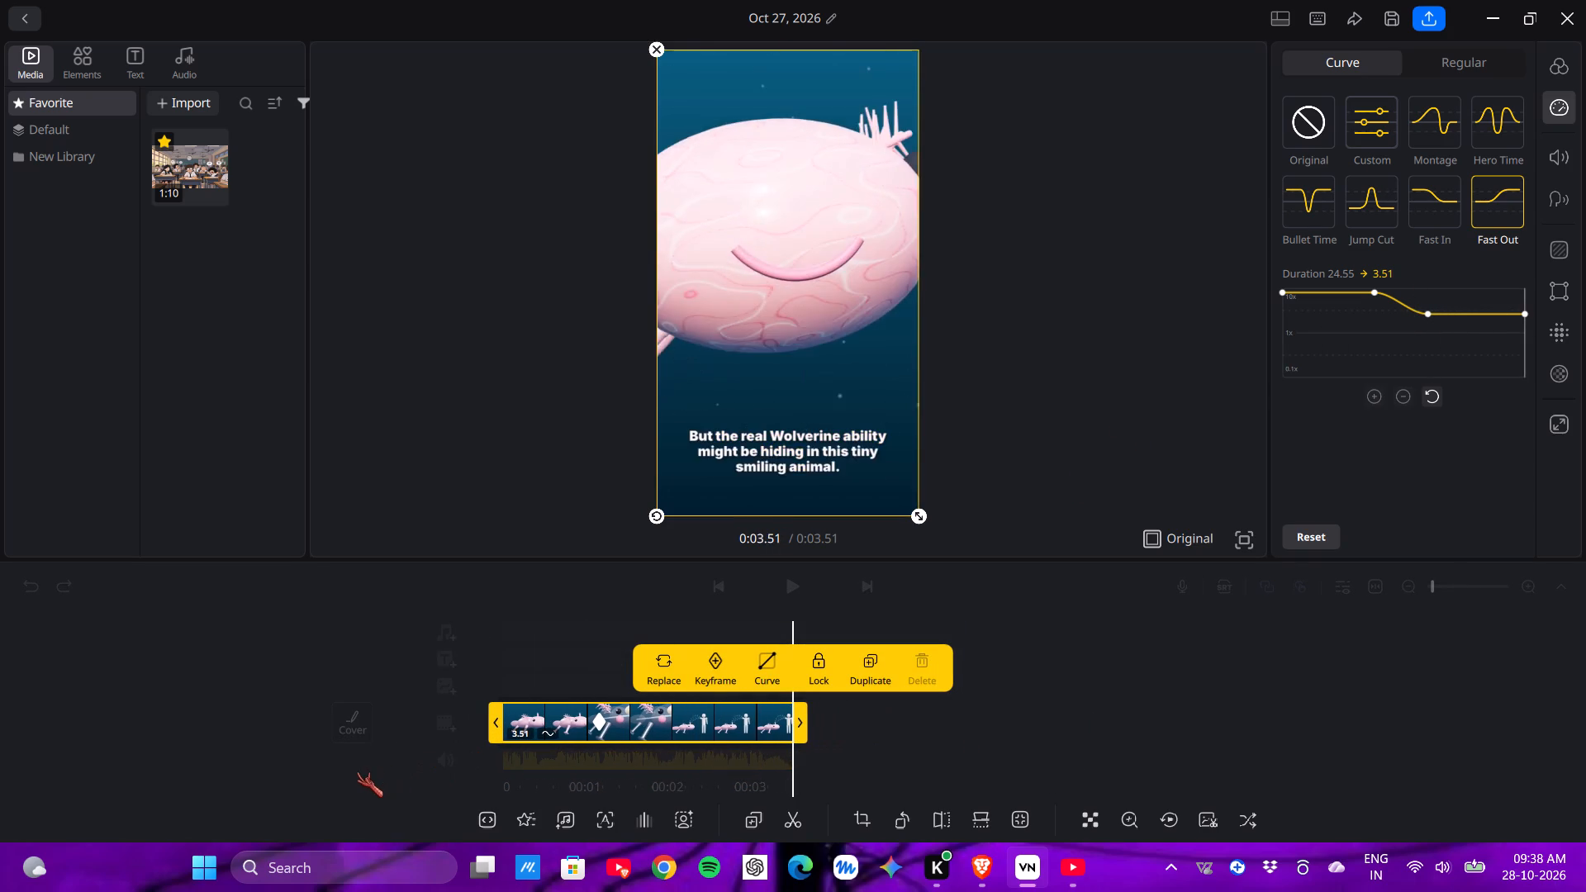
{"action": "left_click_drag", "start_coordinate": [357, 771], "coordinate": [356, 771]}
{"action": "left_click", "coordinate": [577, 745]}
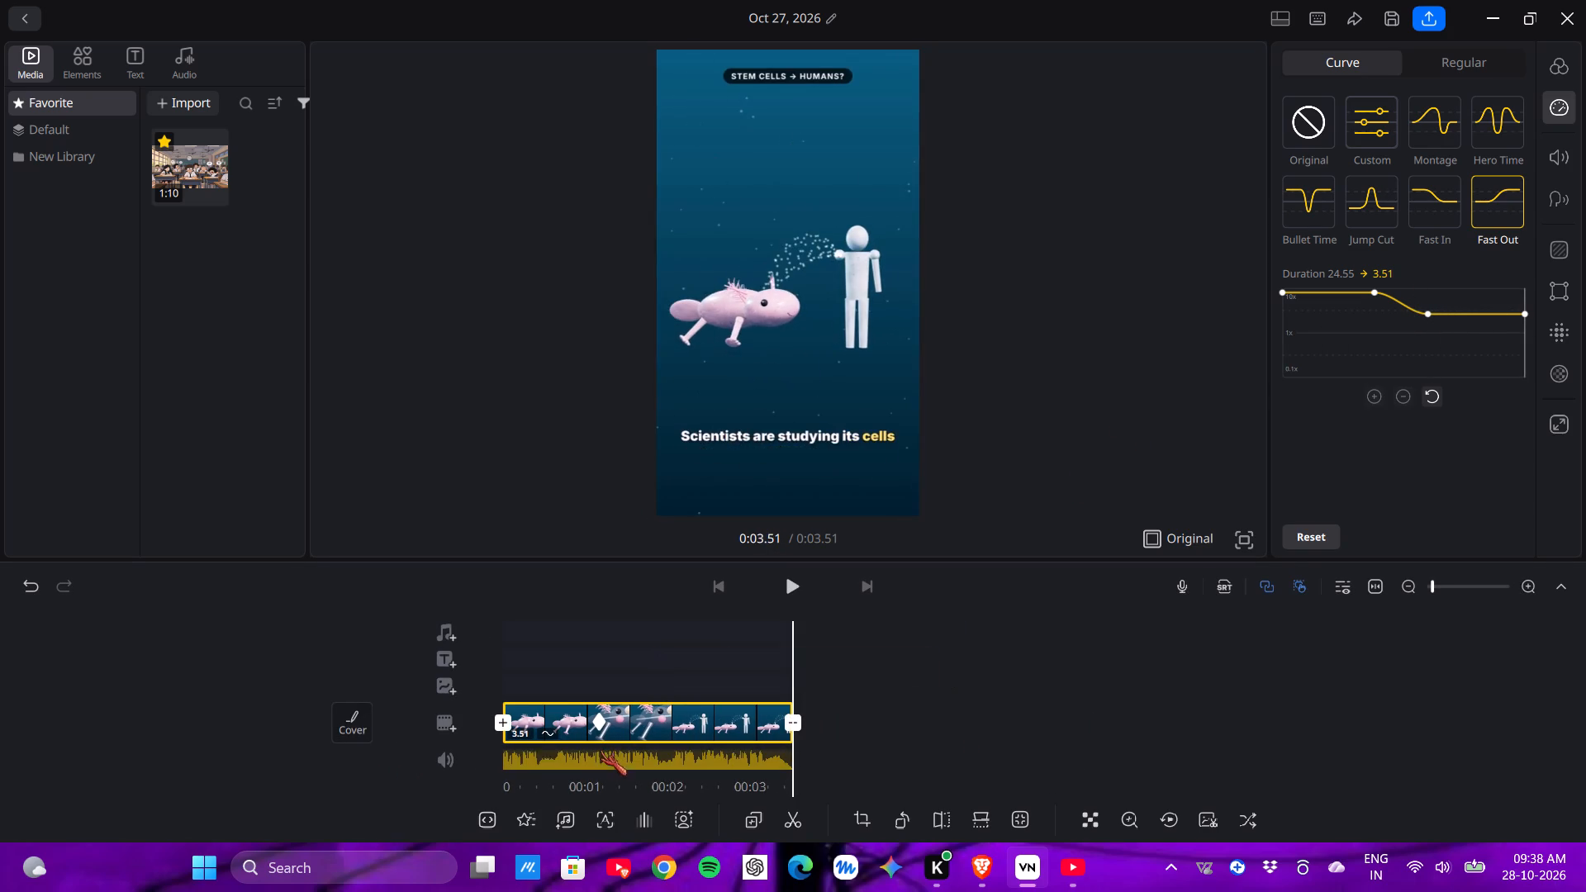
{"action": "left_click", "coordinate": [531, 717]}
{"action": "left_click_drag", "start_coordinate": [492, 723], "coordinate": [774, 741]}
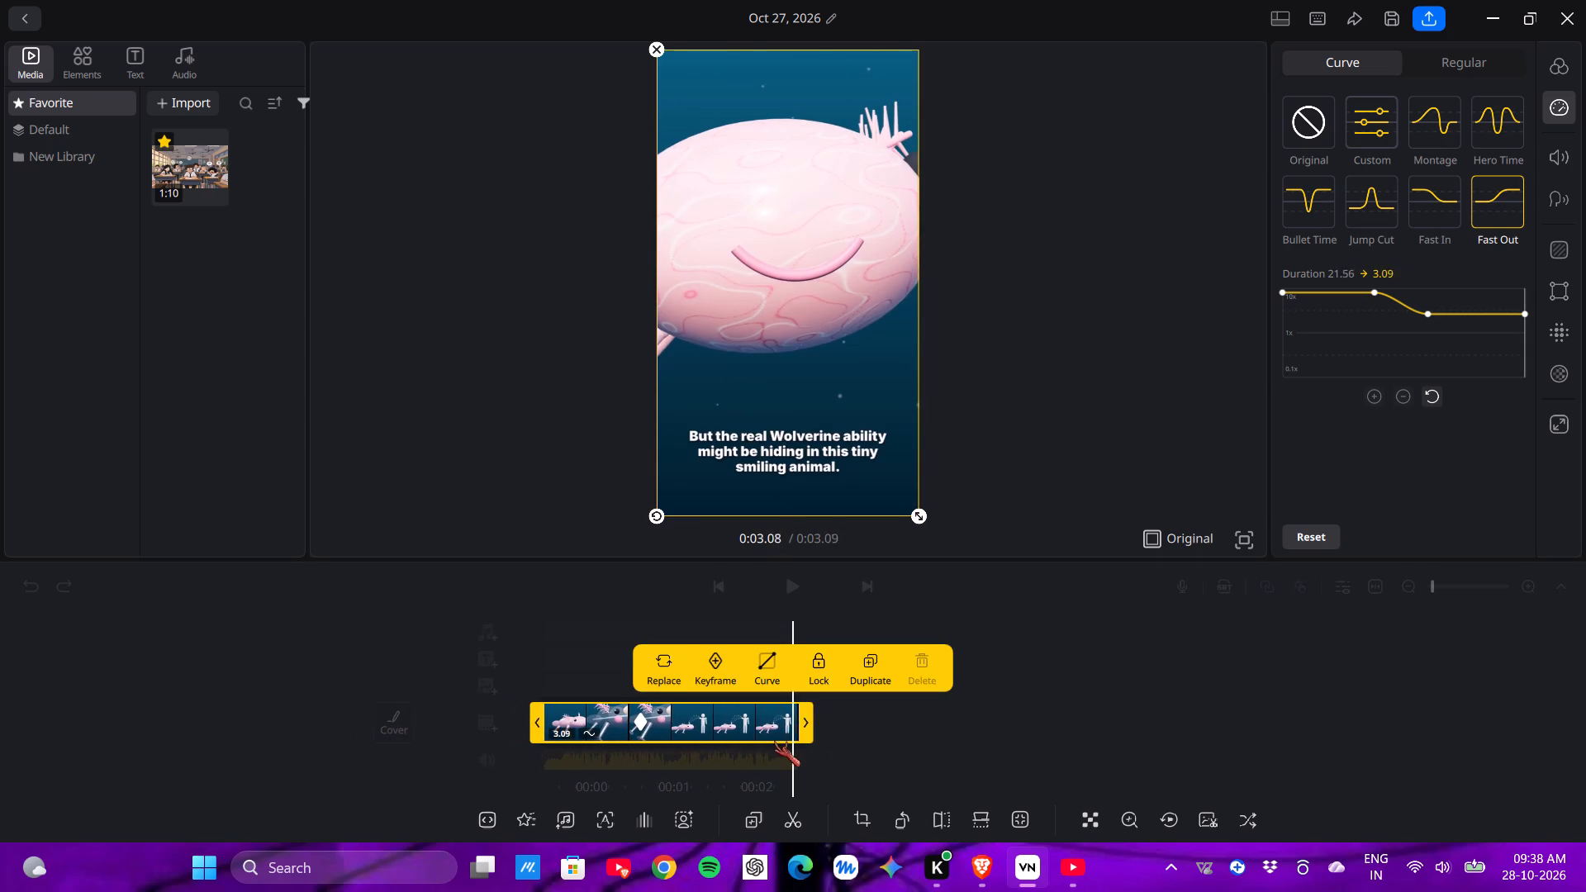
{"action": "left_click_drag", "start_coordinate": [774, 741], "coordinate": [0, 891]}
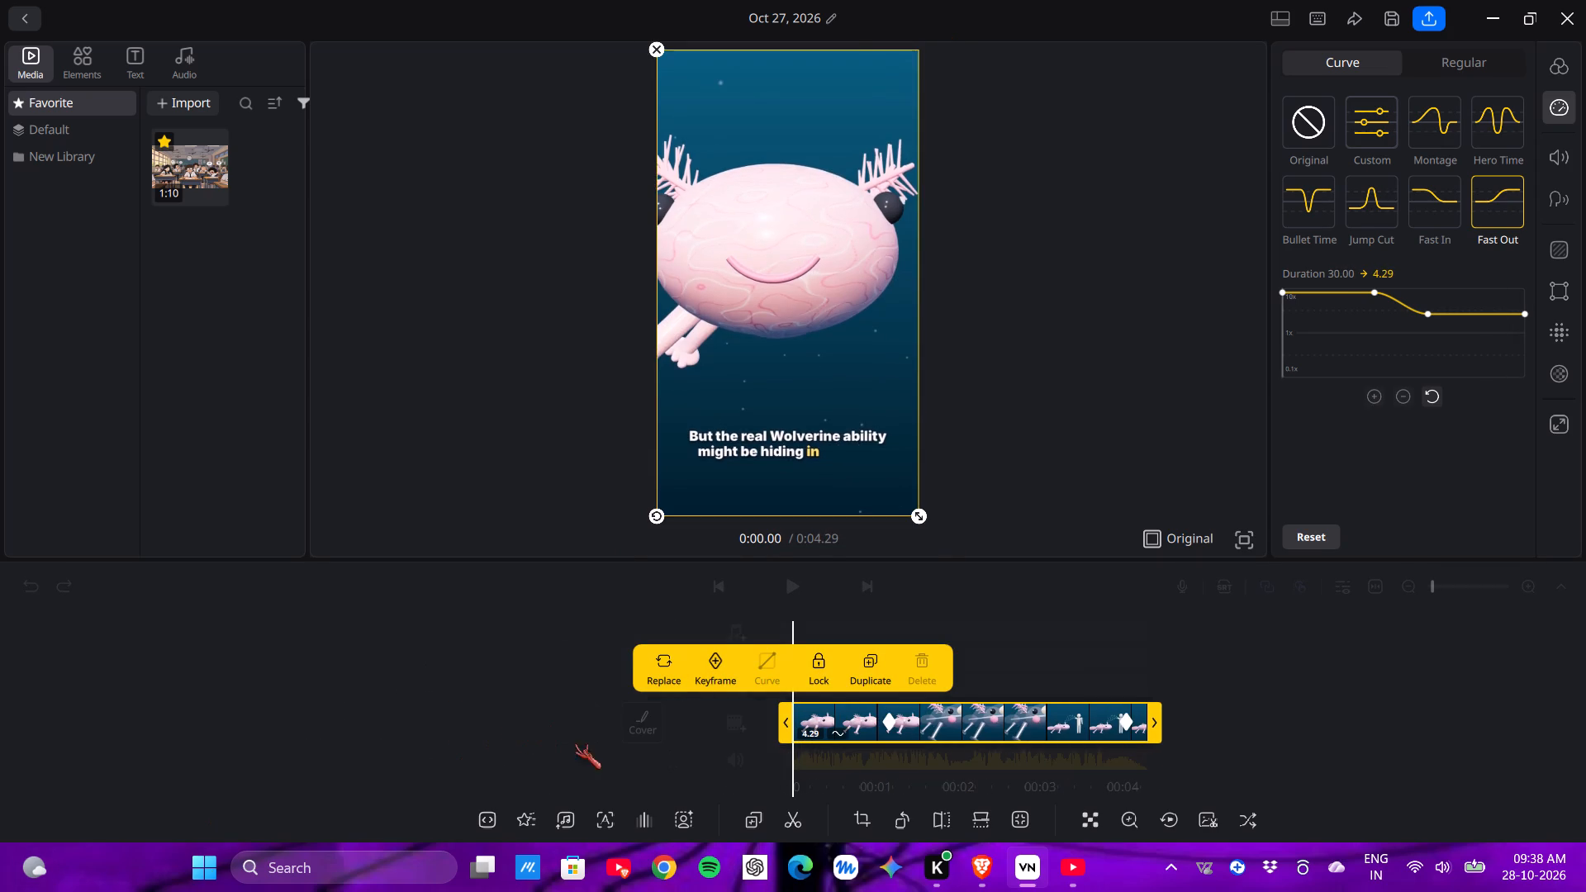
{"action": "left_click_drag", "start_coordinate": [784, 717], "coordinate": [804, 721]}
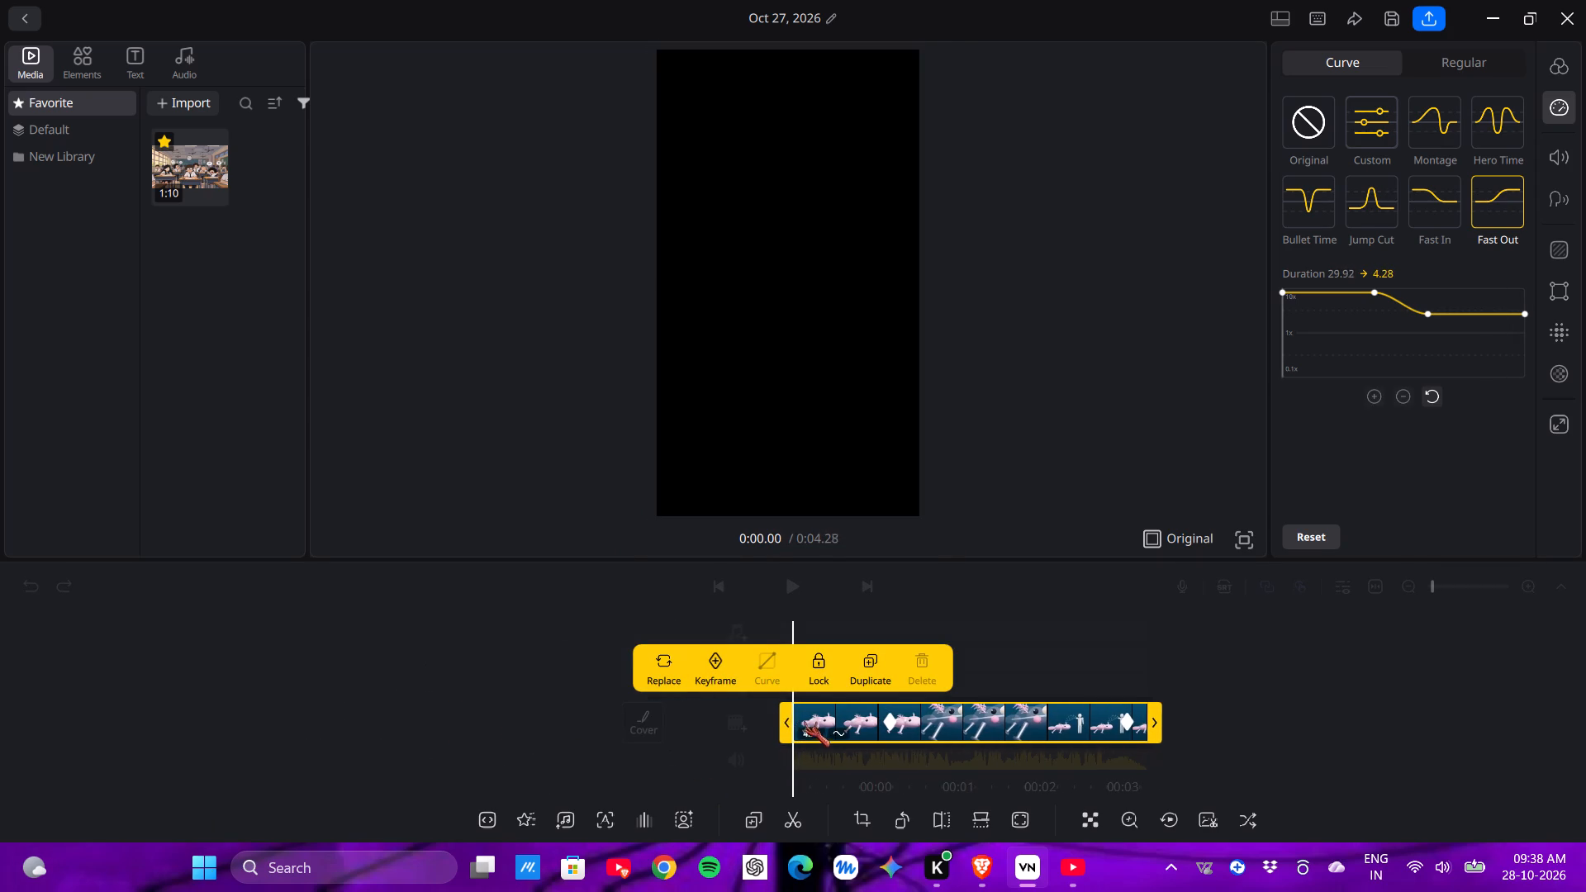
{"action": "left_click_drag", "start_coordinate": [804, 721], "coordinate": [0, 891]}
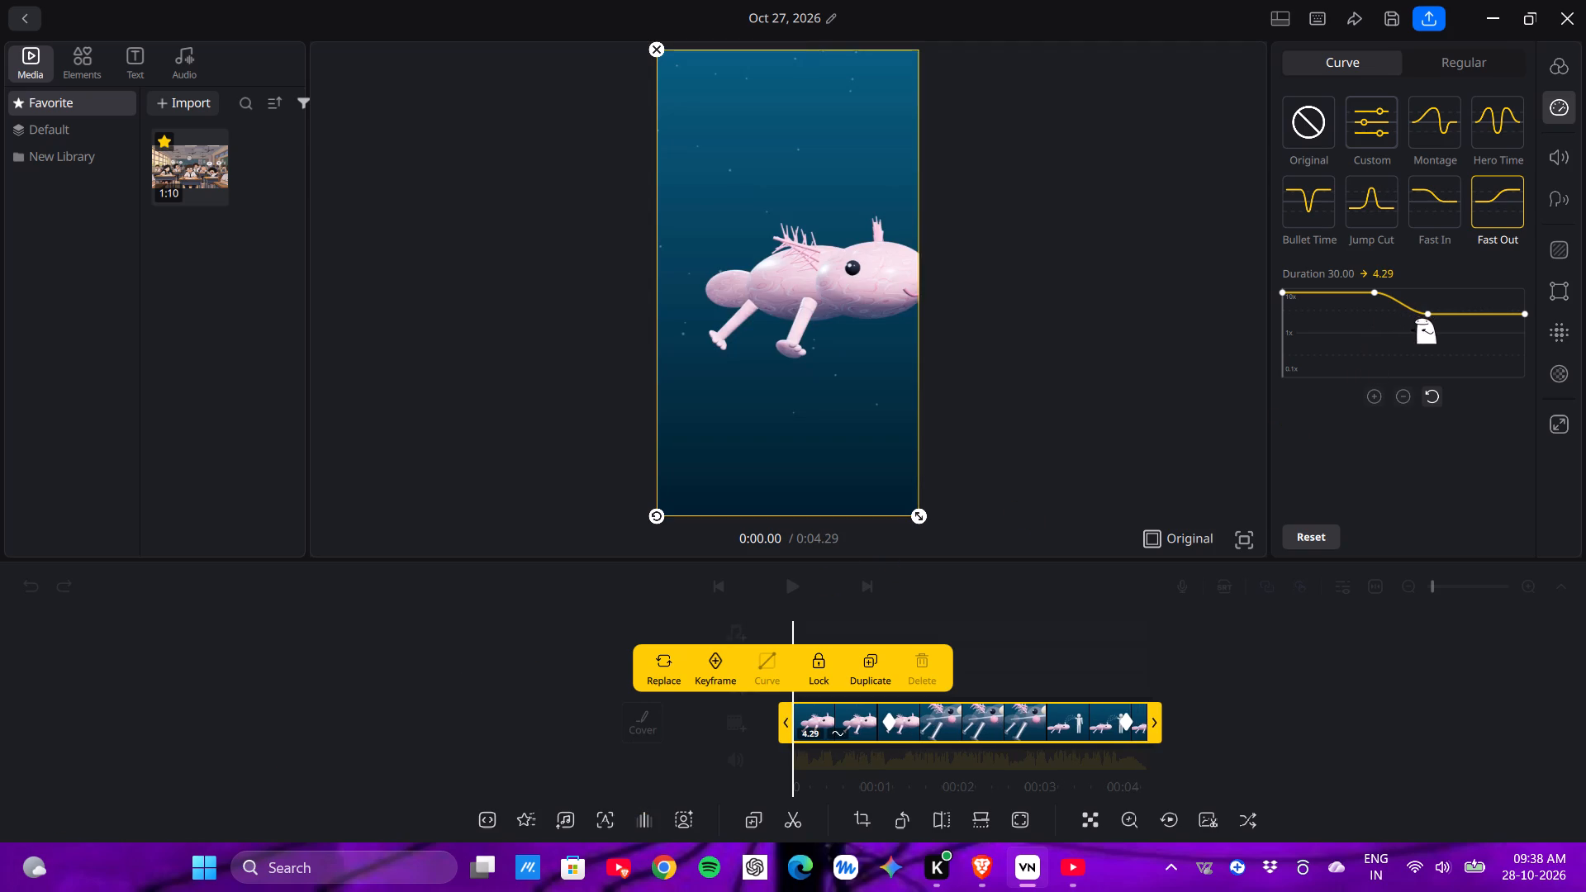
{"action": "left_click", "coordinate": [509, 536]}
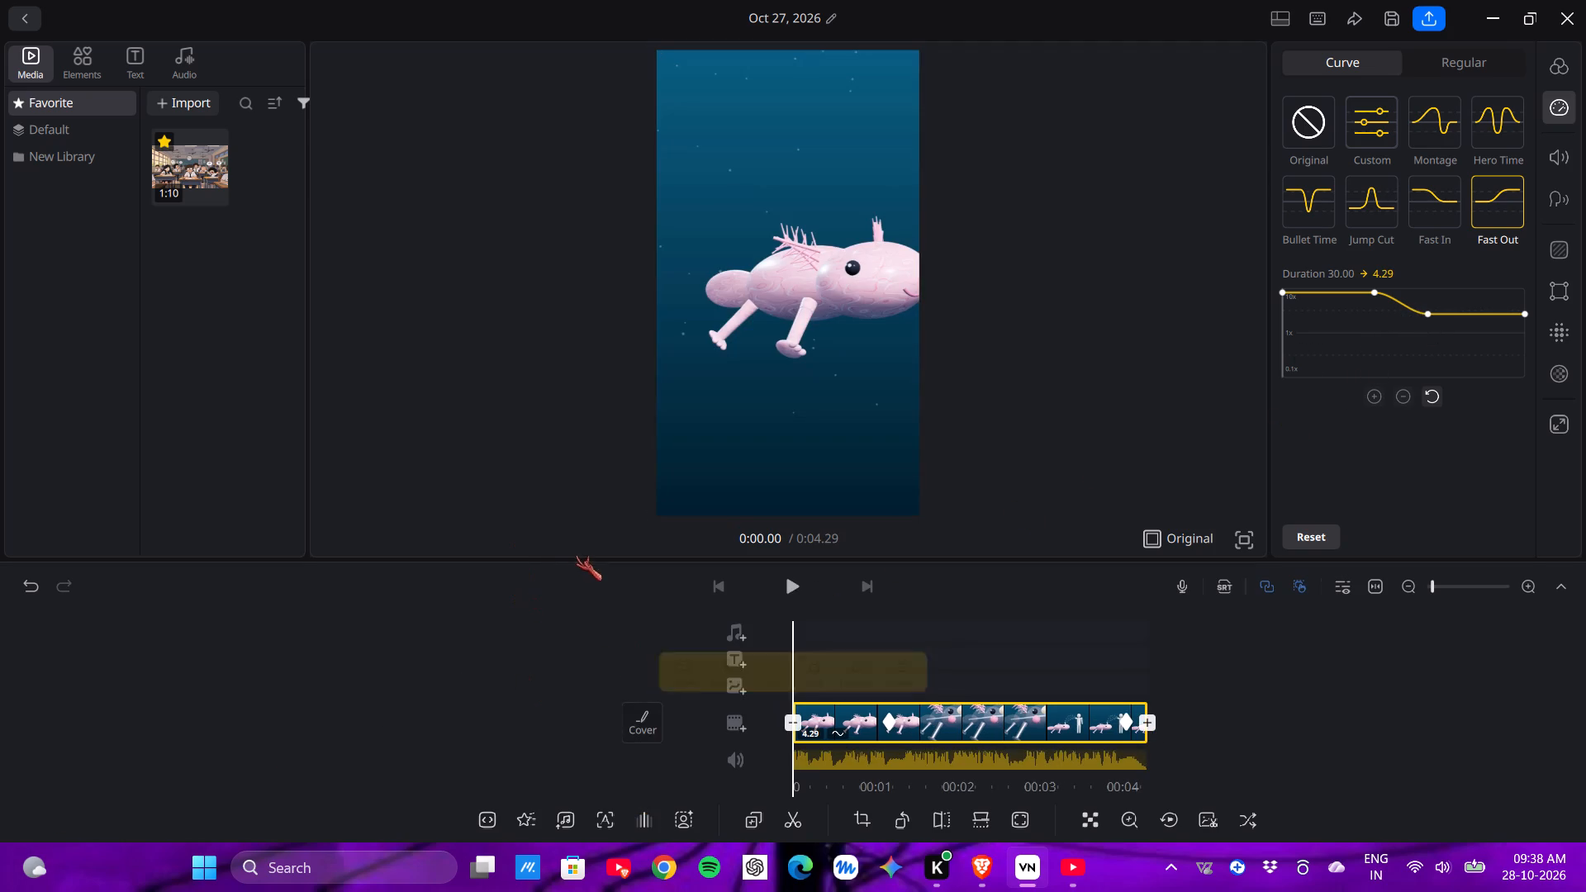
Play back the extended clip from the start.
{"action": "left_click", "coordinate": [799, 576]}
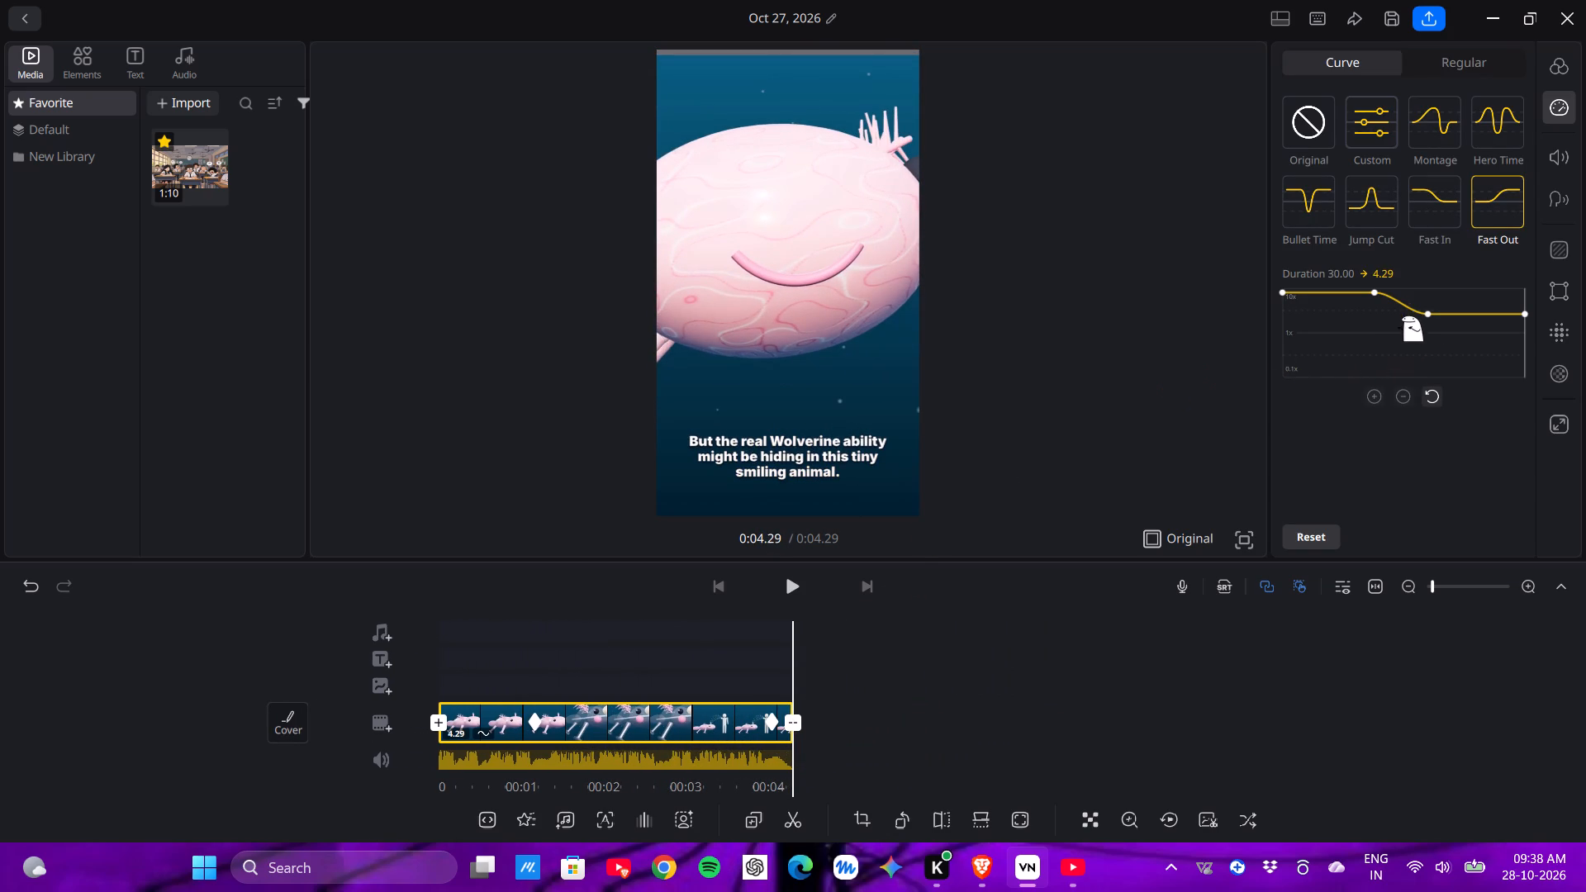
Add a speed point at about 0:00.59 between the curve's first two points and lower it to 0.10x.
{"action": "left_click", "coordinate": [1330, 292]}
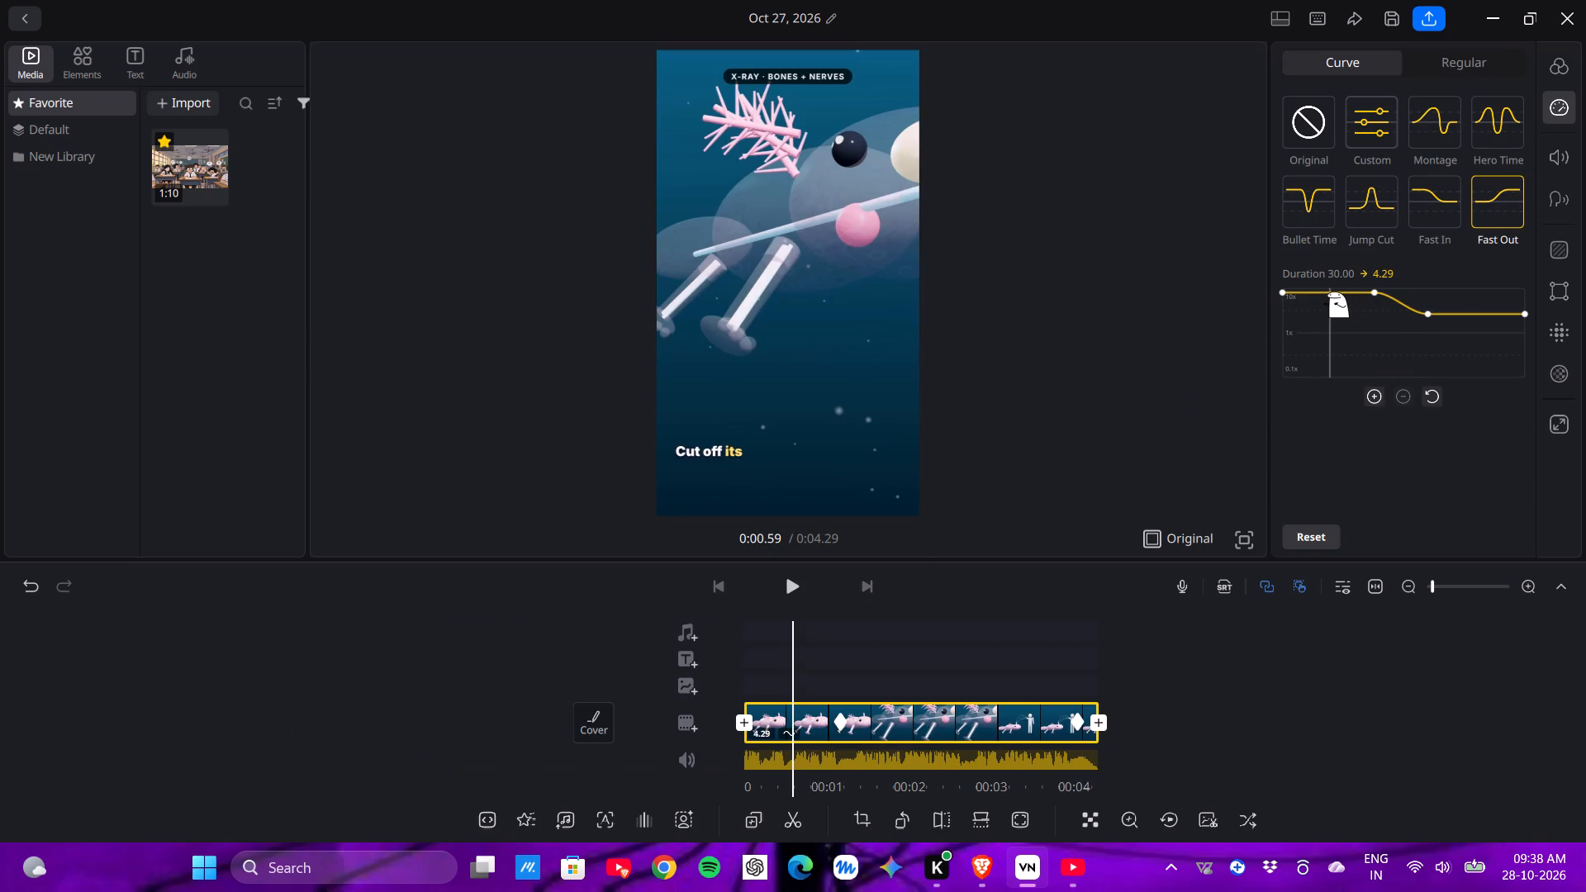
{"action": "left_click", "coordinate": [1365, 391]}
{"action": "left_click_drag", "start_coordinate": [1325, 287], "coordinate": [1337, 434]}
{"action": "left_click_drag", "start_coordinate": [1320, 286], "coordinate": [1321, 285]}
{"action": "left_click_drag", "start_coordinate": [1321, 285], "coordinate": [1319, 305]}
{"action": "left_click_drag", "start_coordinate": [1329, 283], "coordinate": [1329, 297]}
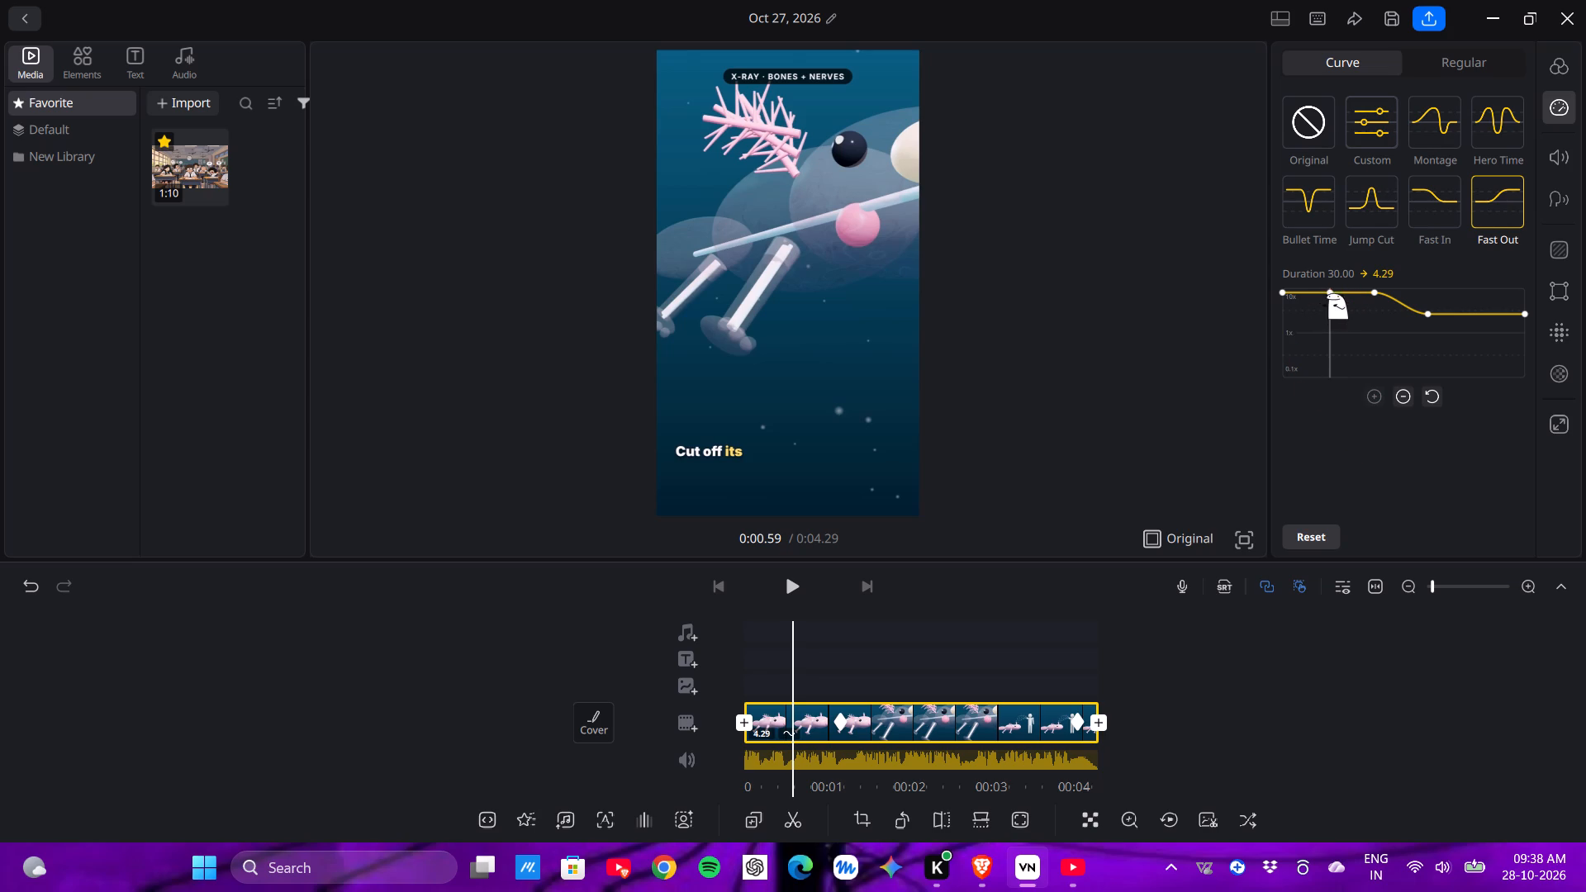
{"action": "left_click_drag", "start_coordinate": [1330, 287], "coordinate": [1330, 310]}
{"action": "left_click", "coordinate": [1326, 292]}
{"action": "left_click_drag", "start_coordinate": [1326, 292], "coordinate": [1326, 387]}
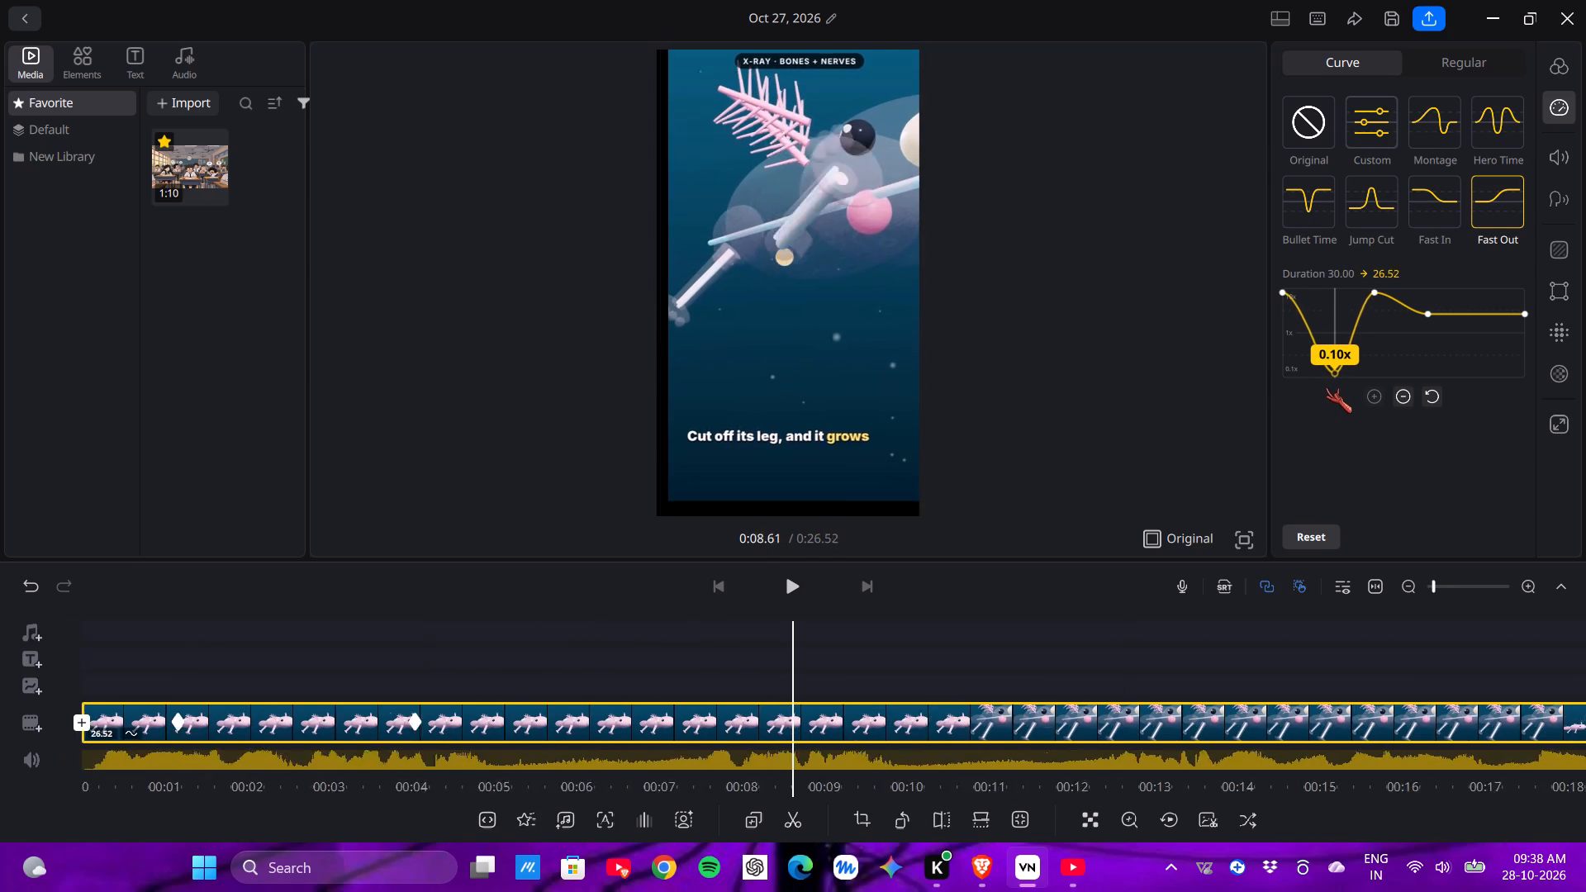
{"action": "left_click_drag", "start_coordinate": [1326, 387], "coordinate": [1326, 384]}
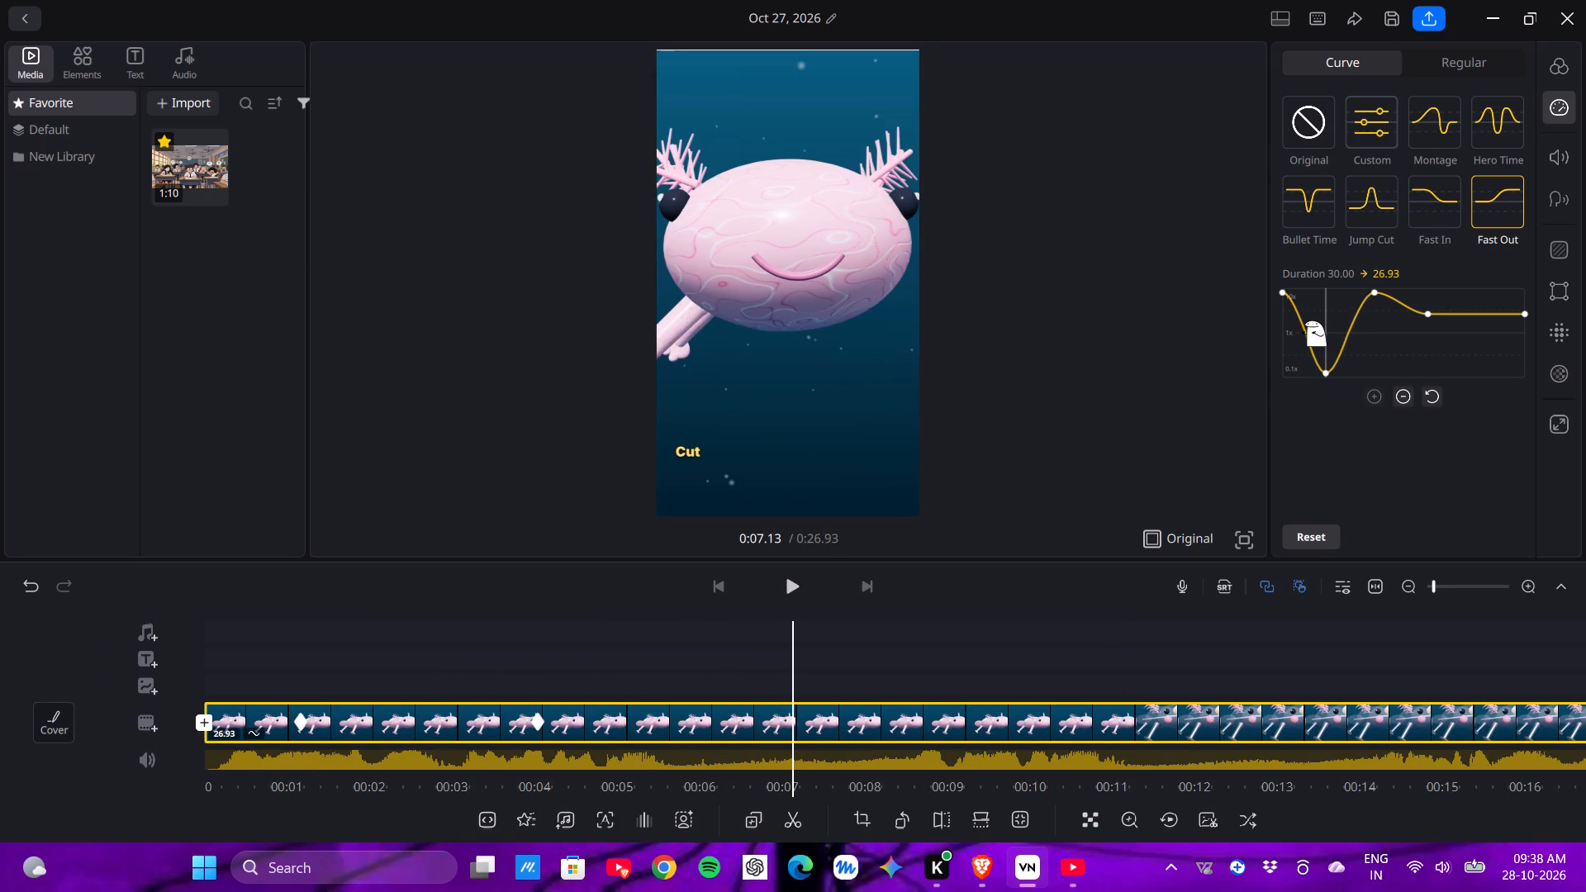
Add another speed point near the start of the curve, at about 0:00.17.
{"action": "left_click", "coordinate": [1295, 306]}
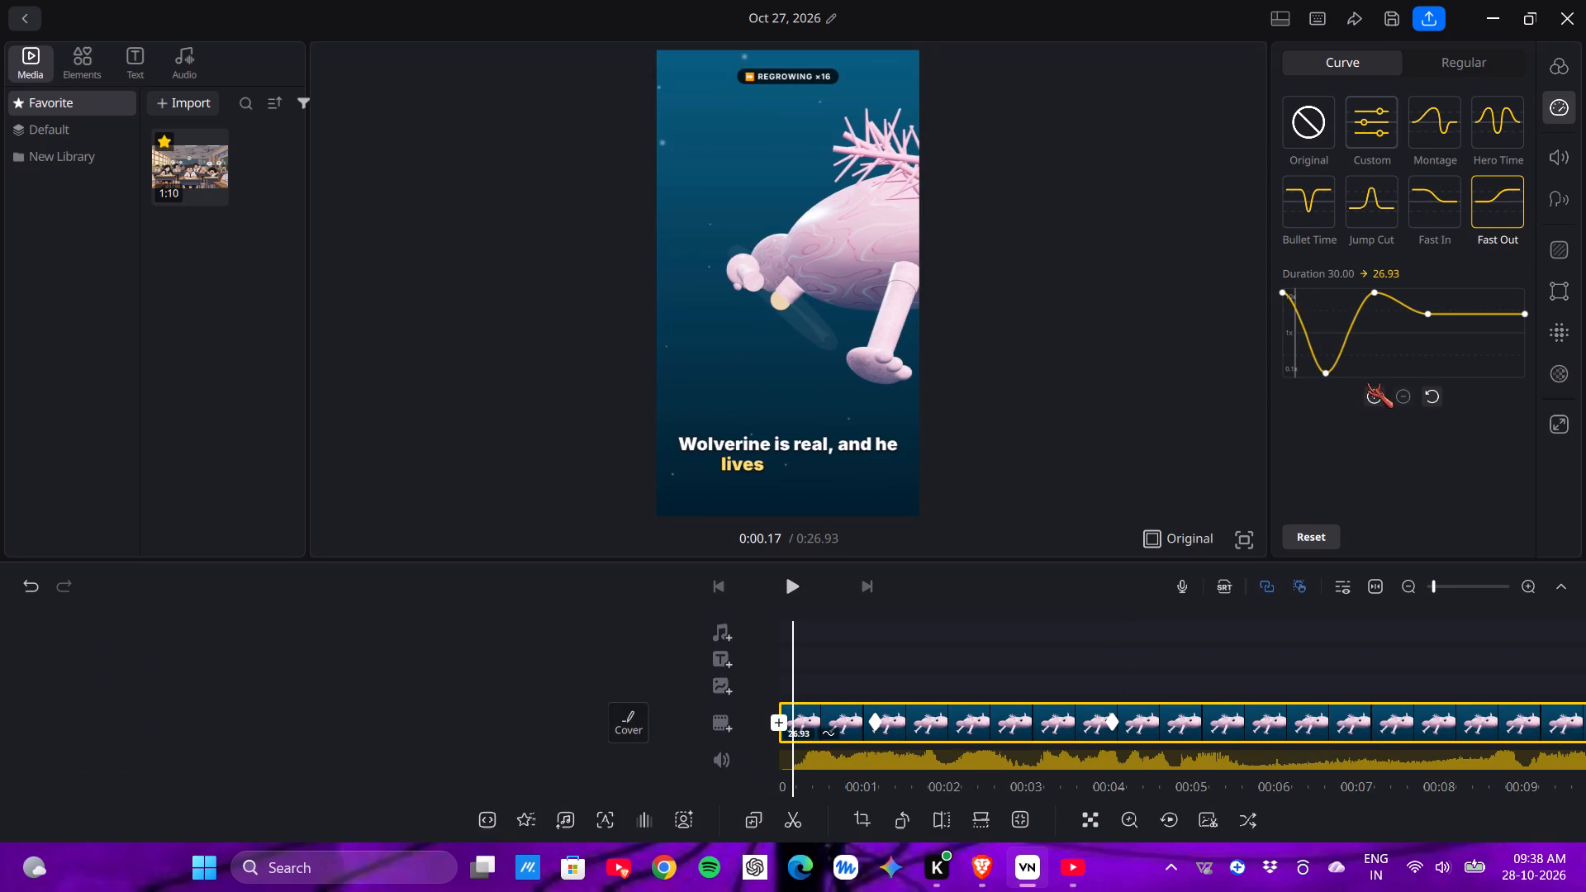
{"action": "left_click", "coordinate": [1367, 382]}
{"action": "left_click", "coordinate": [1367, 386]}
{"action": "left_click", "coordinate": [1375, 391]}
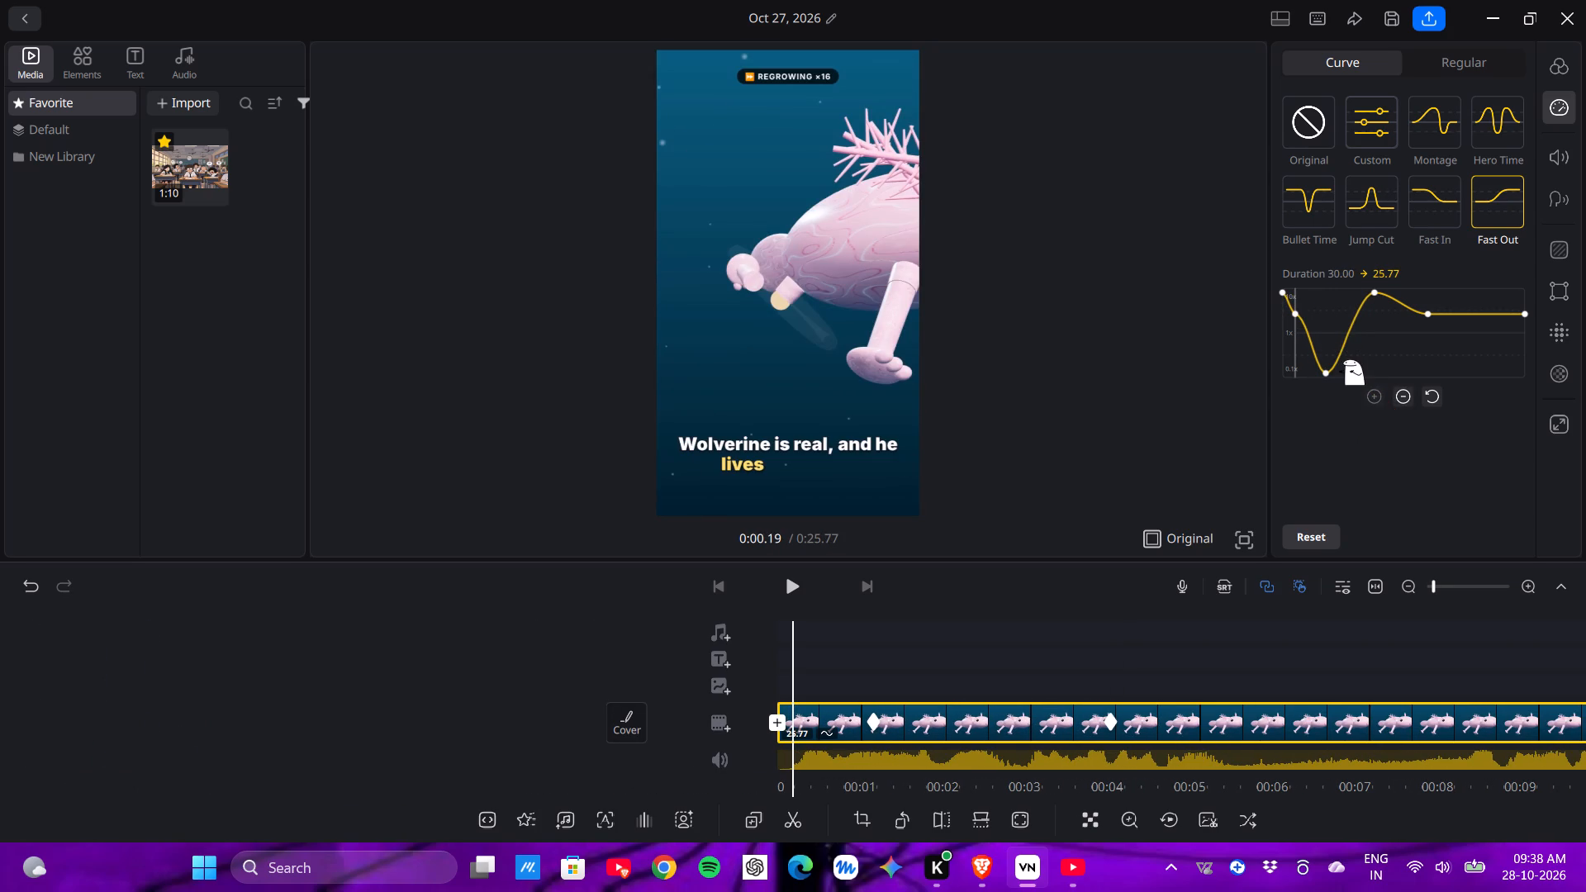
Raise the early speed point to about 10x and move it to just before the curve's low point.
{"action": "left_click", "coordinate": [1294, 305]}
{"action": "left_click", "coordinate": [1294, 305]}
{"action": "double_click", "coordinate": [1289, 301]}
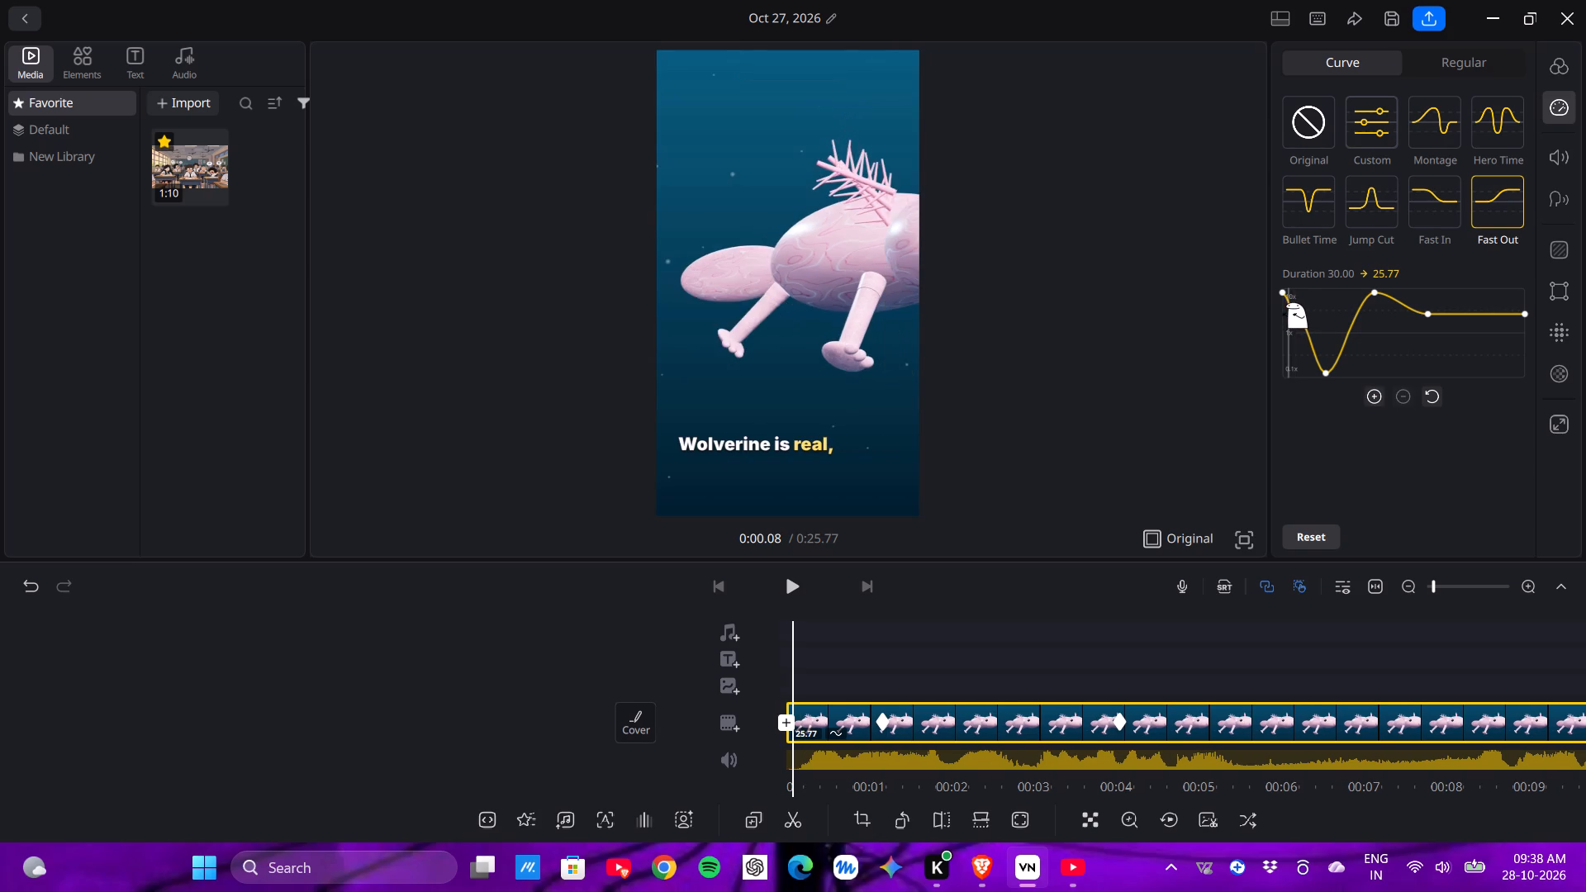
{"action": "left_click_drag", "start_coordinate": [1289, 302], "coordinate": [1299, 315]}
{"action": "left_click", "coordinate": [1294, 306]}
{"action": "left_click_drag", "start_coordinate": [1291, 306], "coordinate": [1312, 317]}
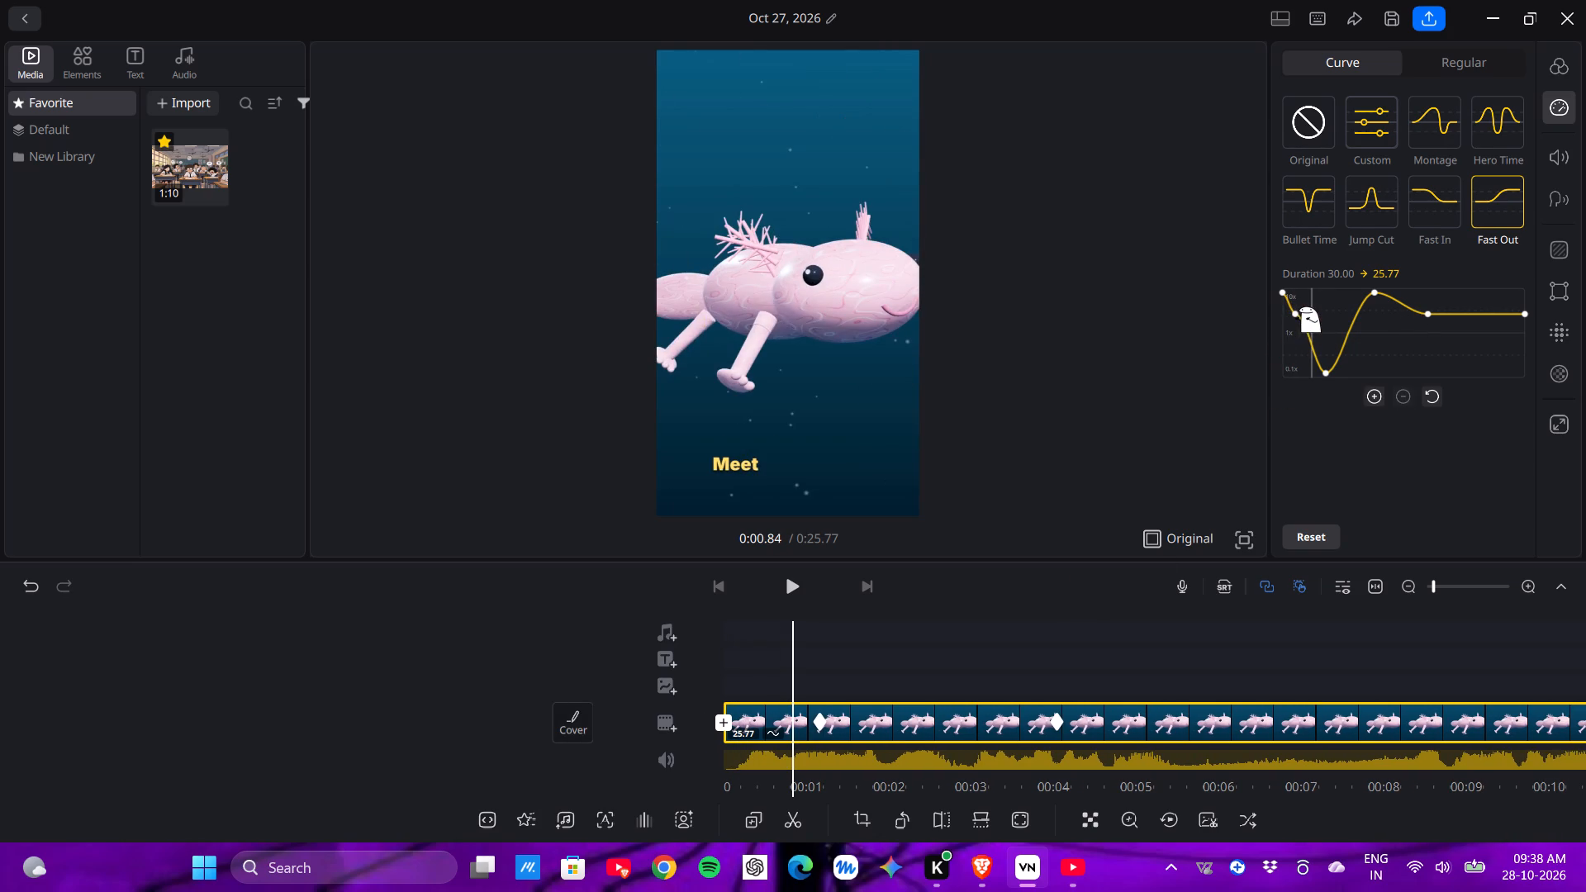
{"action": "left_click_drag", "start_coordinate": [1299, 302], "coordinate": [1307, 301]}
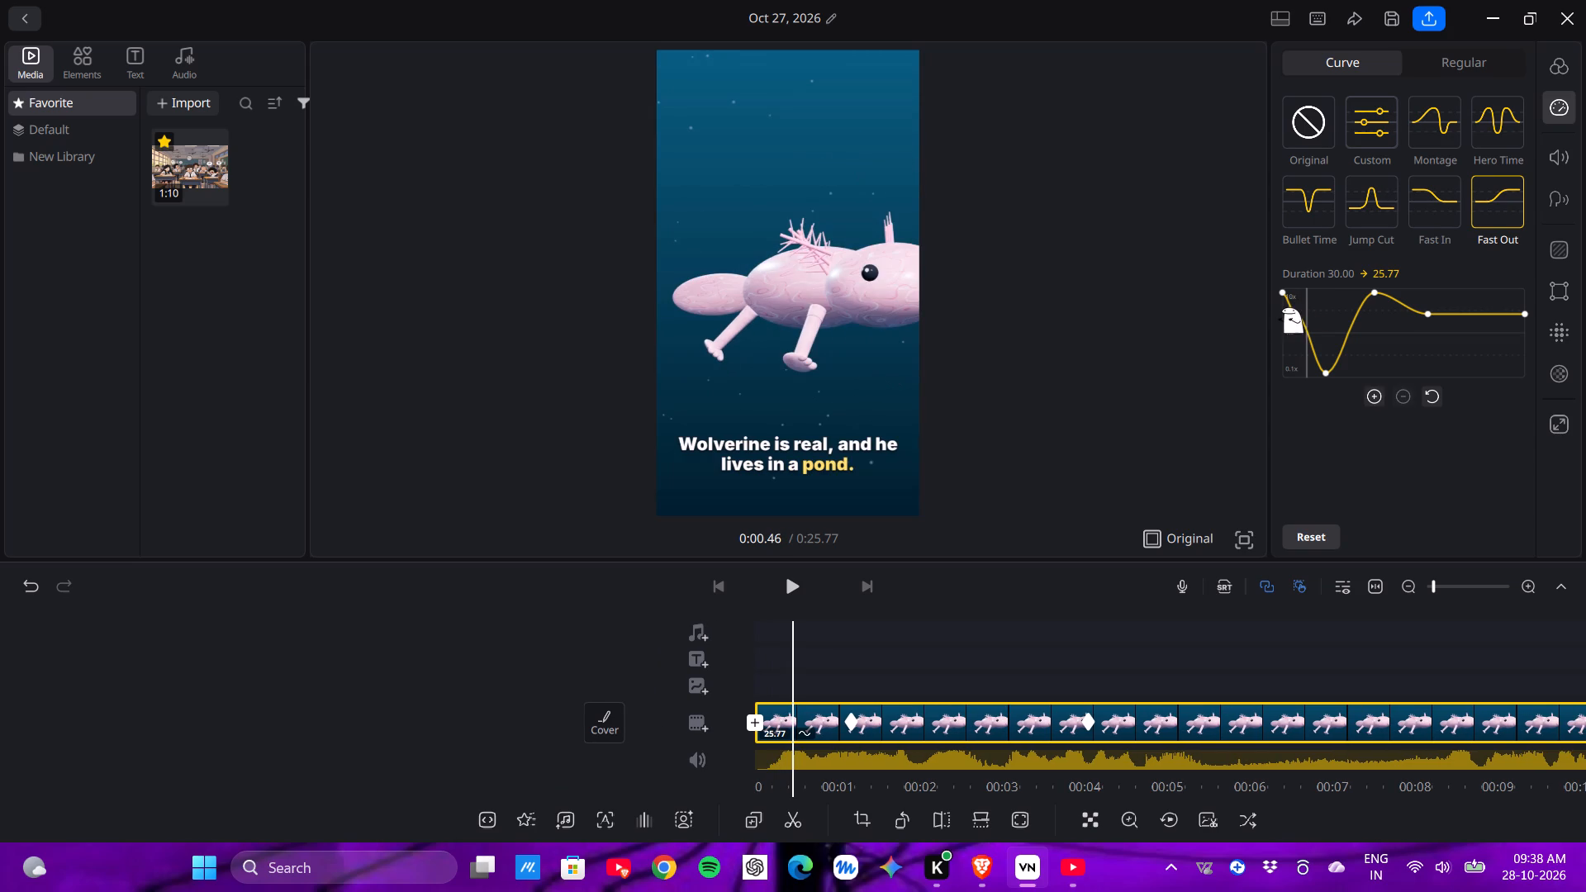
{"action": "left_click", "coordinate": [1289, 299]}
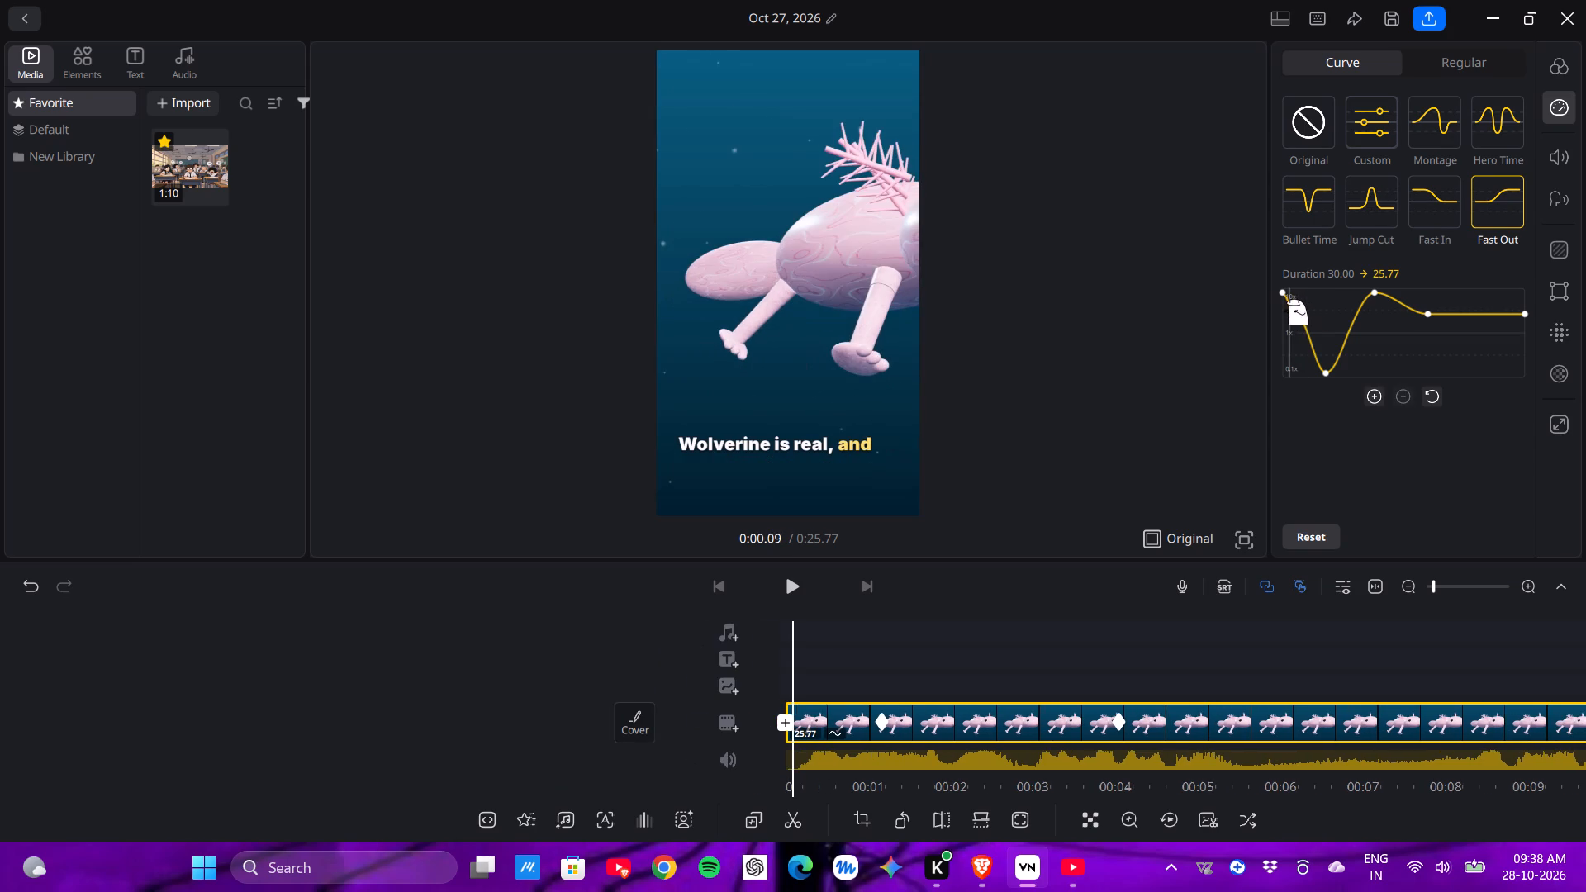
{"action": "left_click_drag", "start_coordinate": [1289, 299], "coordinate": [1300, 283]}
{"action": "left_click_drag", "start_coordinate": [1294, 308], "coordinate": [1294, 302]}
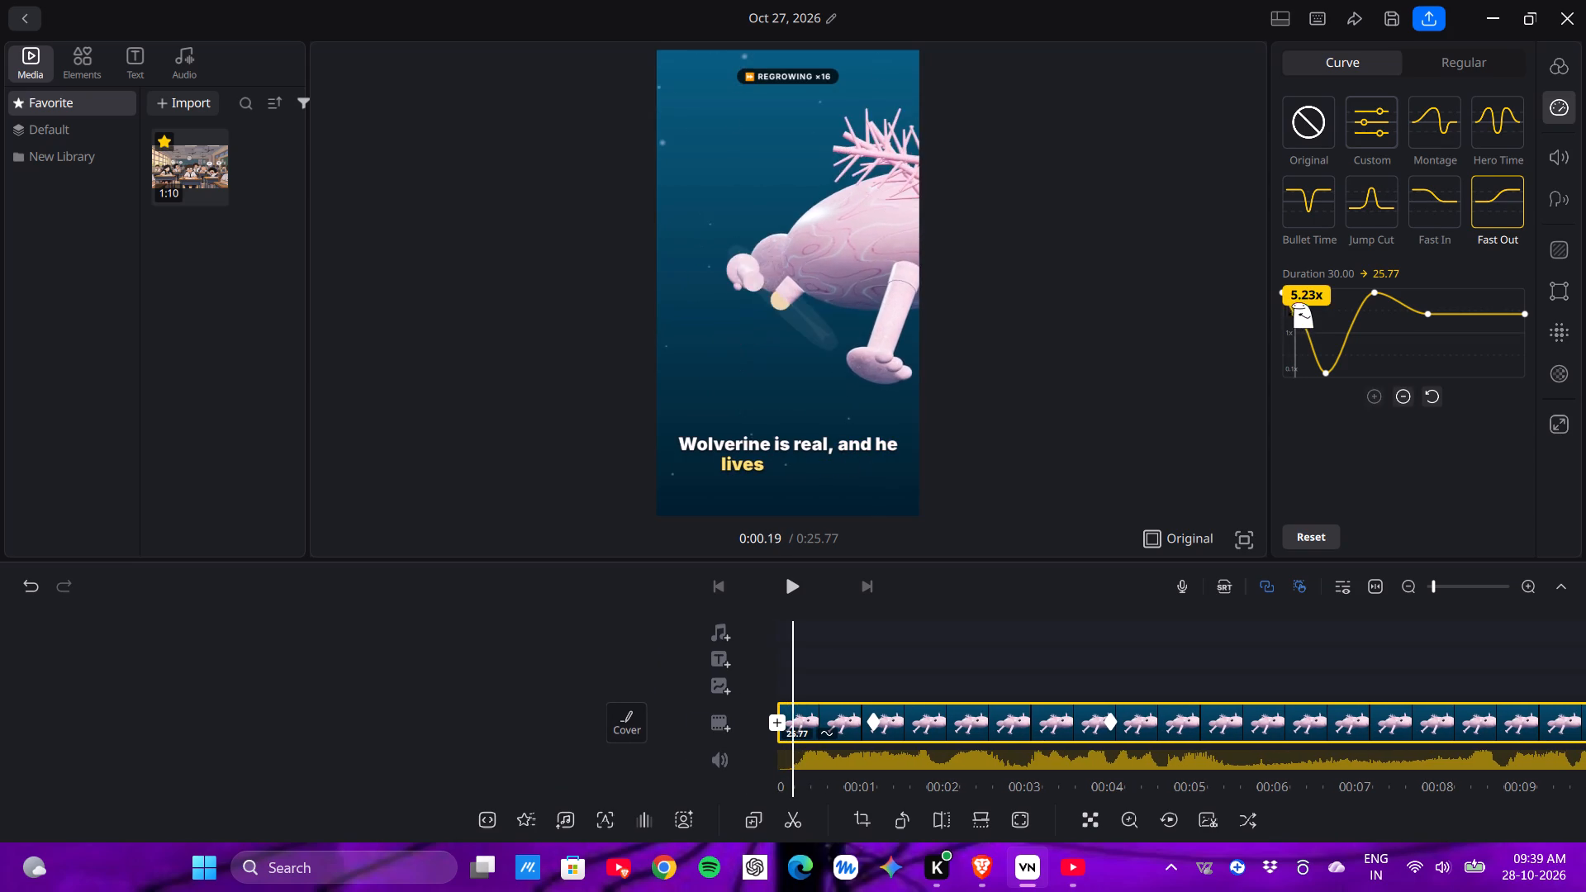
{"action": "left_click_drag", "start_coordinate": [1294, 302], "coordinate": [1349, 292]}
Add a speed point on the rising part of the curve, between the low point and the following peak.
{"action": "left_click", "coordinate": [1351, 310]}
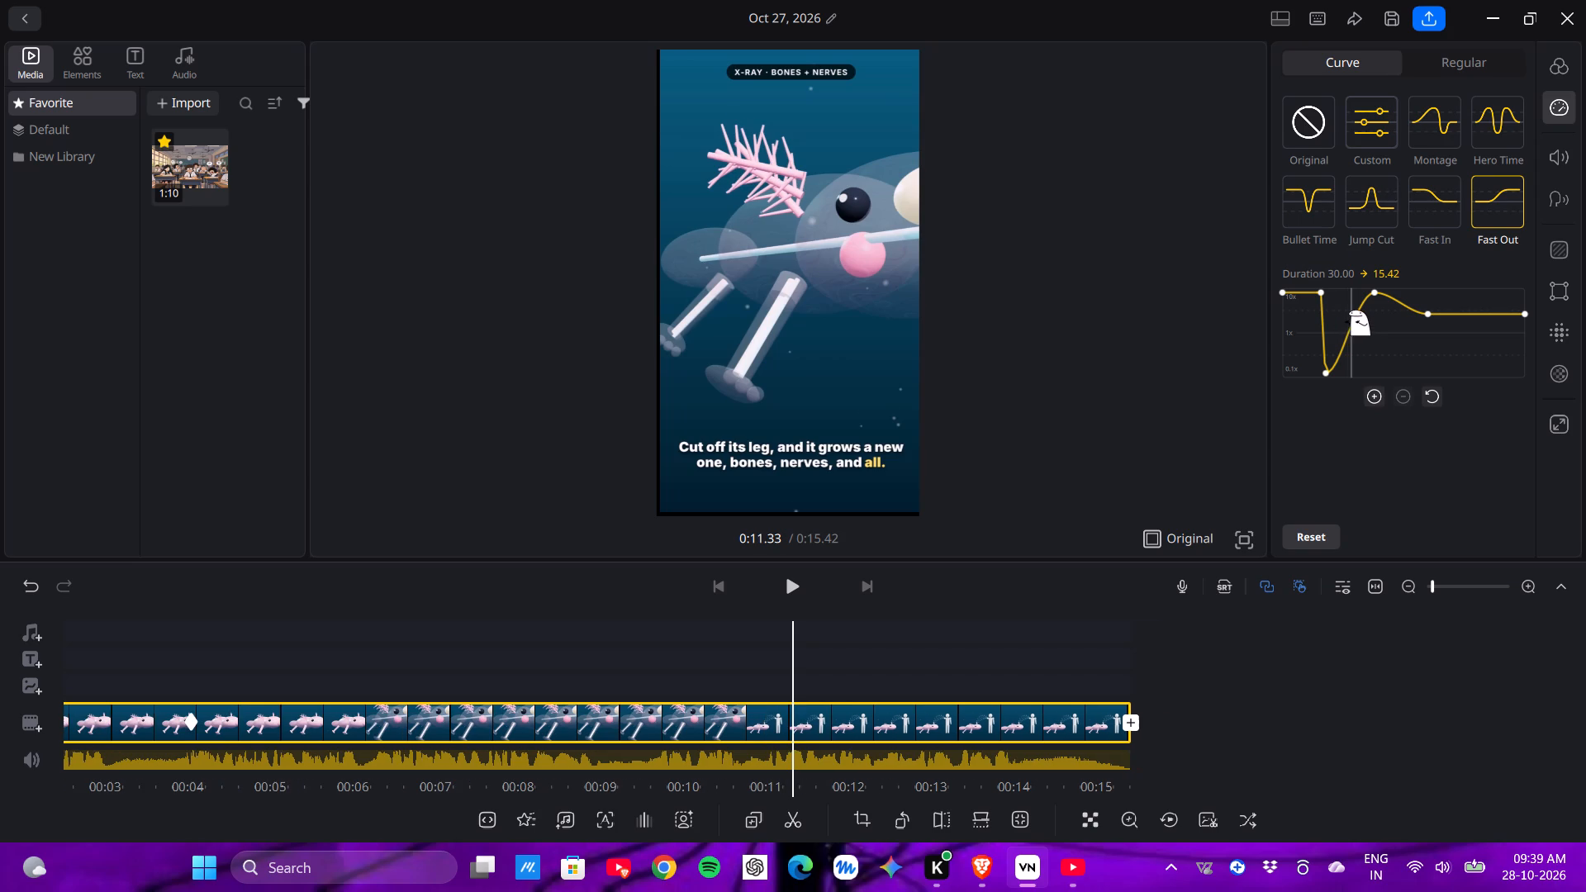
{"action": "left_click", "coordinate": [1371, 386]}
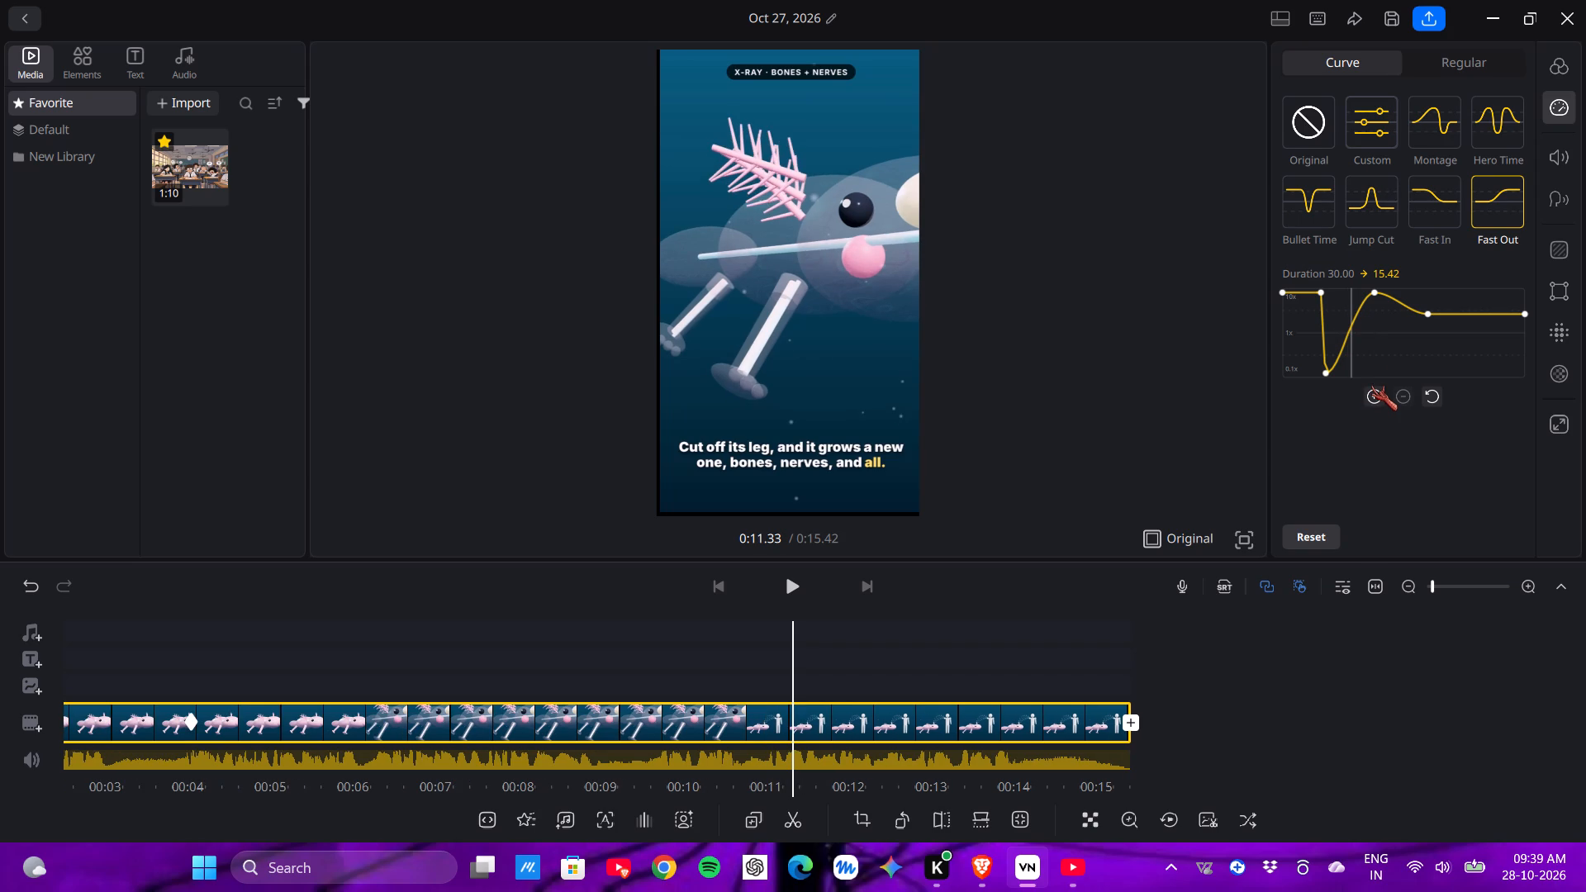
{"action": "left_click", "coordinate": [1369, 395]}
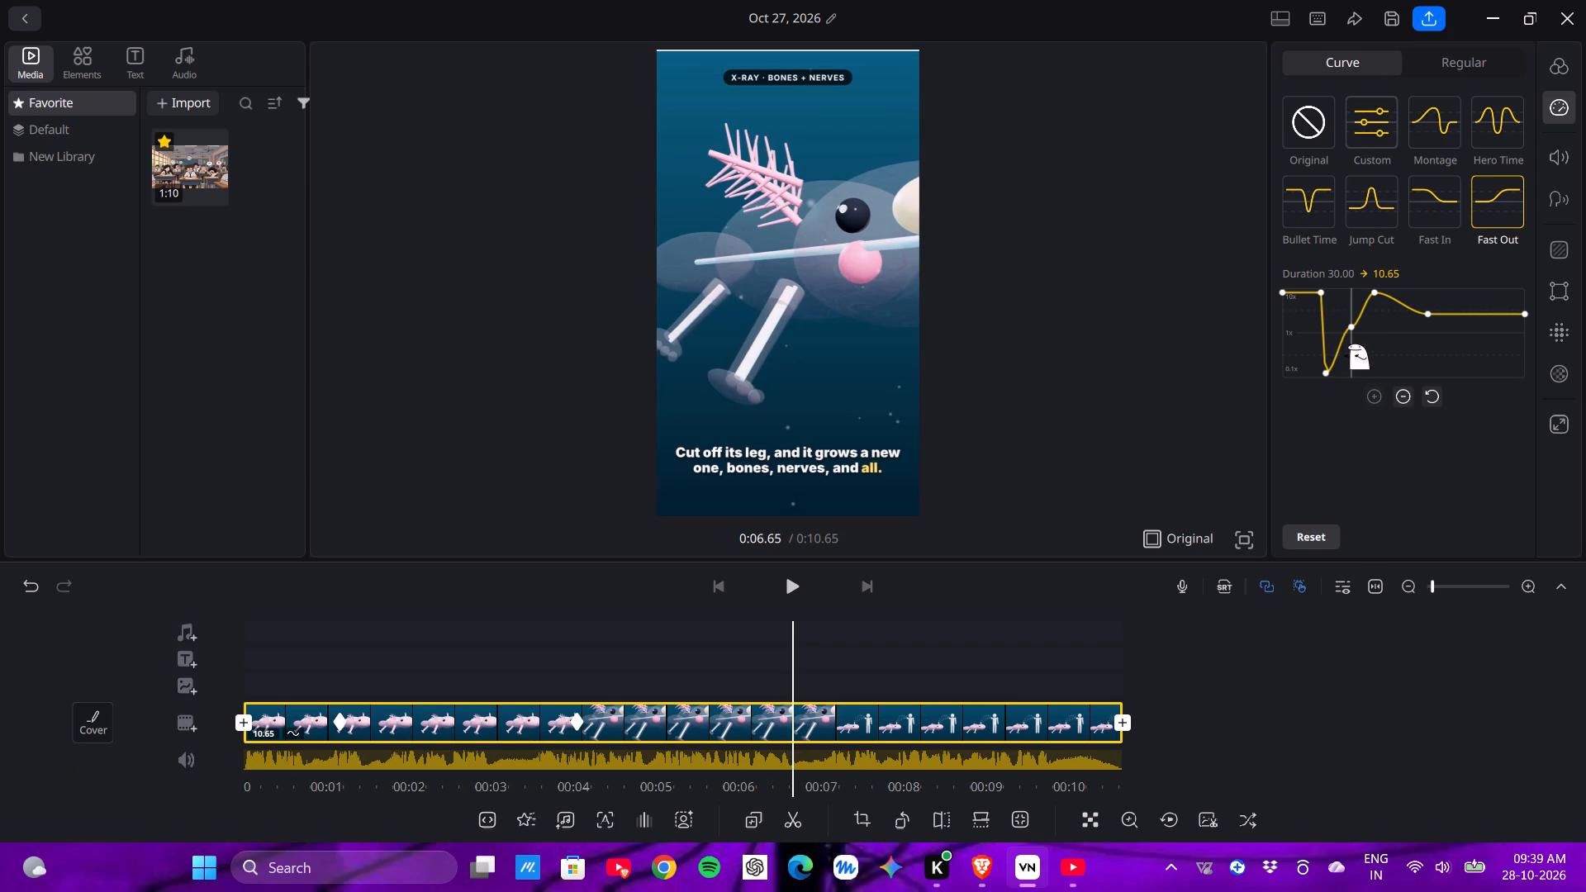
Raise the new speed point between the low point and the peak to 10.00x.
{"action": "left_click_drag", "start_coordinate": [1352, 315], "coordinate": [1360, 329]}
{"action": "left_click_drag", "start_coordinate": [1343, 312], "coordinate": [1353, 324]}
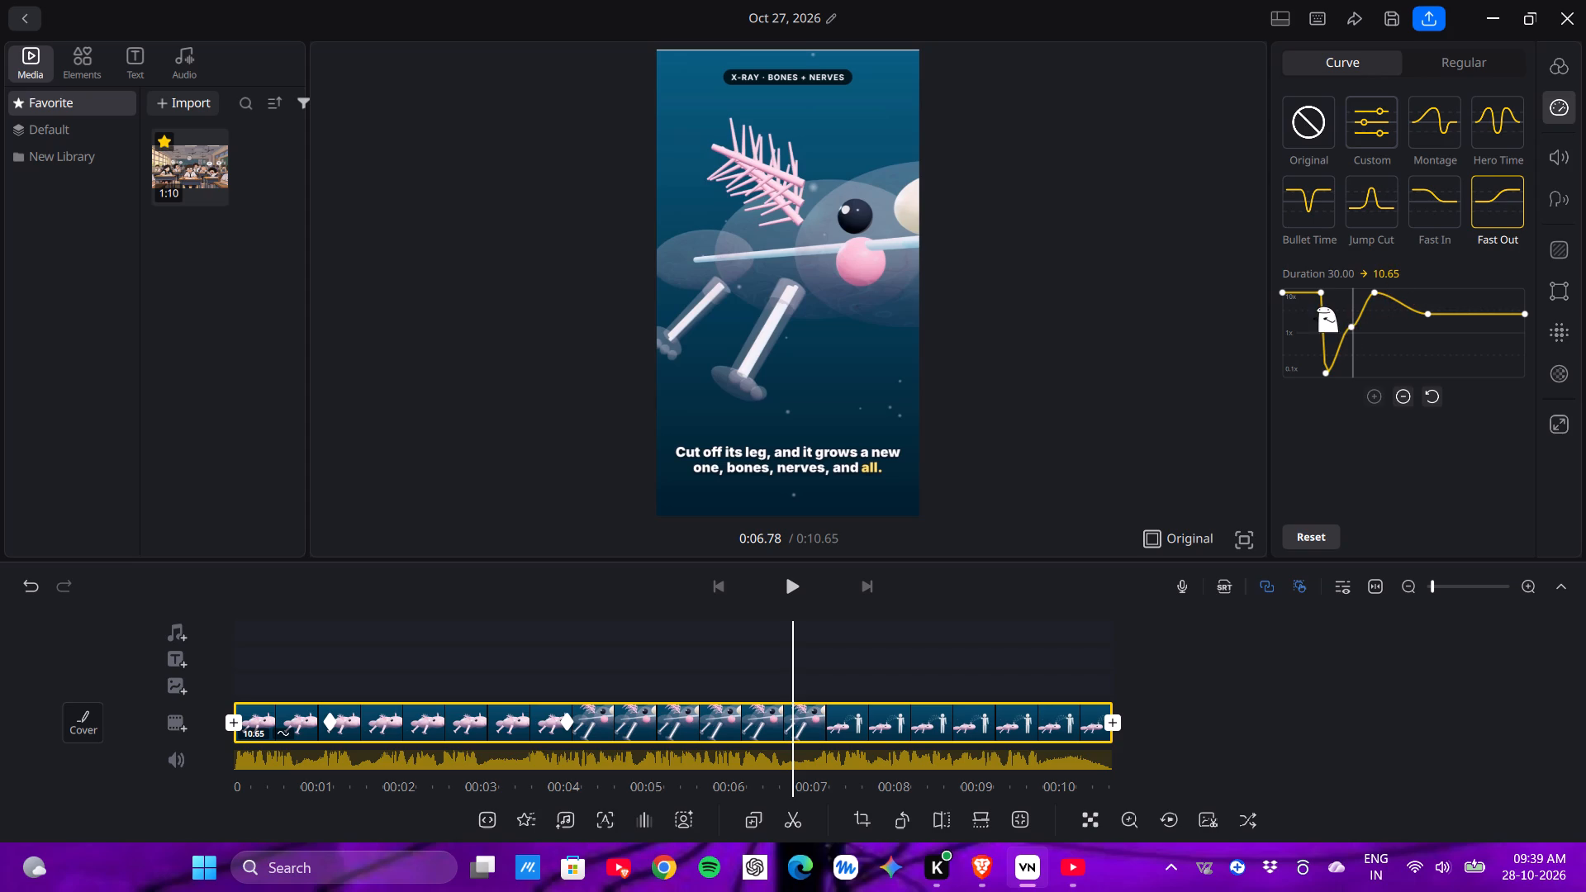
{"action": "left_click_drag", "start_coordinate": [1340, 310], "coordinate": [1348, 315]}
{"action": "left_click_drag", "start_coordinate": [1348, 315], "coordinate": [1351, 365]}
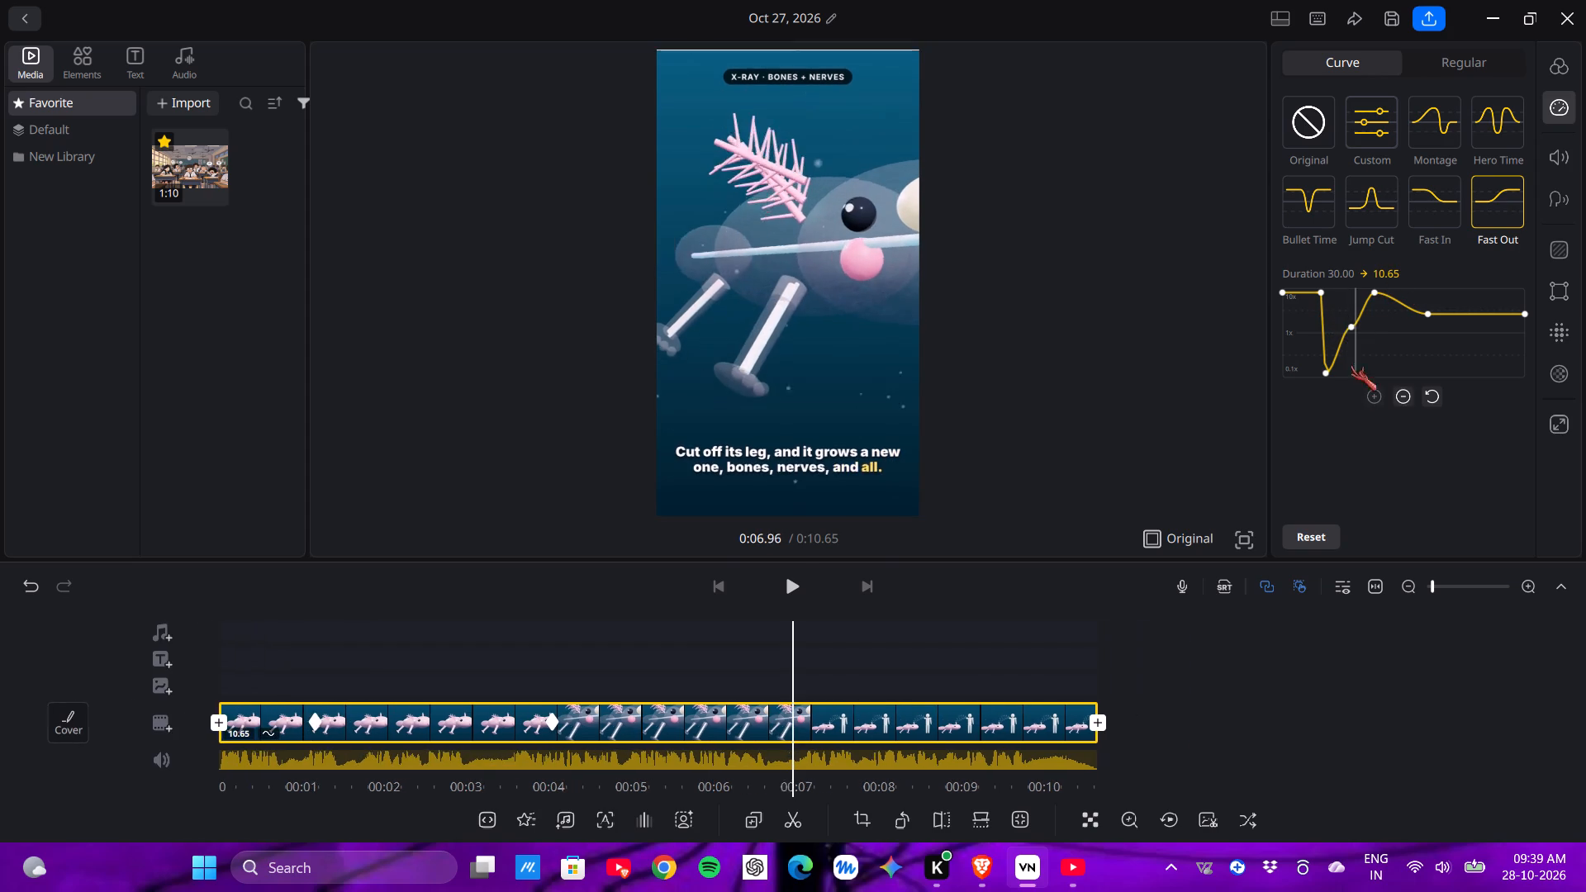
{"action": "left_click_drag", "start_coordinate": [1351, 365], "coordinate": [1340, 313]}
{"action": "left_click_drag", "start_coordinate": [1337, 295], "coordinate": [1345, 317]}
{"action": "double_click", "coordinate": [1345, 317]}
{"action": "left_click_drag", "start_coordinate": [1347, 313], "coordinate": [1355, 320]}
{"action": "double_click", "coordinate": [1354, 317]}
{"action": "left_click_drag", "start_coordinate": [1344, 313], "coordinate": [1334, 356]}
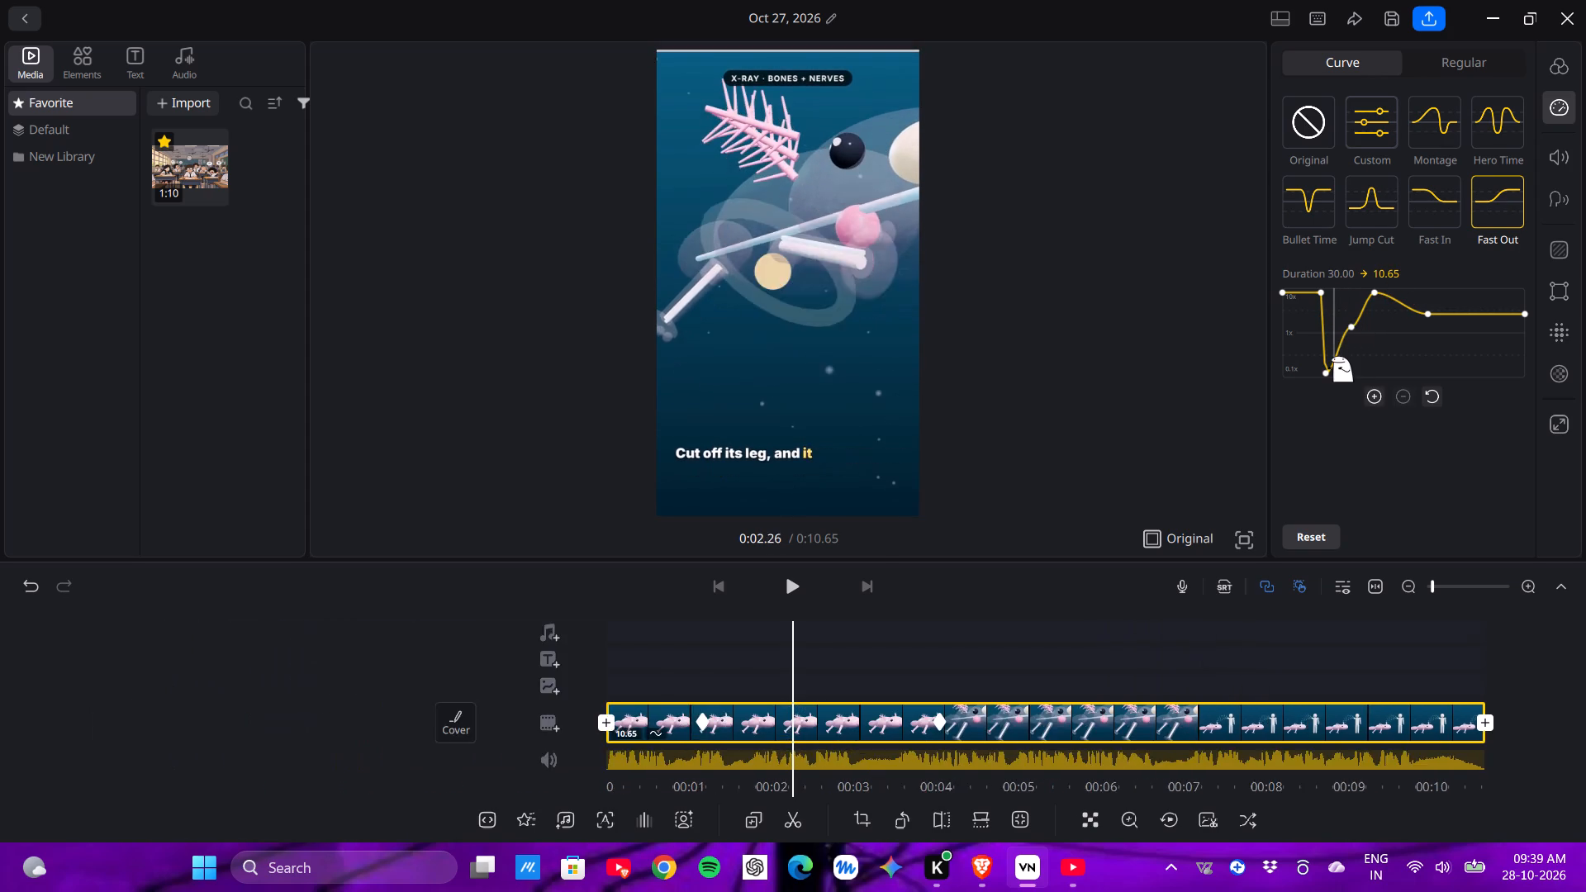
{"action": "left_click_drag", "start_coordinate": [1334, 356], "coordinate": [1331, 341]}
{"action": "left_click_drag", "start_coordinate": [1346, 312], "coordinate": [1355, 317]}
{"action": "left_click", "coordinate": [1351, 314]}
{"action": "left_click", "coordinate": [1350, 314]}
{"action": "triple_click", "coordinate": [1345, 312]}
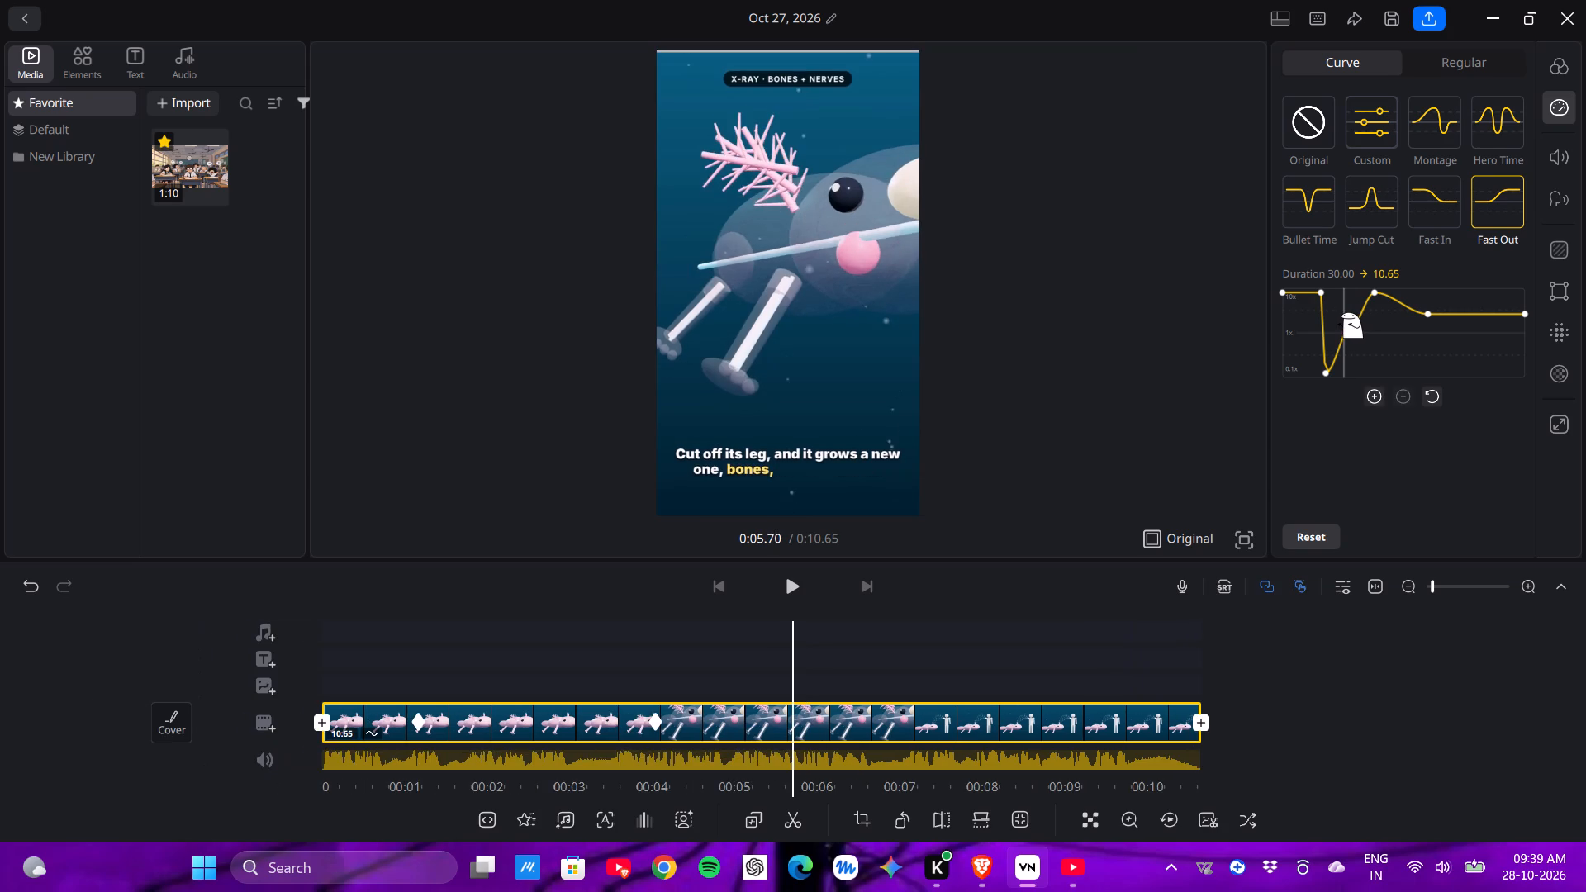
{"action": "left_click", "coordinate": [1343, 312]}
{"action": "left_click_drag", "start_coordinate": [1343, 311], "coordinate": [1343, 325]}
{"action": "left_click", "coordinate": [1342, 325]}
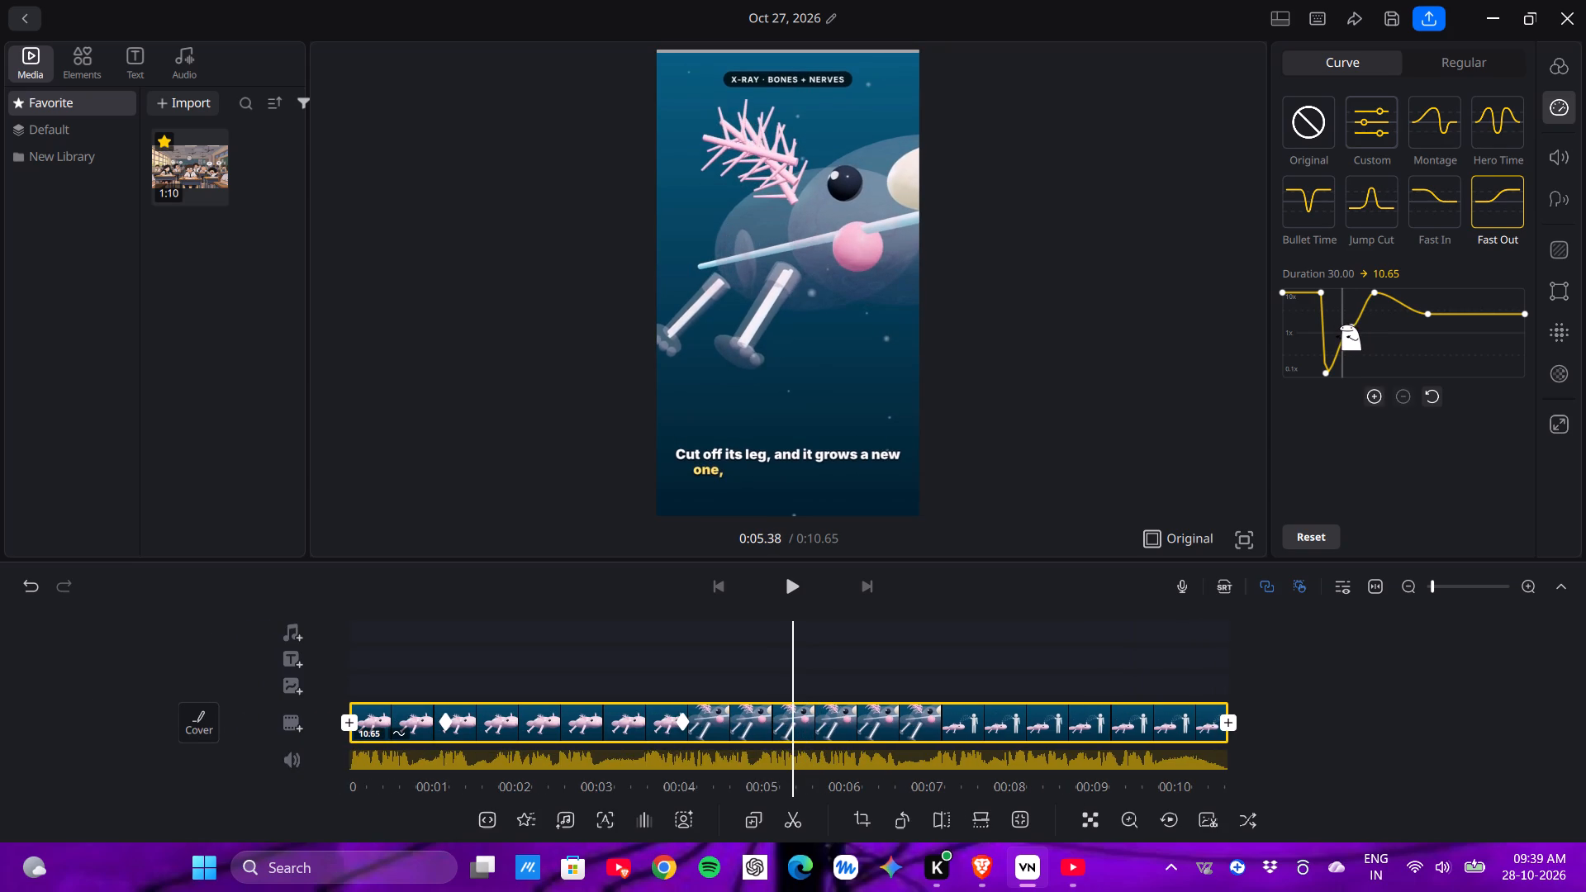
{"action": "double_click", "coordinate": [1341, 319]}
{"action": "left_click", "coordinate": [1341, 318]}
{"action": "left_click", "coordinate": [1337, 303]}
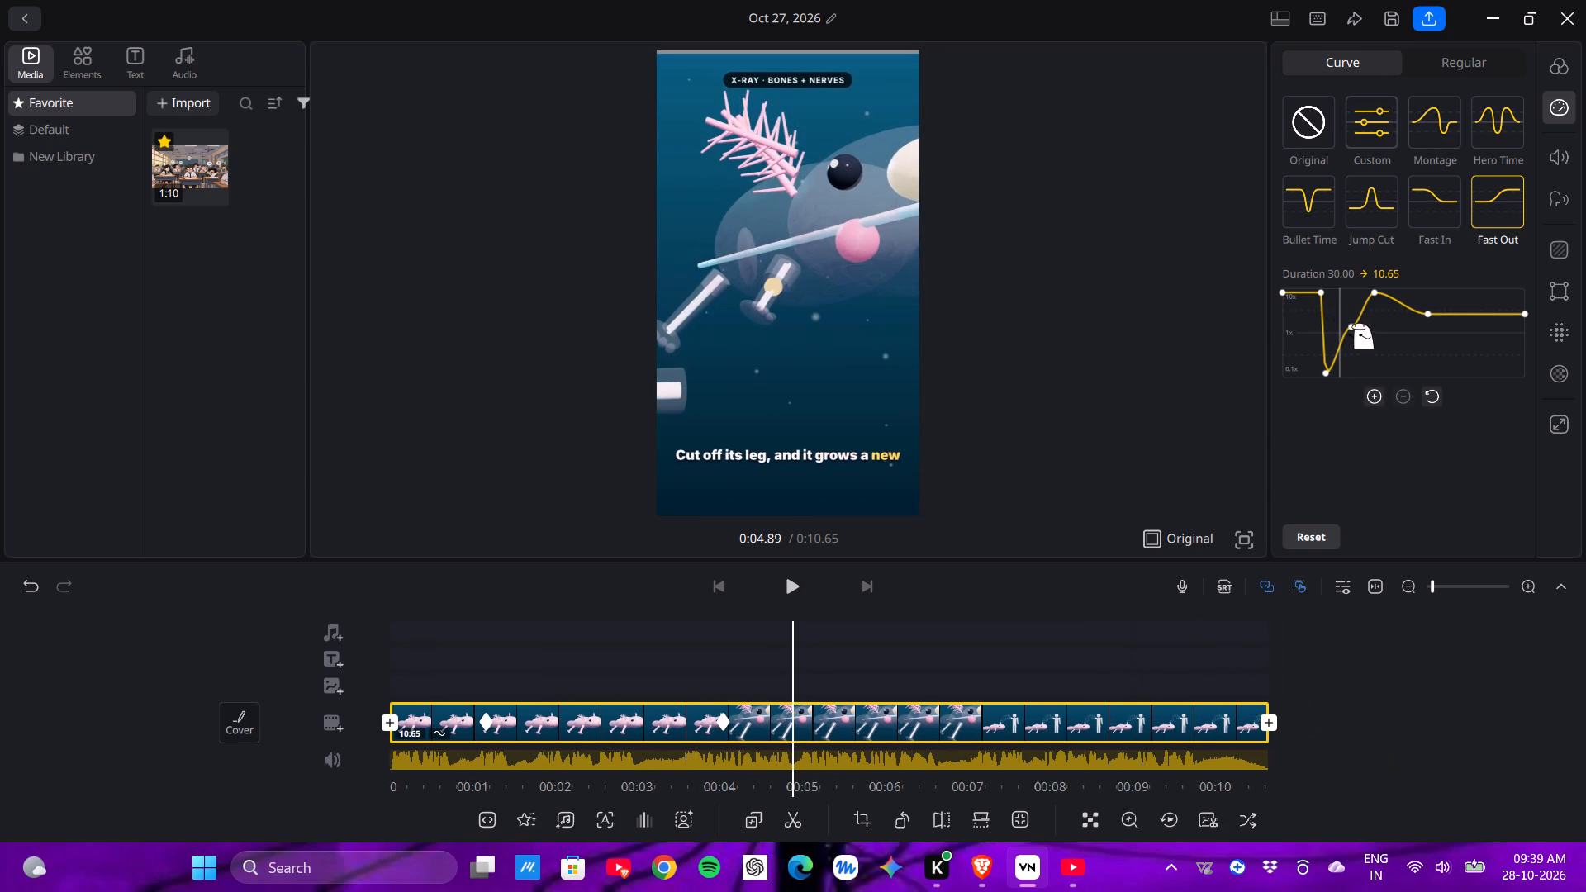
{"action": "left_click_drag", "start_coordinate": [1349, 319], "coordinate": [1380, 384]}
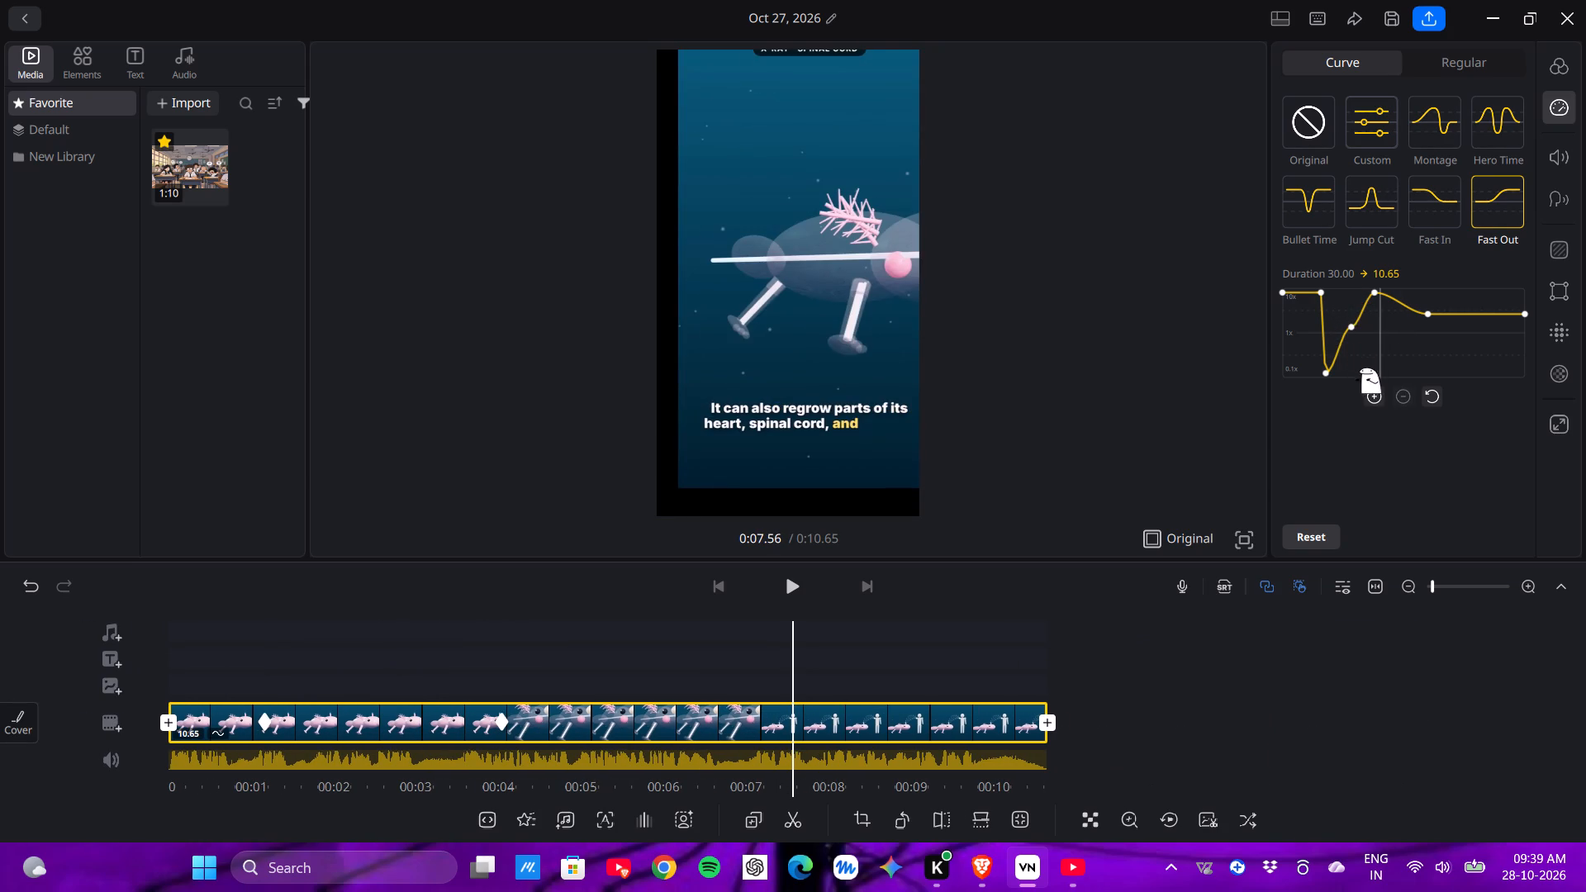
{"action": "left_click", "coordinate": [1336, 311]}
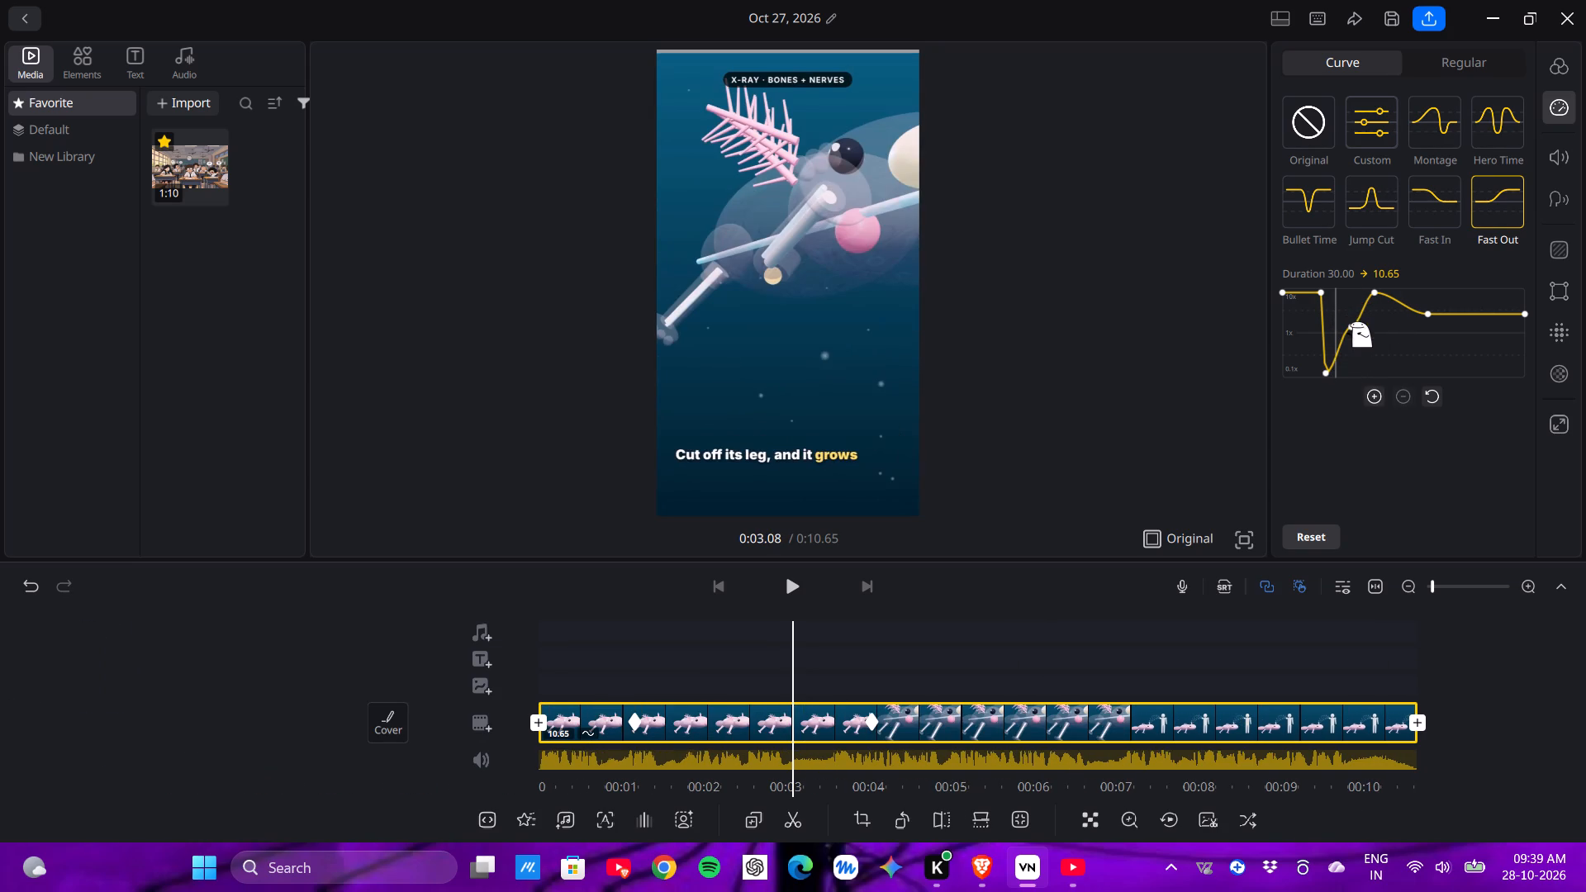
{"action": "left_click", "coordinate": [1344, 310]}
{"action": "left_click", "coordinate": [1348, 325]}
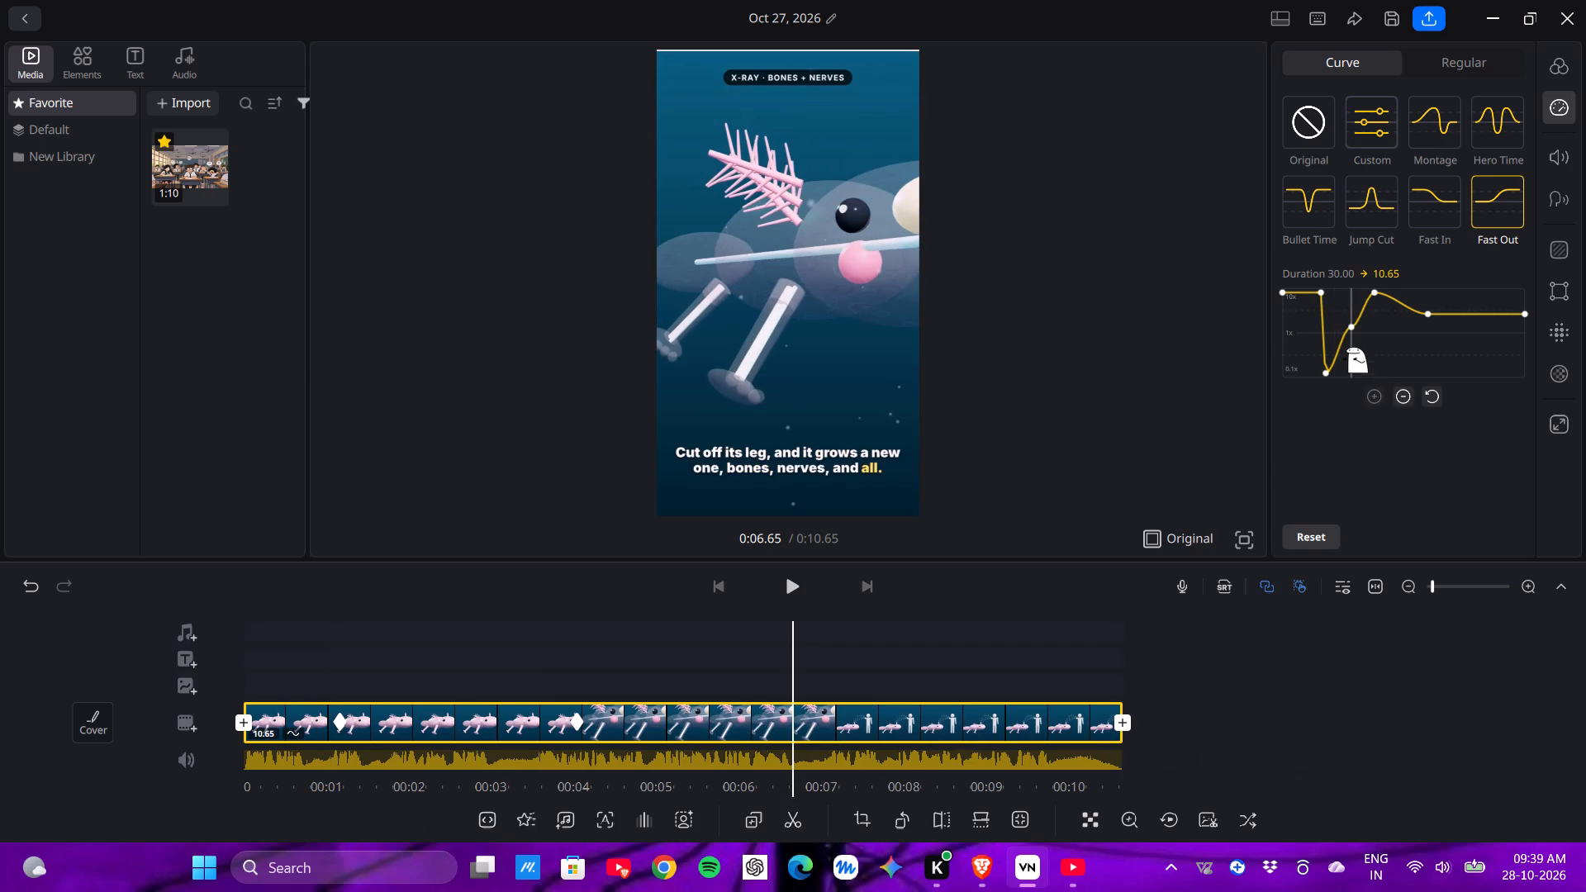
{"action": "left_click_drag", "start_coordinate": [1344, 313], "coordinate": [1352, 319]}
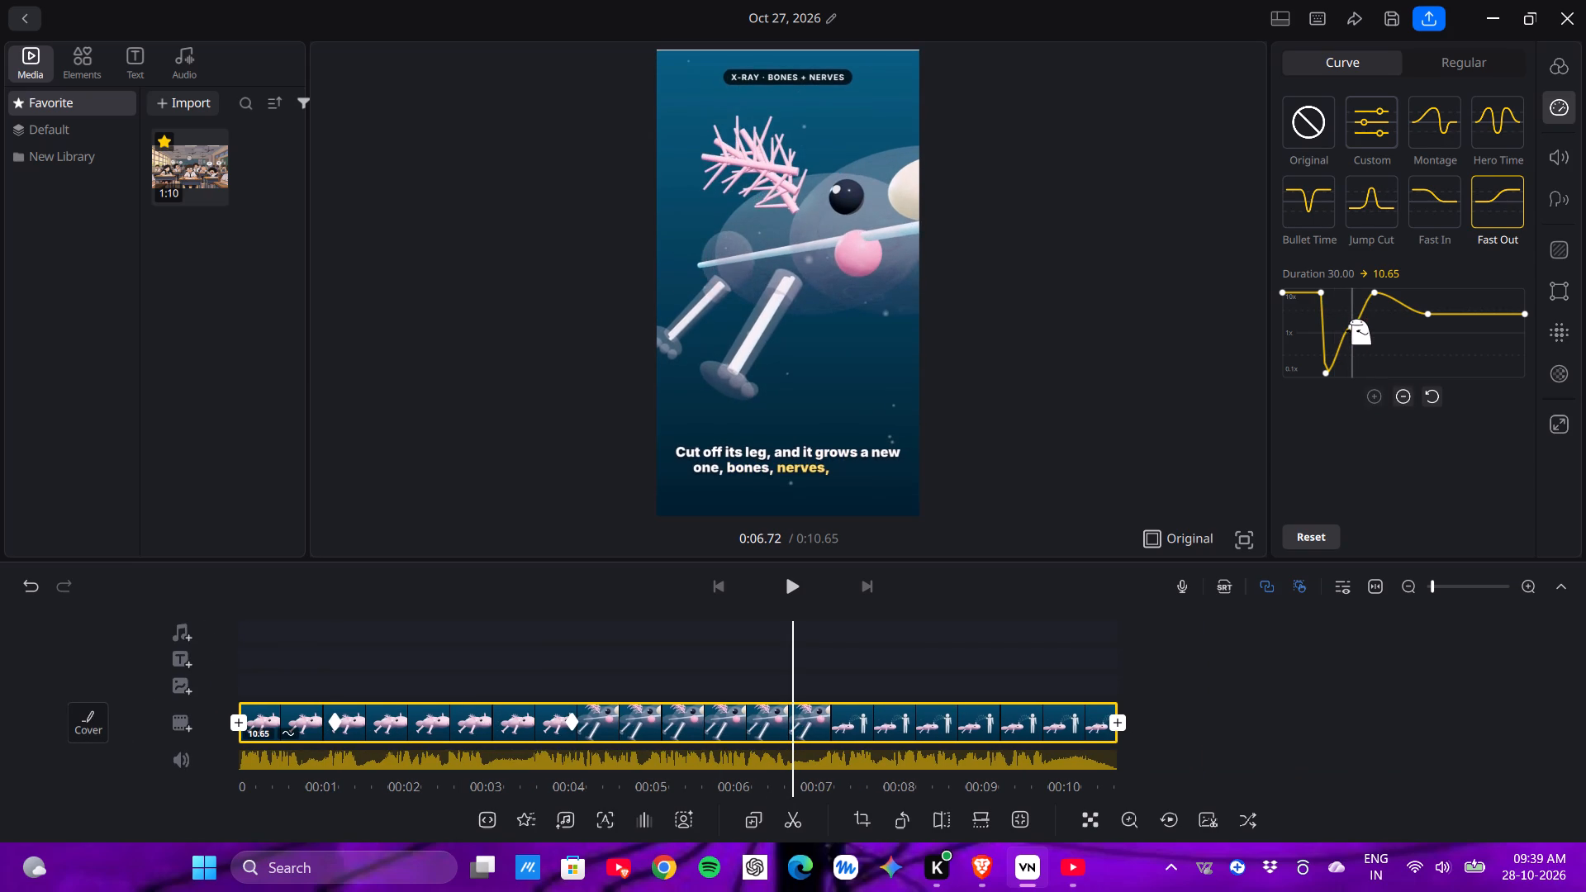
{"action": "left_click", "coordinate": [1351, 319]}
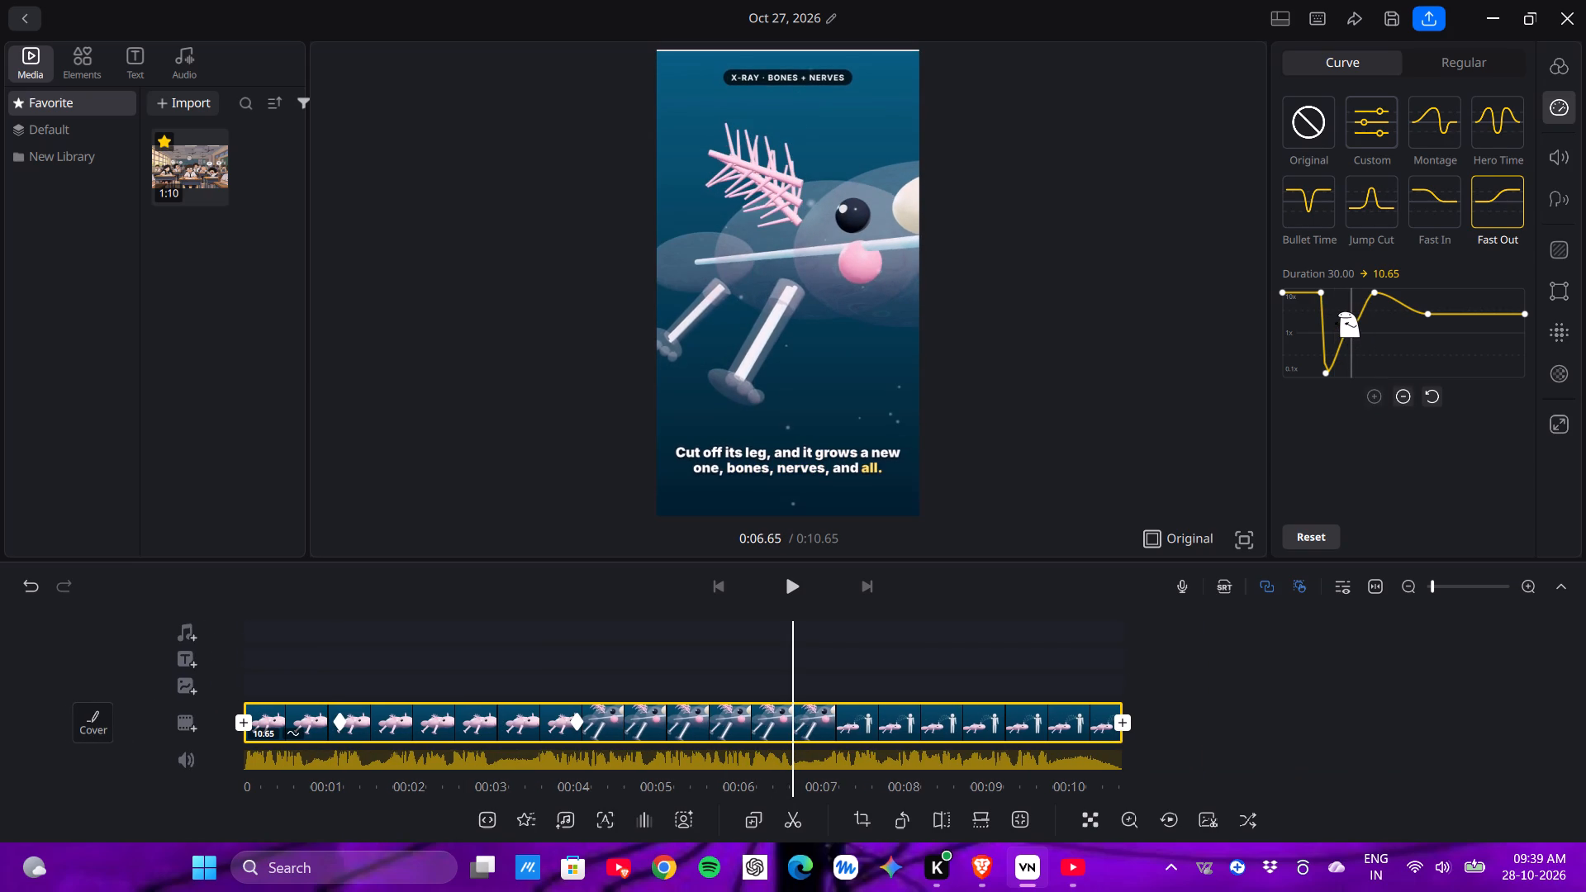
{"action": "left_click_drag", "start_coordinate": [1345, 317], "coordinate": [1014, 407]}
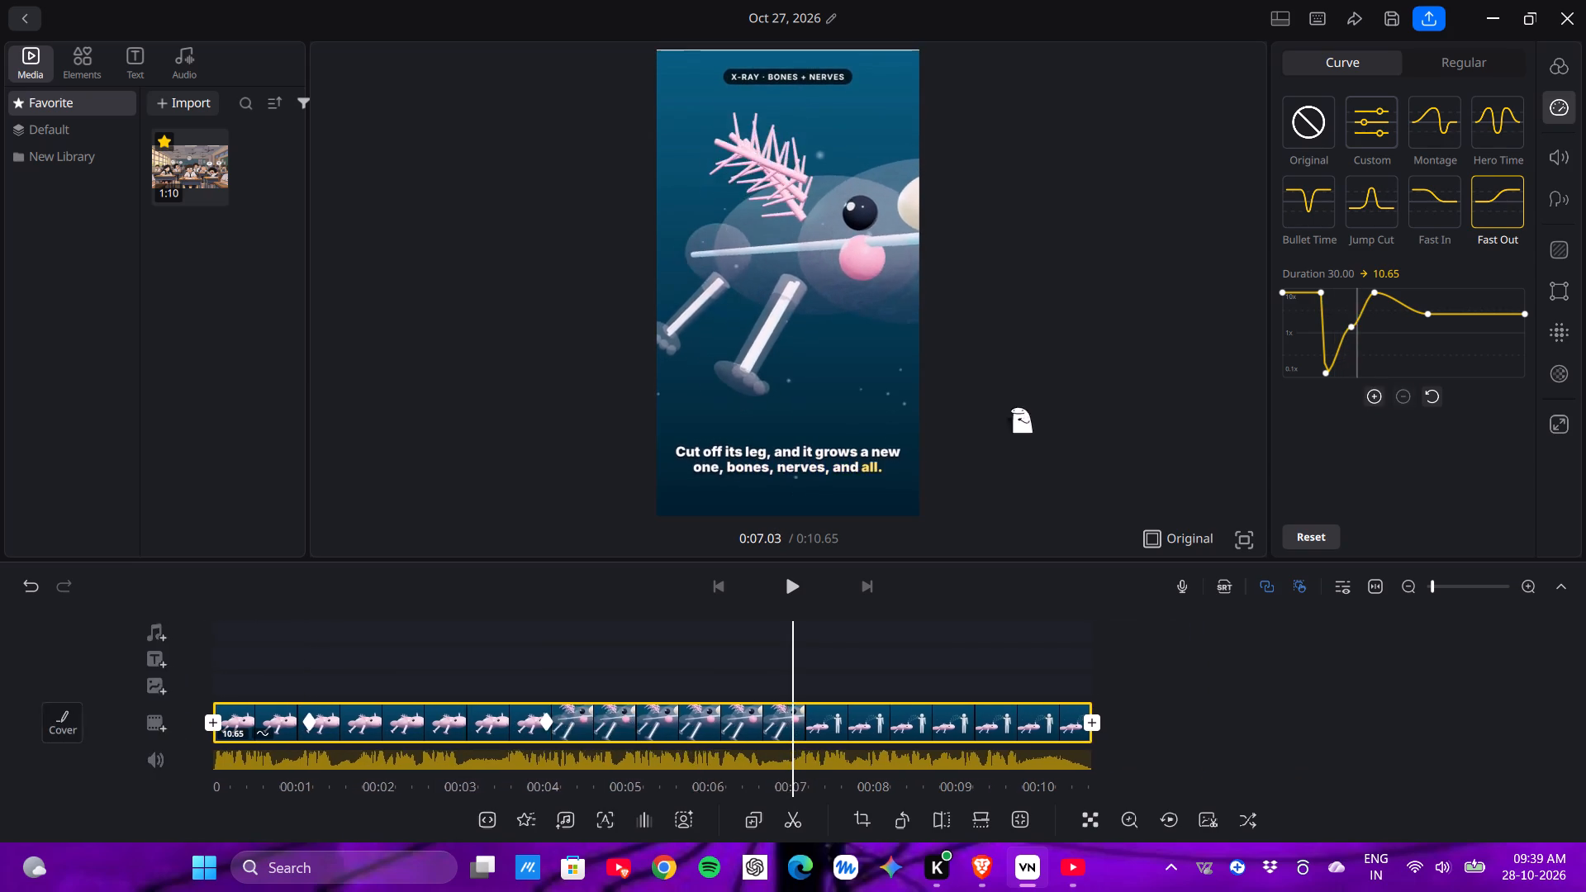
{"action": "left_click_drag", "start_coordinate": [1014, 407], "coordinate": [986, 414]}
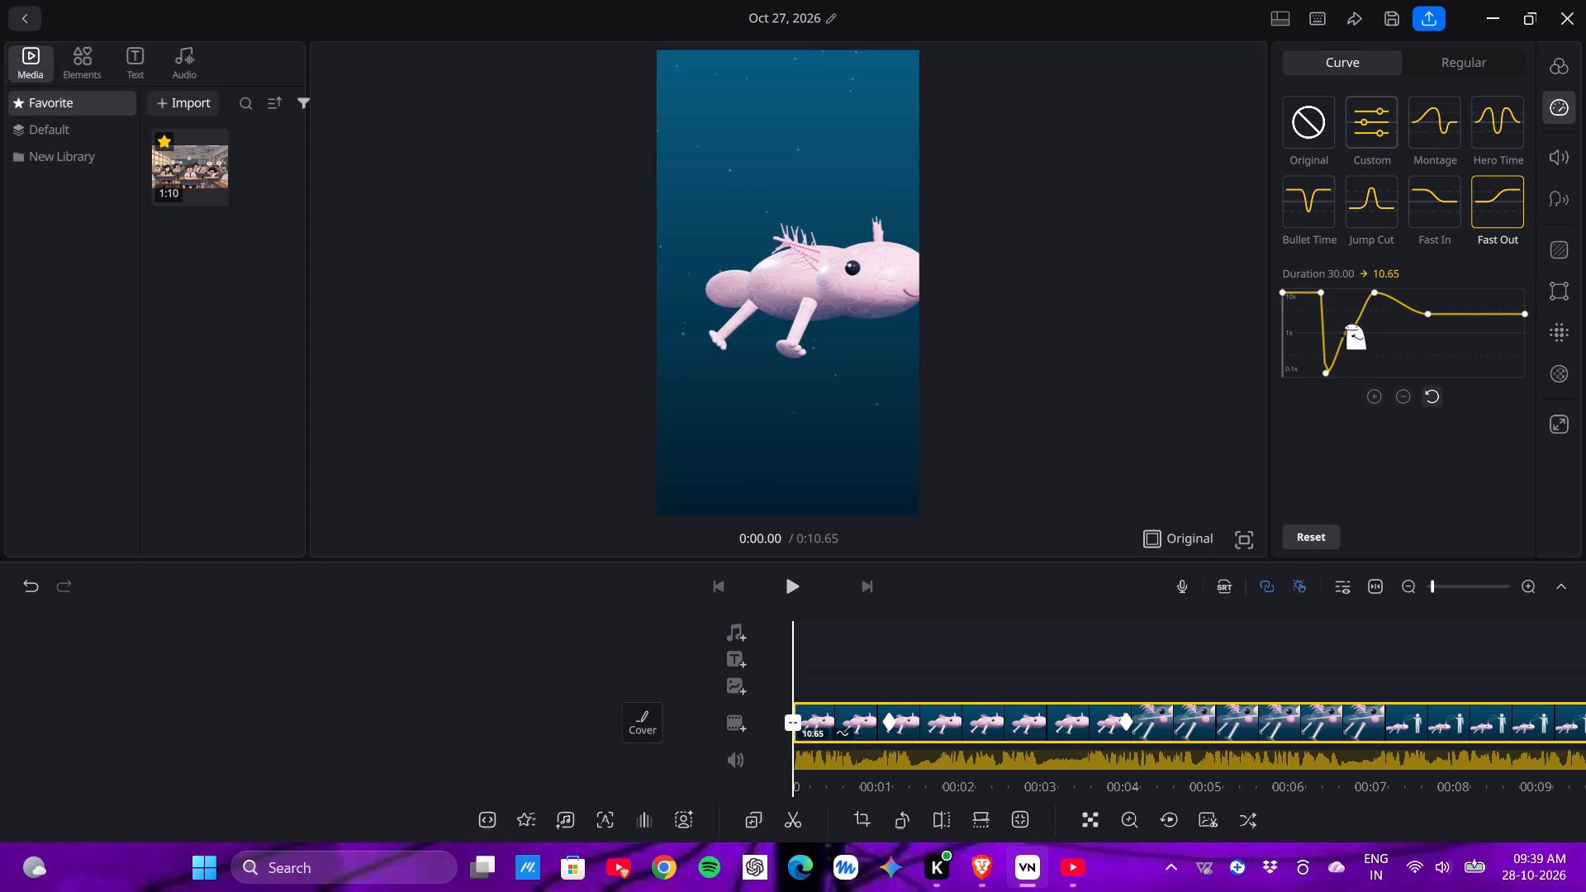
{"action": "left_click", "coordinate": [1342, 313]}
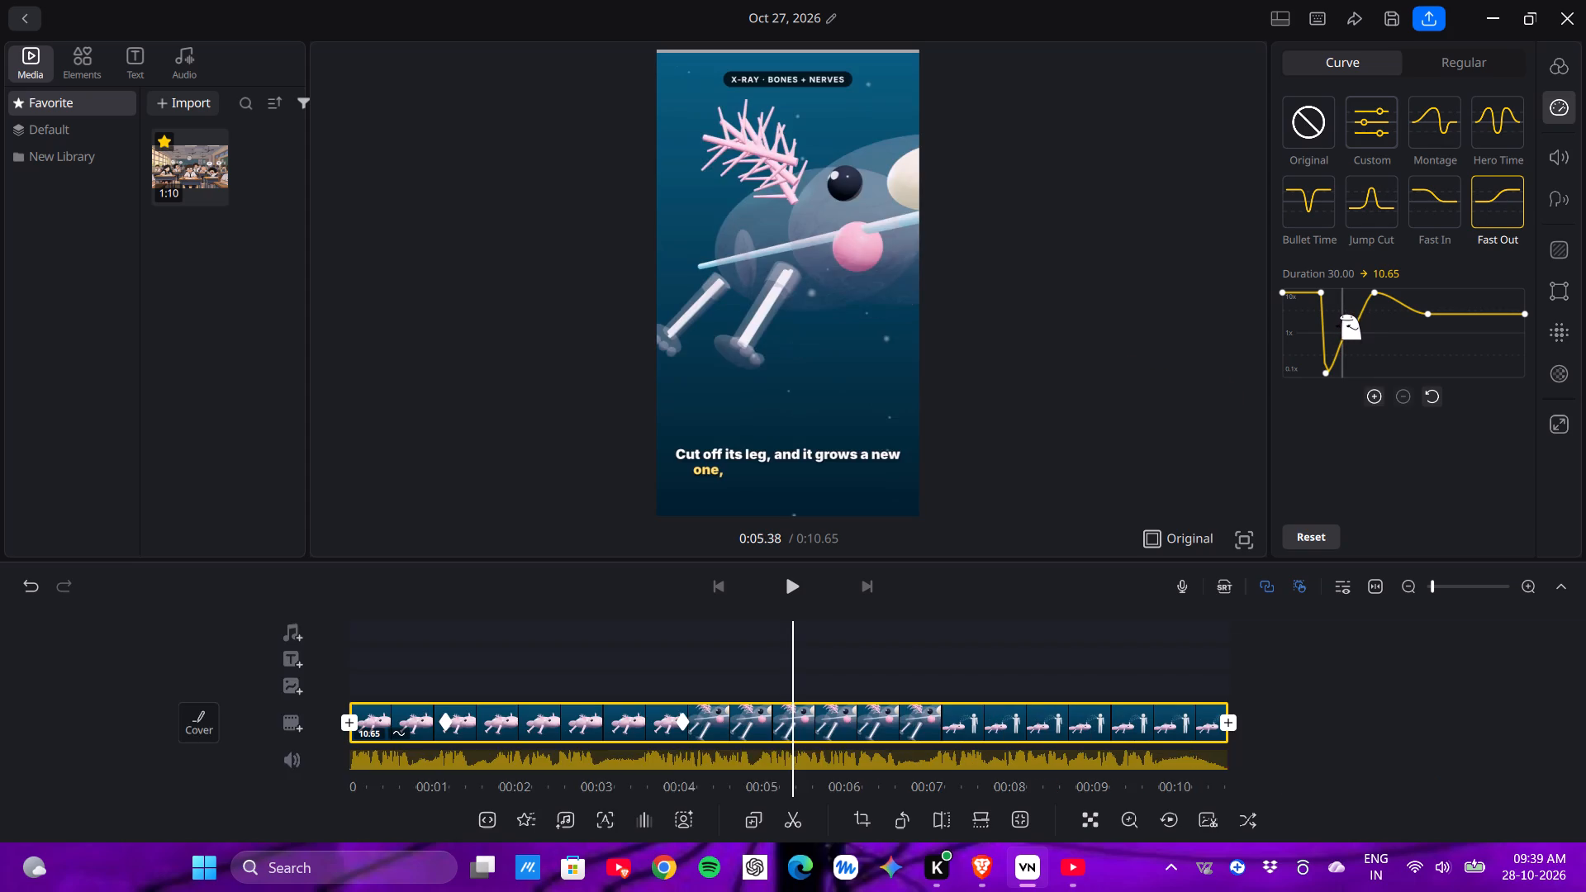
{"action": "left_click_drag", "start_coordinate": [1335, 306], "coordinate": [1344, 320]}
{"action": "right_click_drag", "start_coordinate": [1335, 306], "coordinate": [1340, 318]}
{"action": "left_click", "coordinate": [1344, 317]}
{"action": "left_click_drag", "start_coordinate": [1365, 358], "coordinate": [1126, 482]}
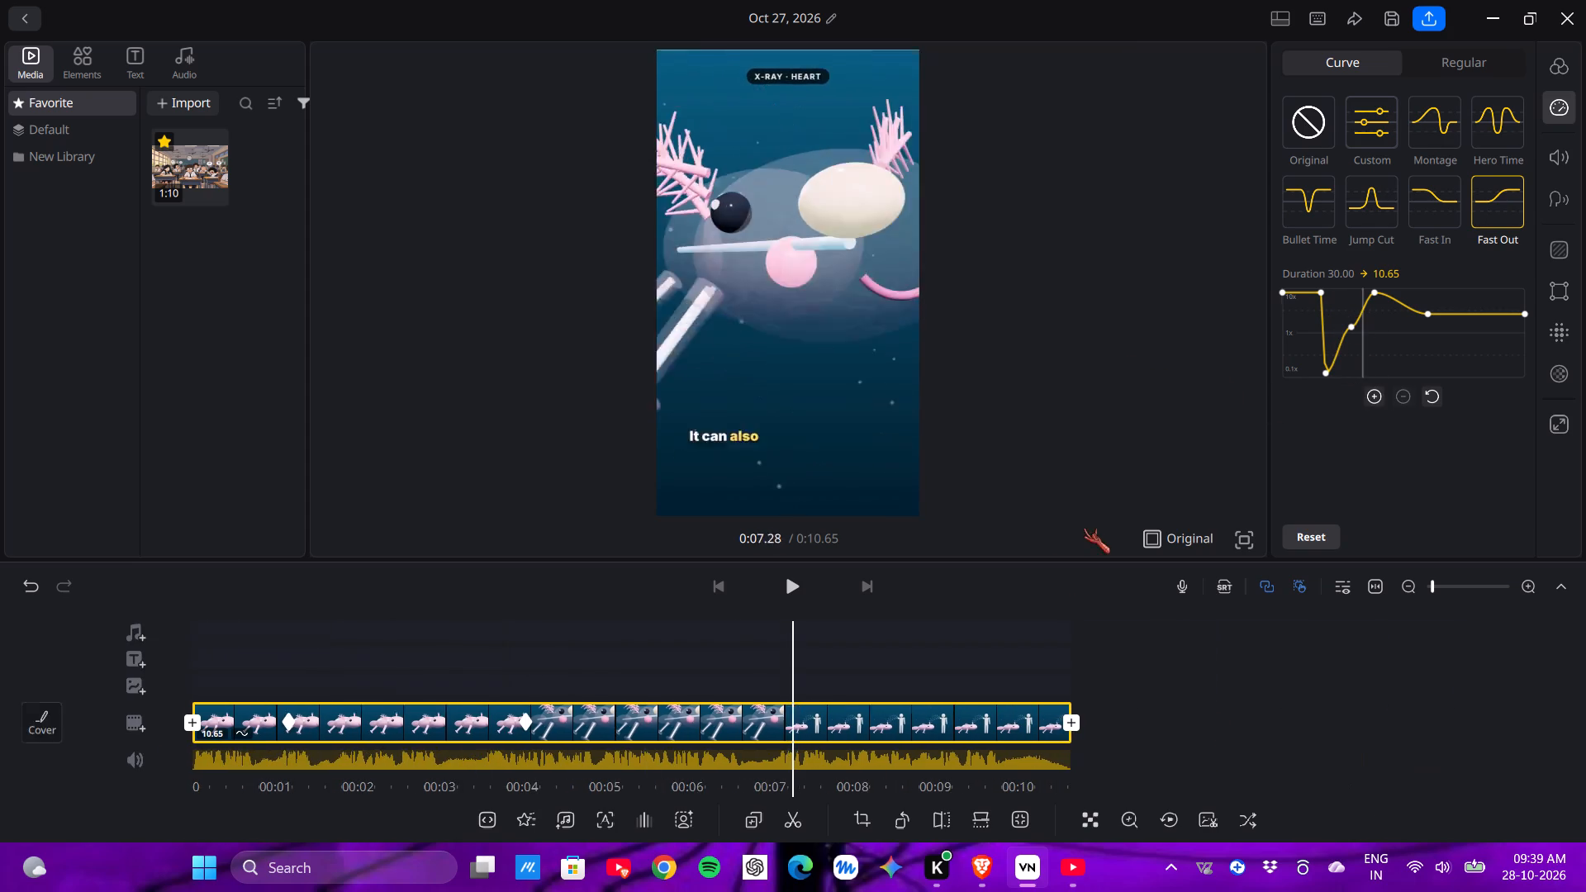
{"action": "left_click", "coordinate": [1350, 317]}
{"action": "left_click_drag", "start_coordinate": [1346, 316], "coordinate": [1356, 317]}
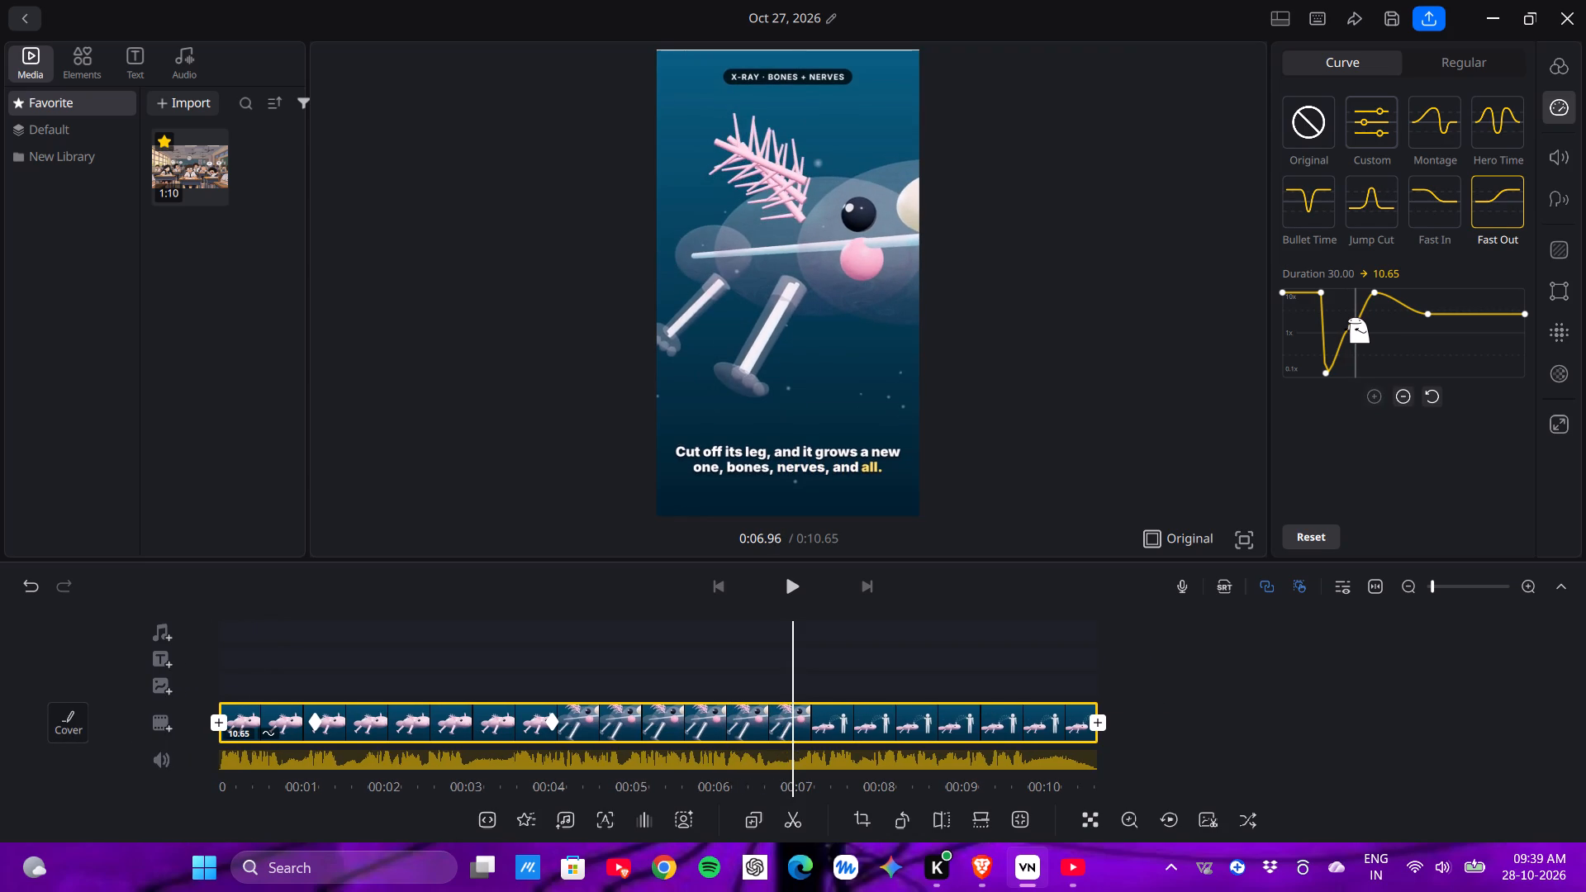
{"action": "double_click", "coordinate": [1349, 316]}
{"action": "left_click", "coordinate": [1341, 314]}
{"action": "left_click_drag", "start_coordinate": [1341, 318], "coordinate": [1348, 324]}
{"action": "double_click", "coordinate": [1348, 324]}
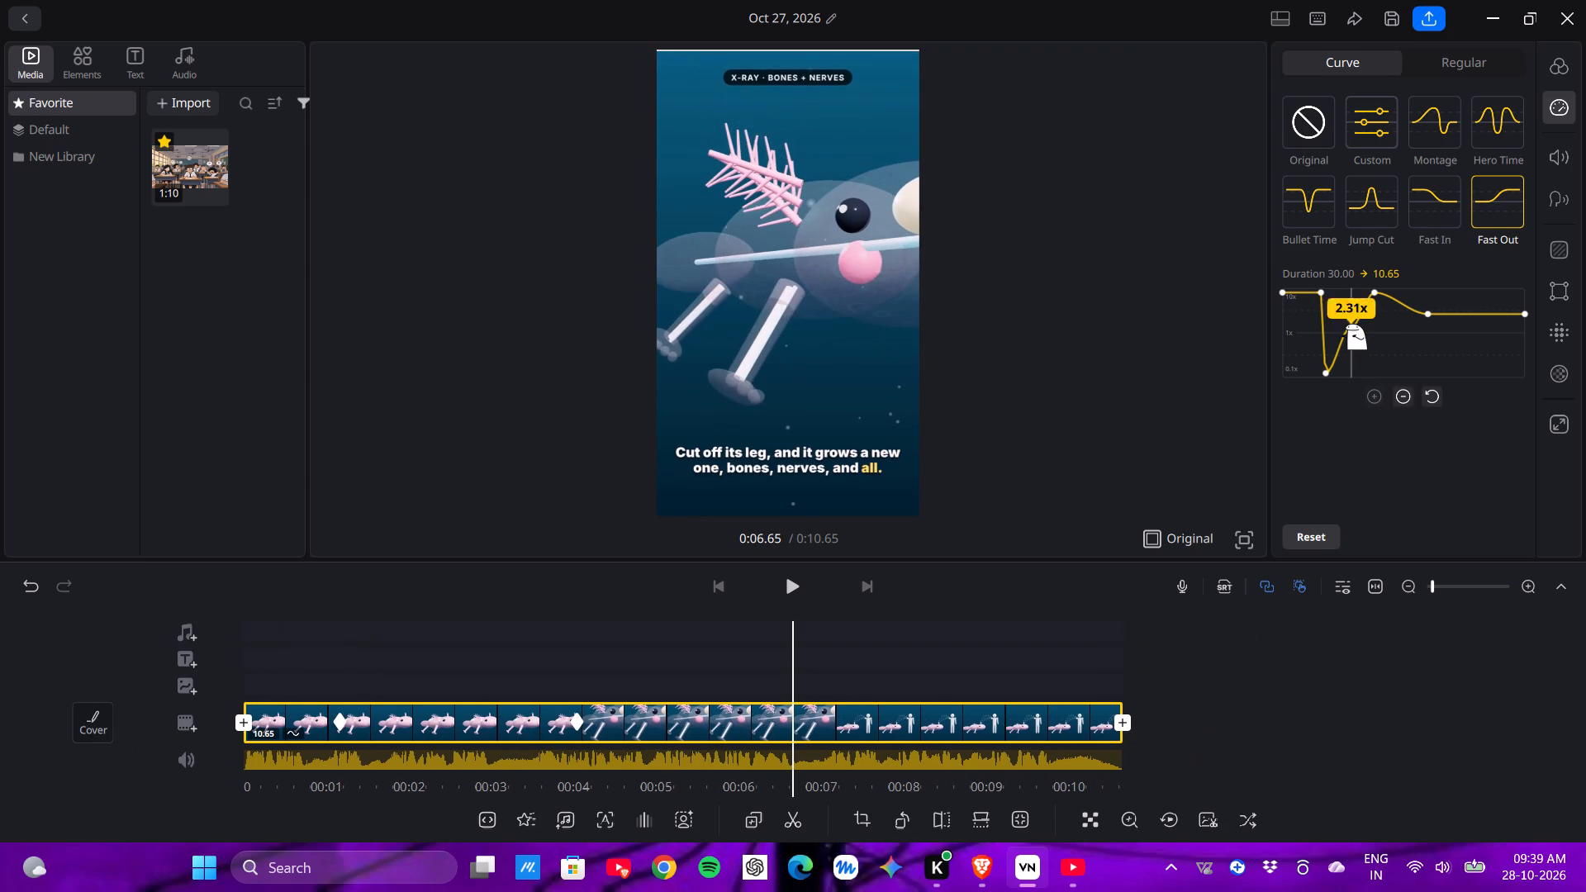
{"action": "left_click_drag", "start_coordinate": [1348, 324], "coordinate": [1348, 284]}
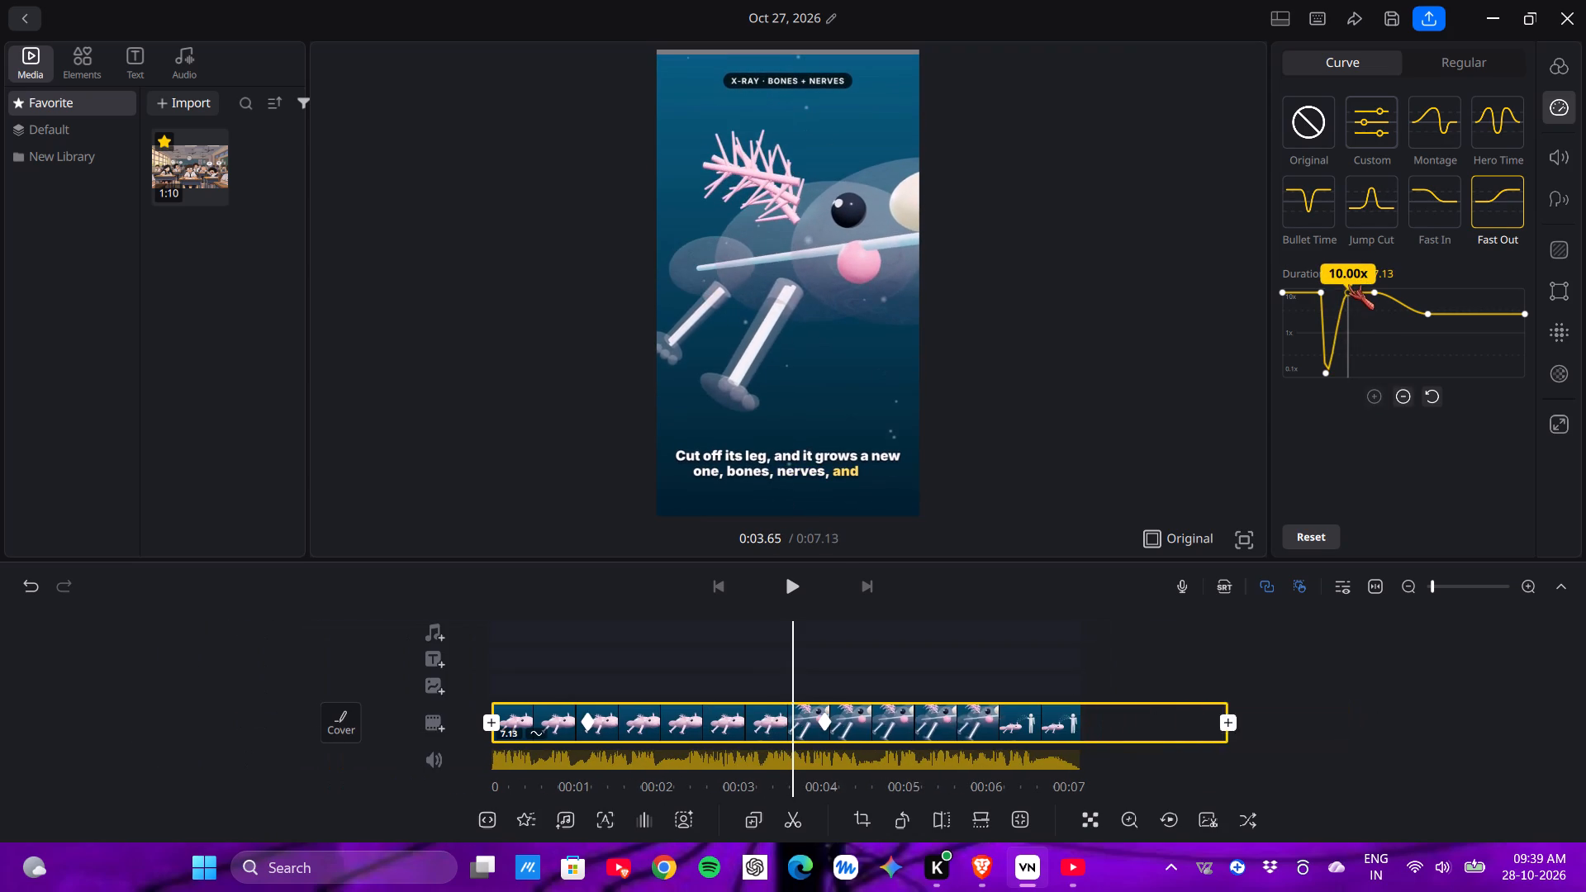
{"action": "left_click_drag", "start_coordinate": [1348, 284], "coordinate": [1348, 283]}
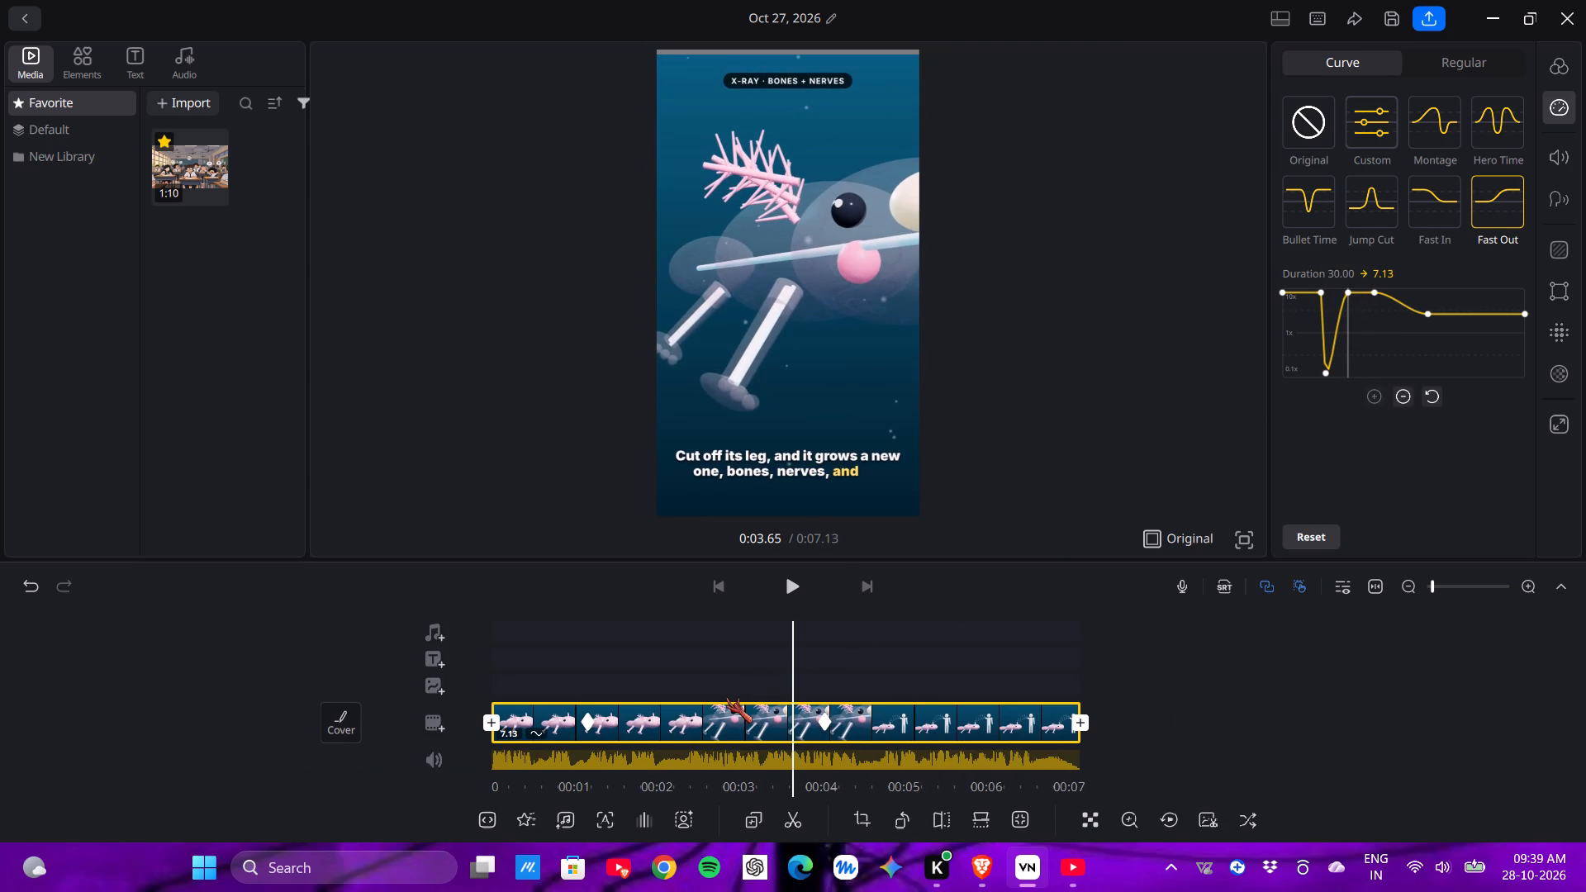
Return to the start of the clip and play it back with the edited speed curve.
{"action": "left_click_drag", "start_coordinate": [681, 717], "coordinate": [788, 742]}
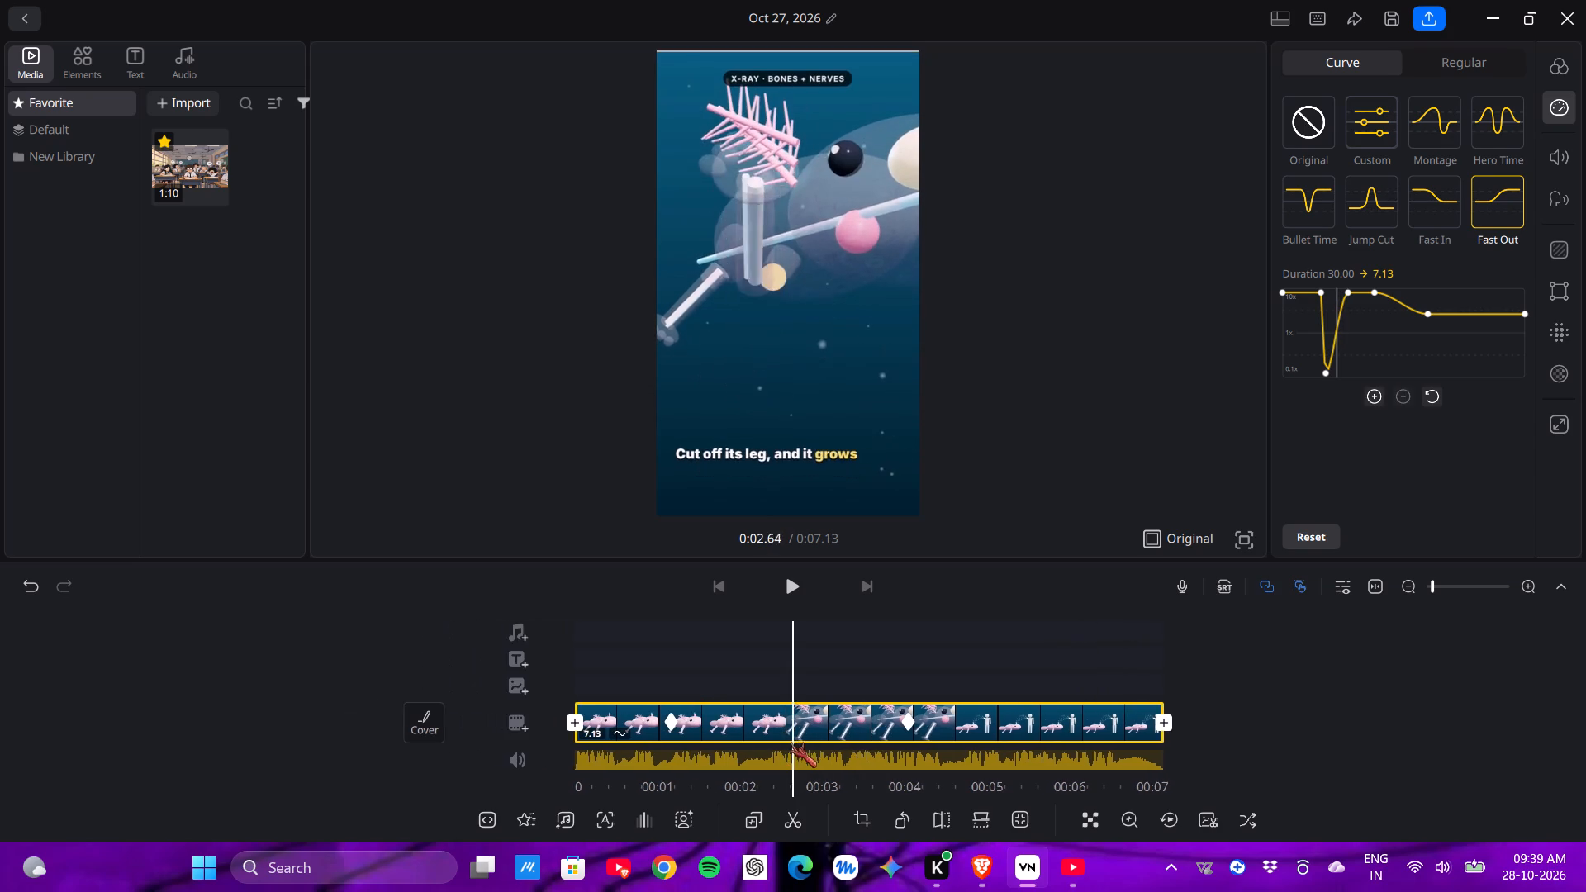
{"action": "left_click_drag", "start_coordinate": [772, 718], "coordinate": [989, 755]}
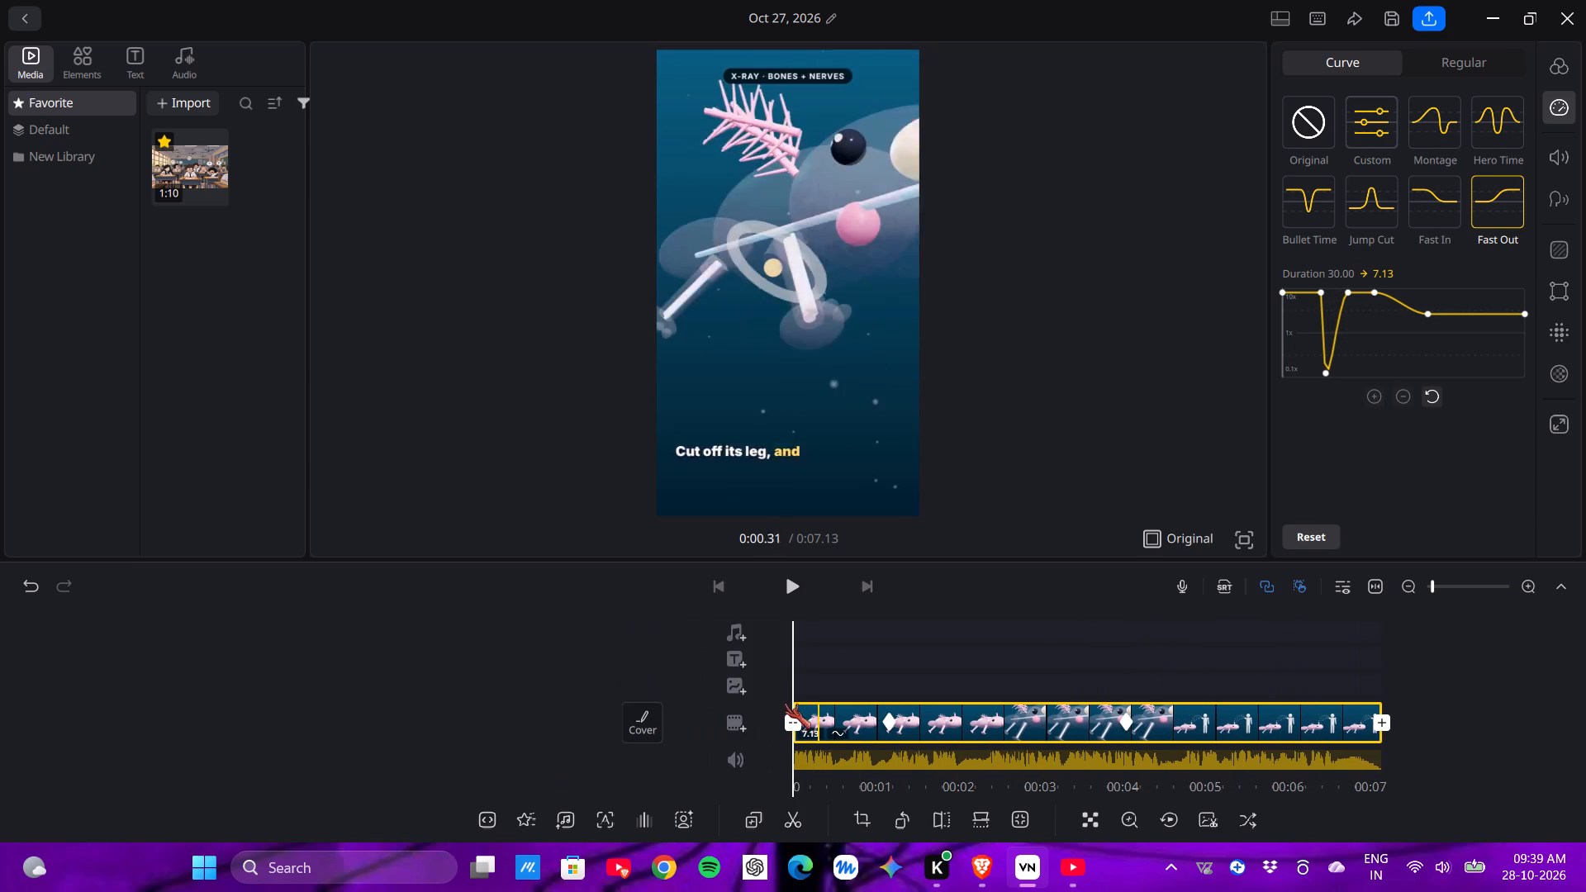
{"action": "left_click", "coordinate": [783, 592]}
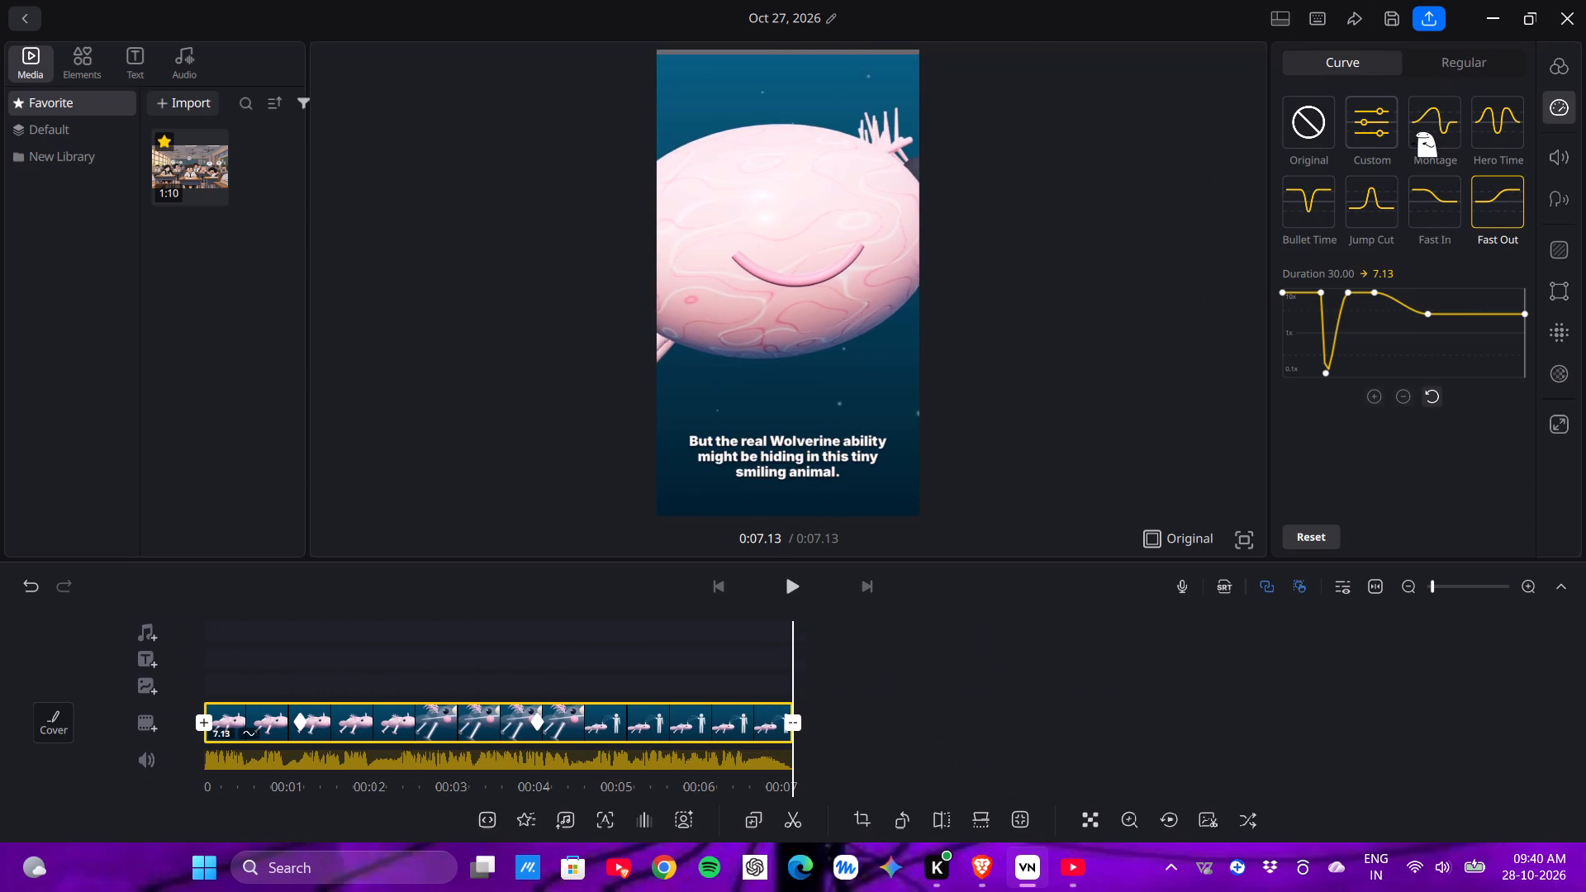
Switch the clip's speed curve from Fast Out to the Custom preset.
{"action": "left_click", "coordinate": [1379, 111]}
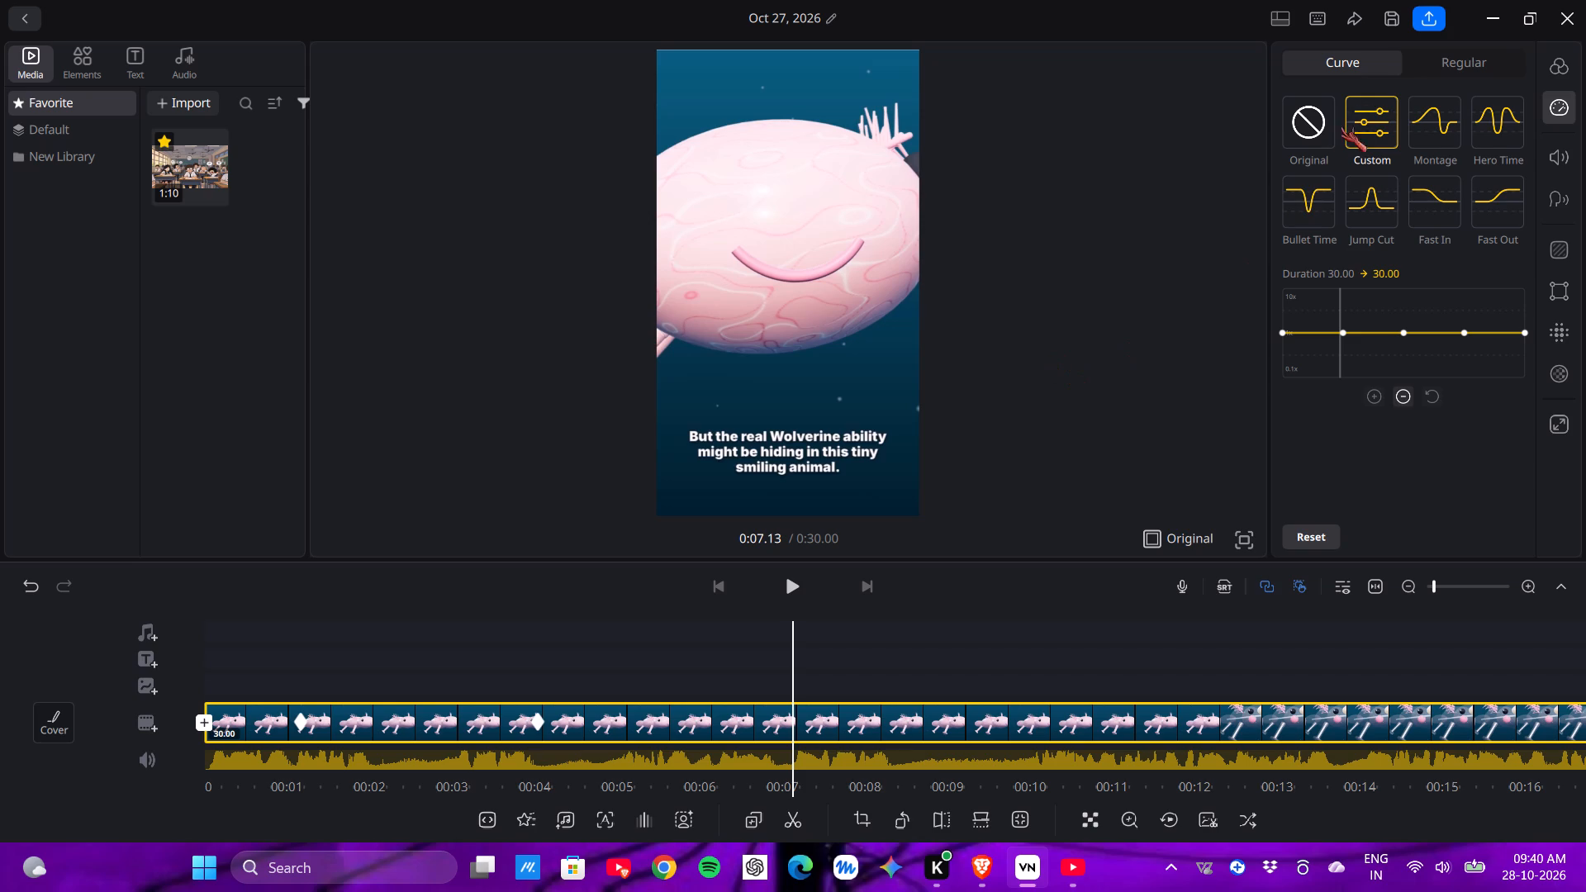
Switch the clip to regular constant speed and set it to 100.0x.
{"action": "left_click", "coordinate": [1436, 59]}
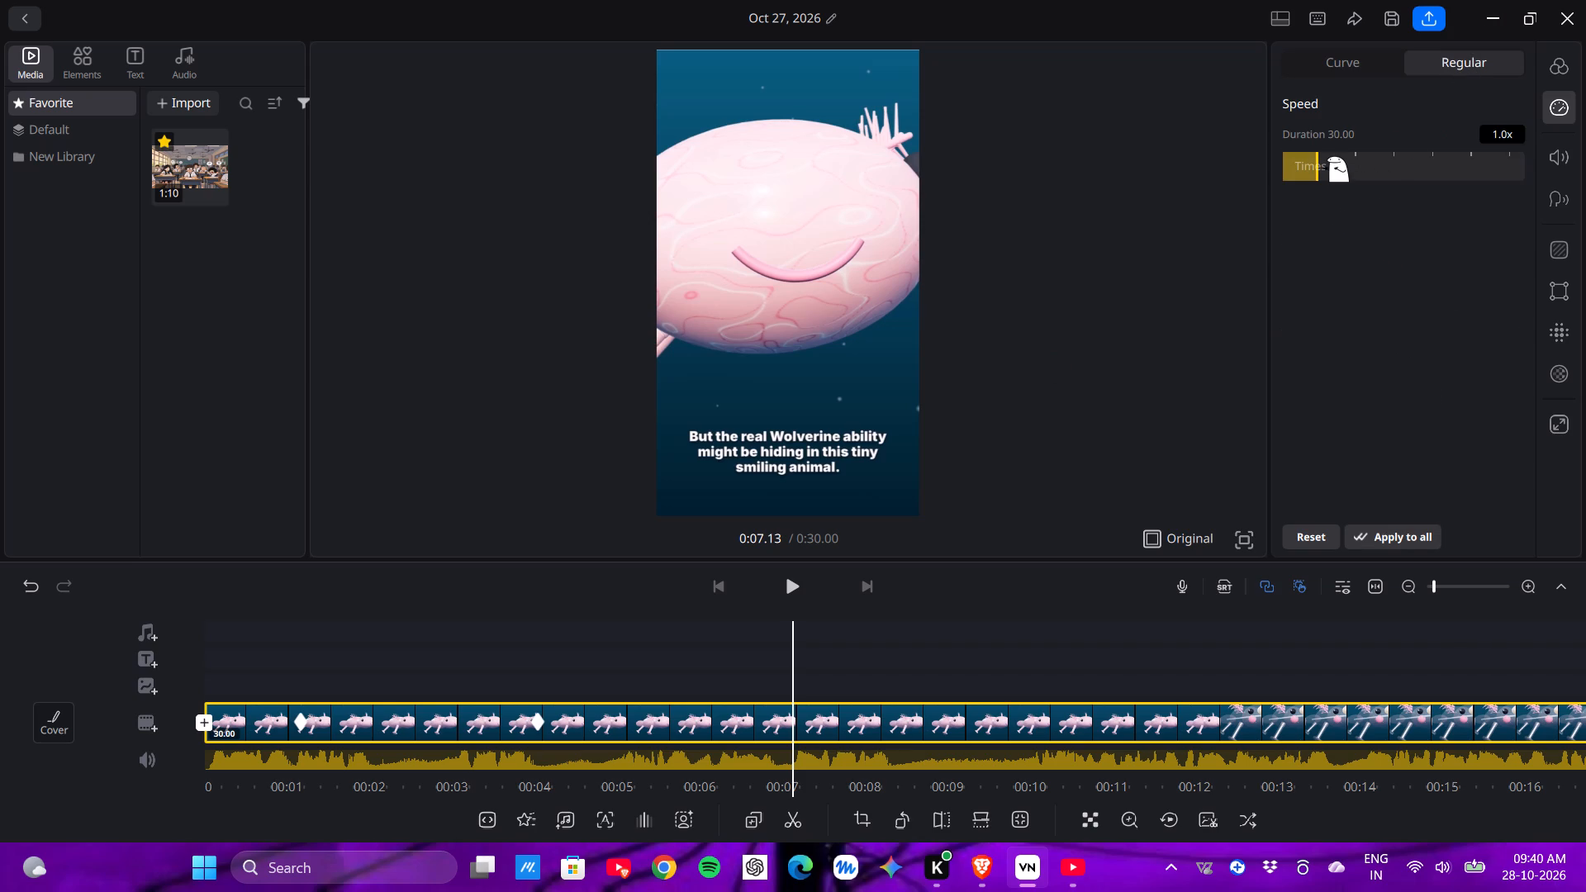
{"action": "left_click_drag", "start_coordinate": [1322, 153], "coordinate": [1477, 171]}
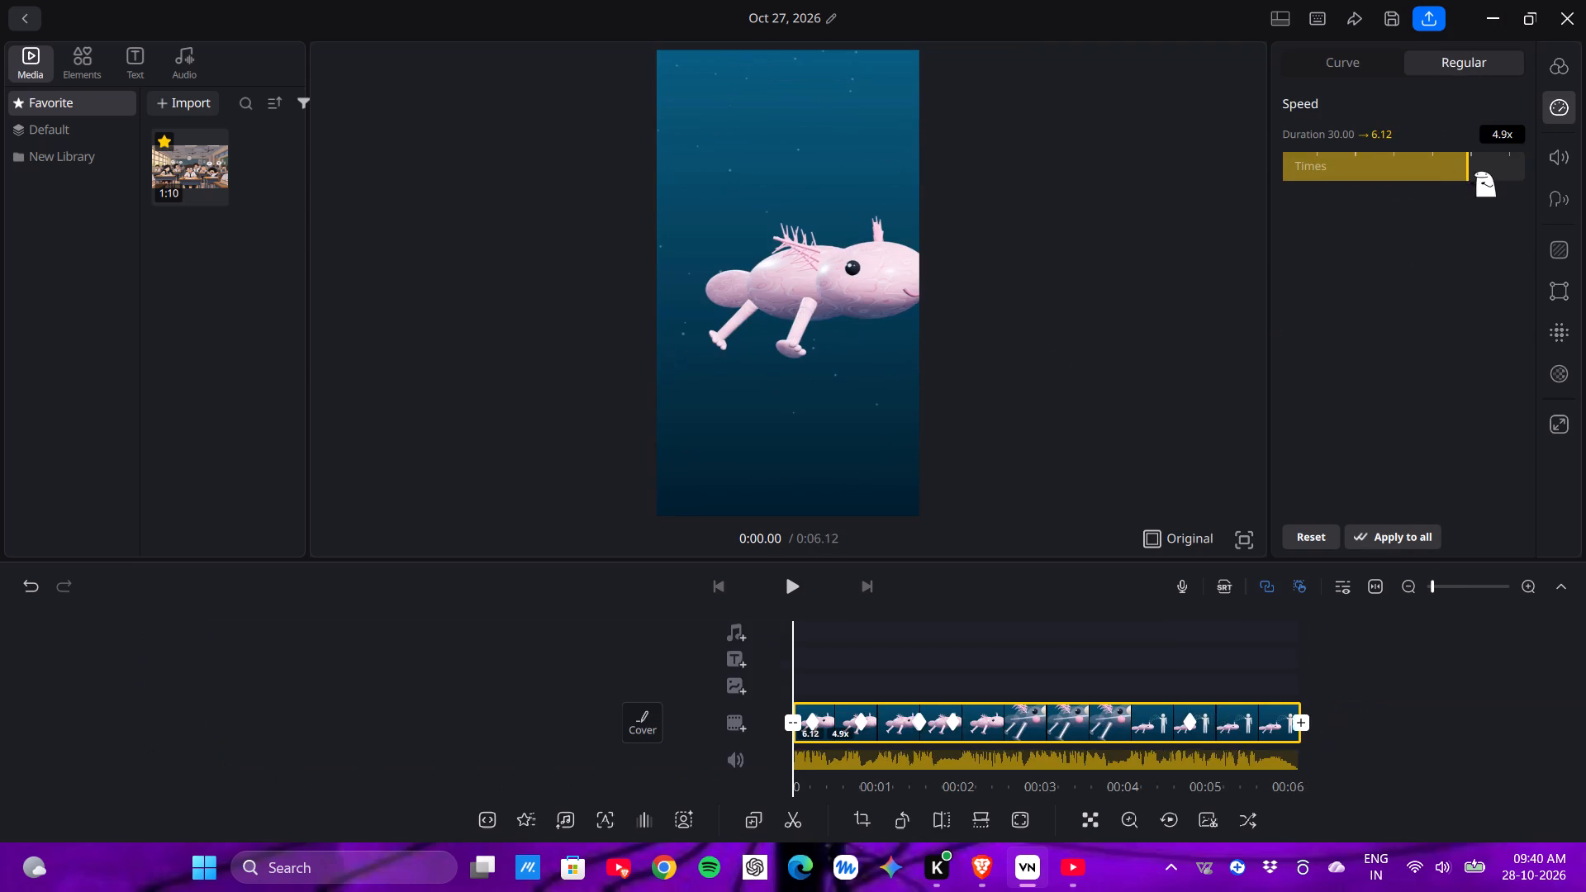
{"action": "left_click_drag", "start_coordinate": [1477, 171], "coordinate": [1536, 165]}
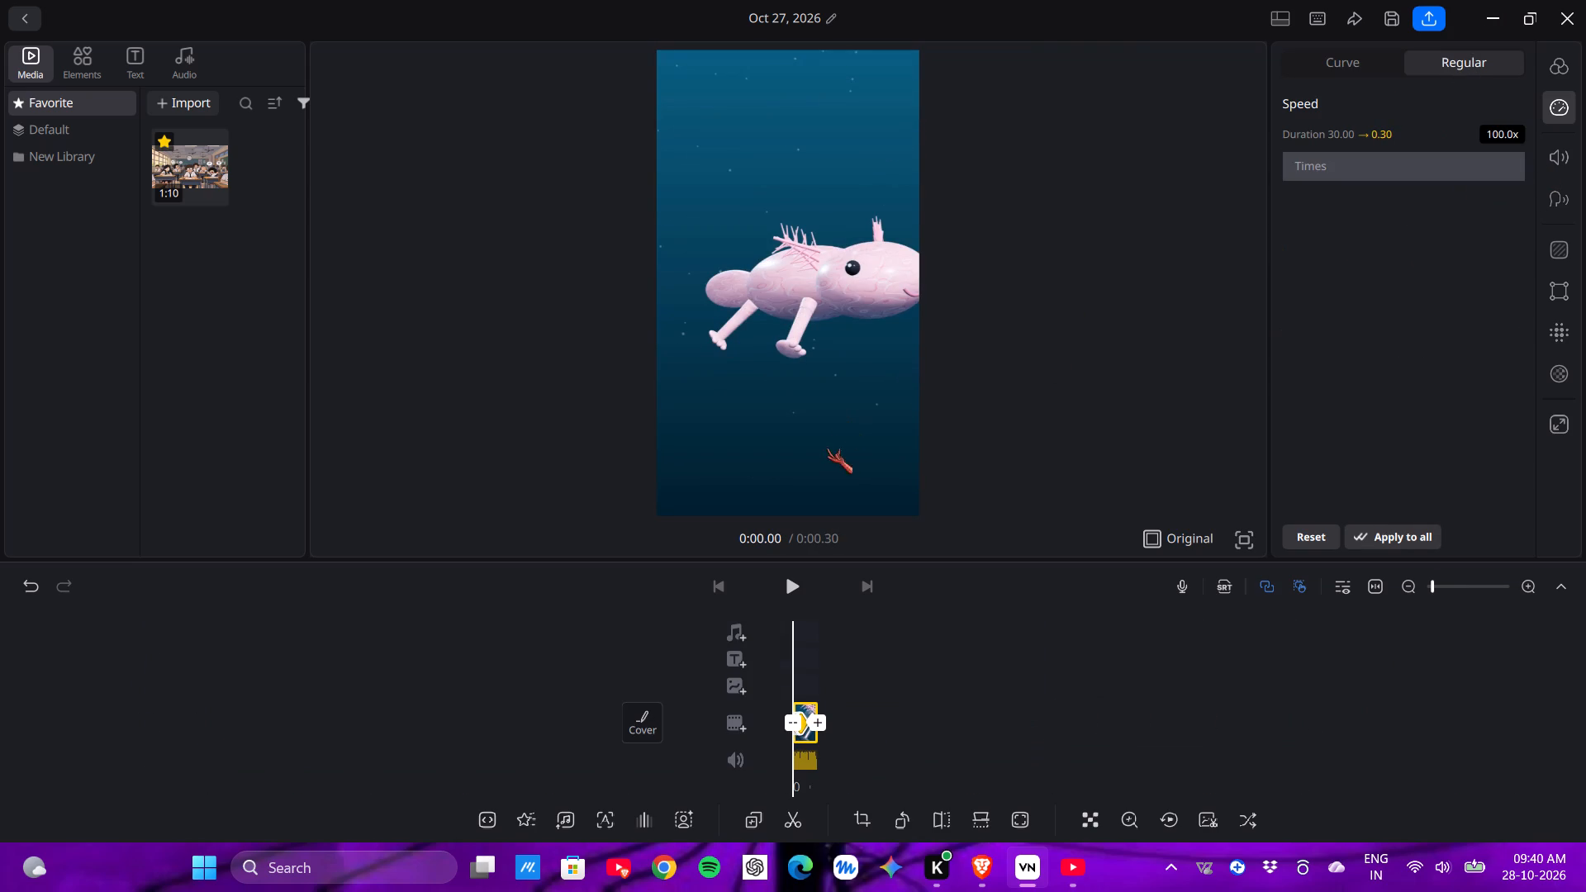
Play back the clip at its new constant speed.
{"action": "left_click_drag", "start_coordinate": [833, 488], "coordinate": [812, 549]}
{"action": "left_click", "coordinate": [803, 567]}
{"action": "left_click", "coordinate": [791, 580]}
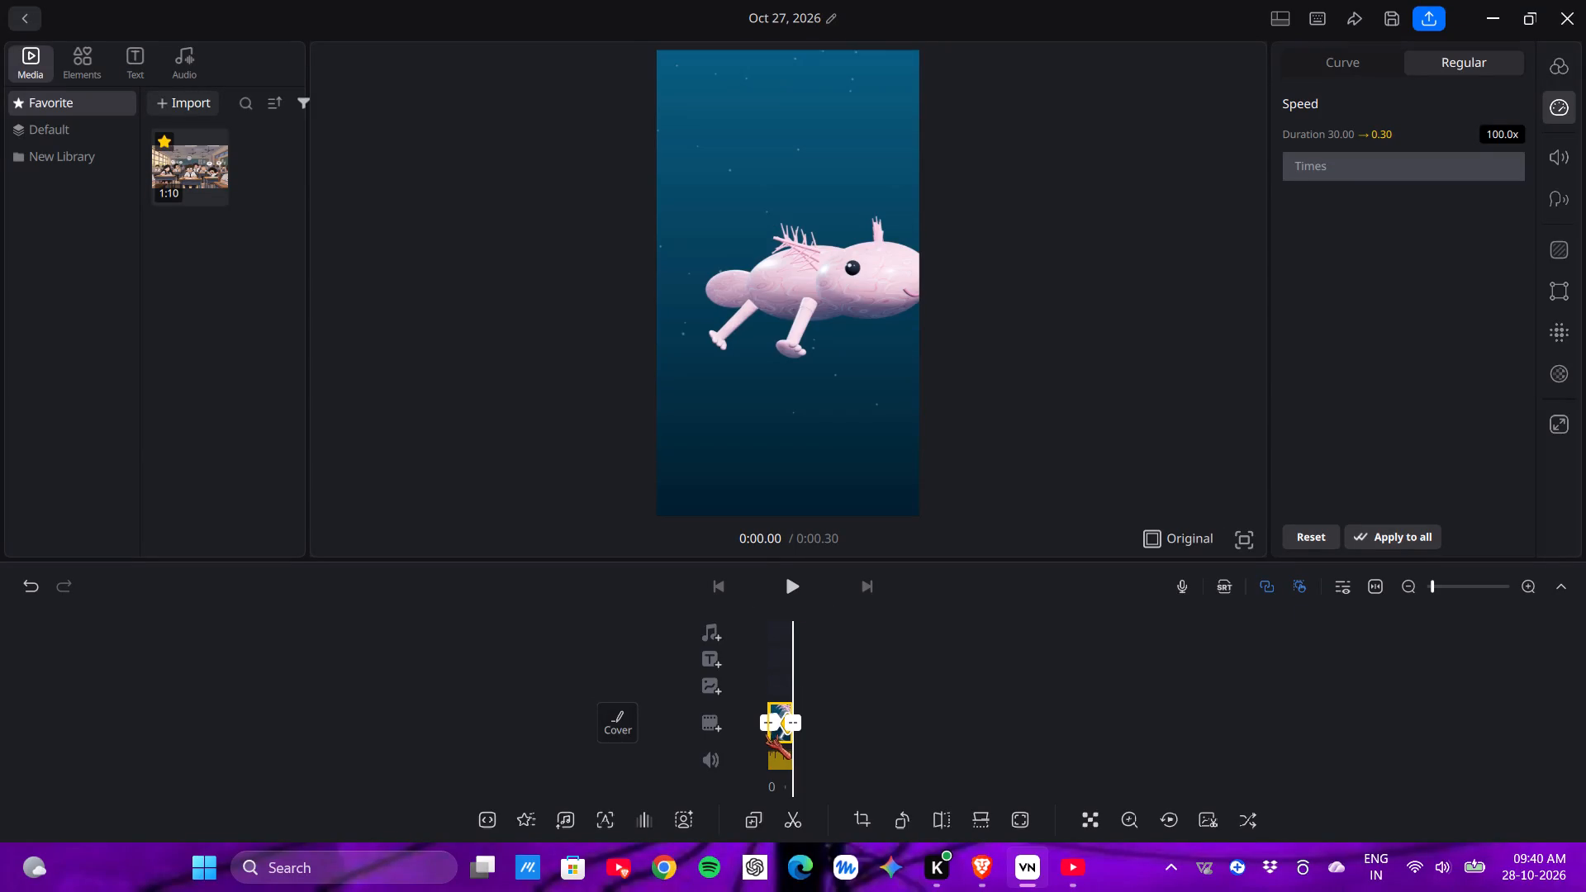
Lower the clip's regular constant speed to 3.7x and close the transition settings with None kept.
{"action": "left_click", "coordinate": [765, 729]}
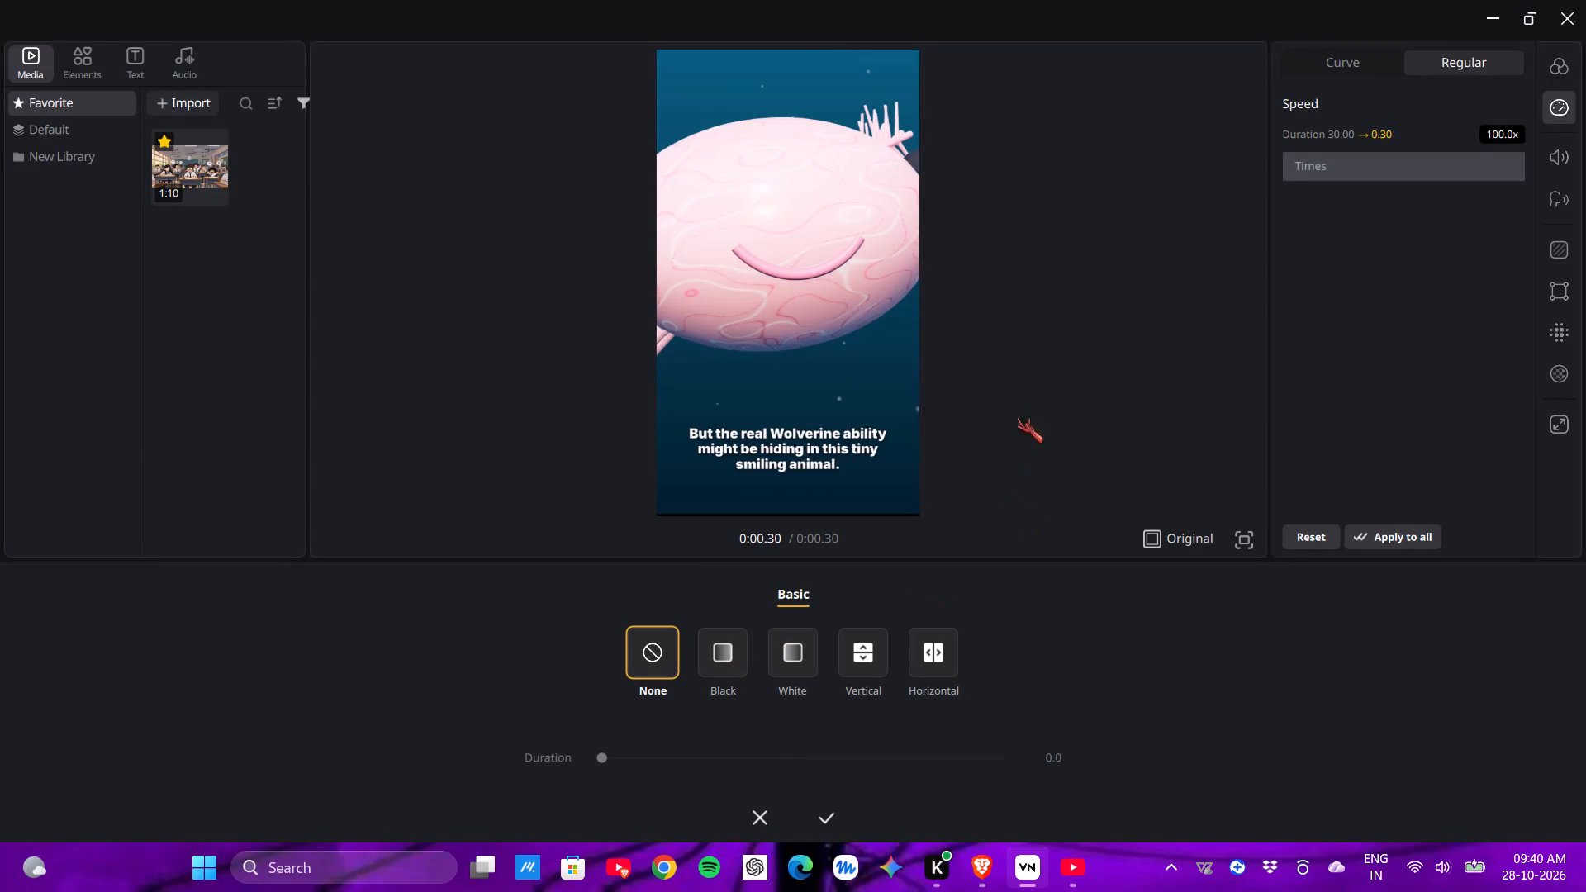
{"action": "left_click", "coordinate": [1014, 396]}
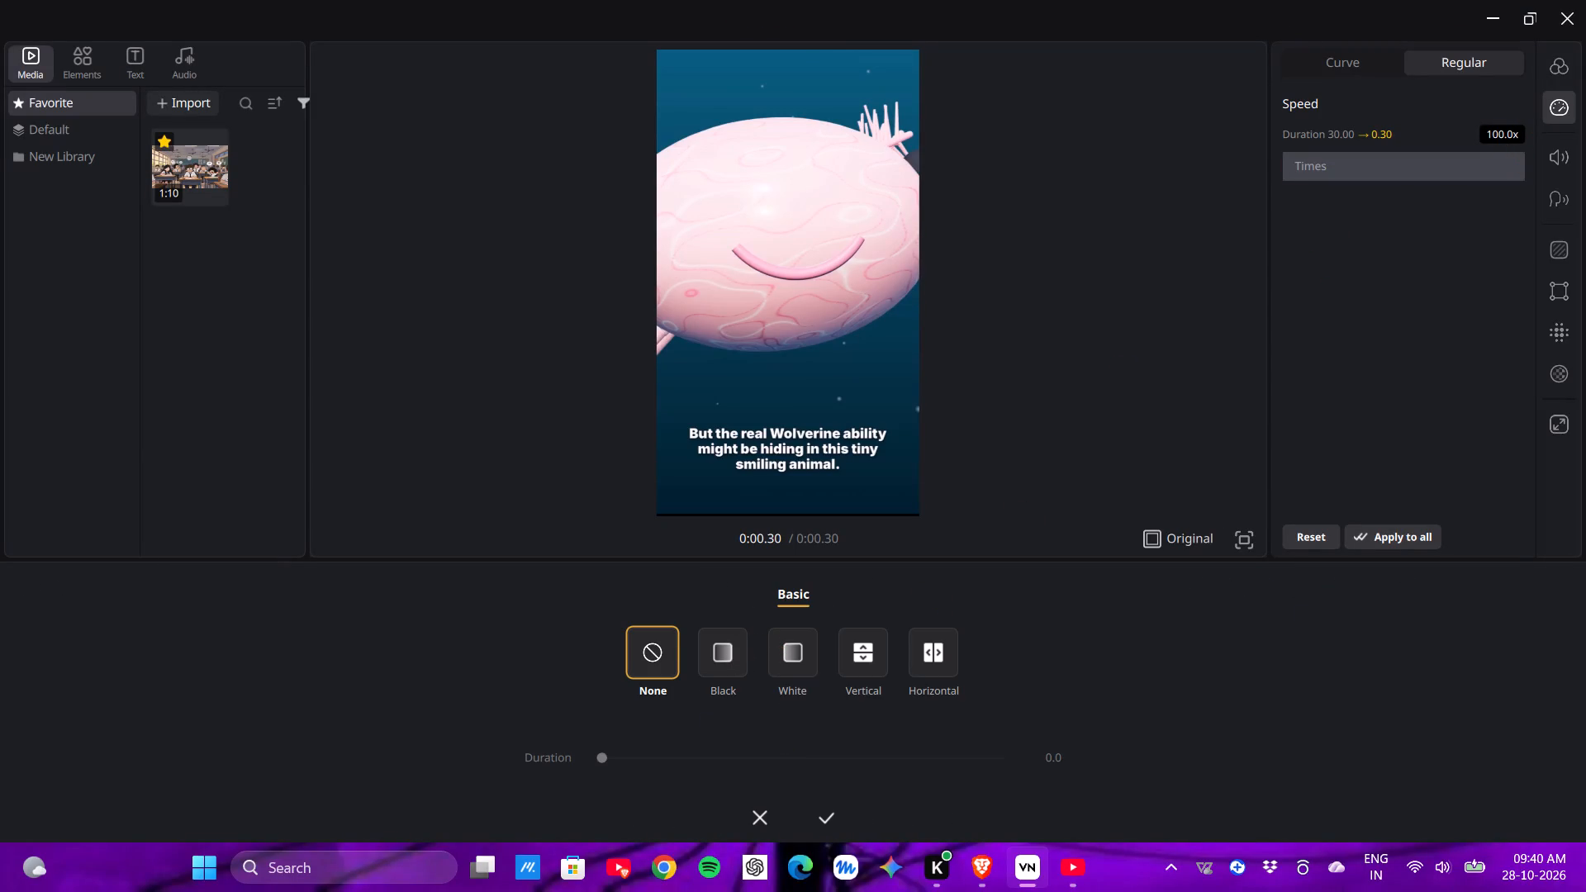
{"action": "left_click", "coordinate": [1497, 133]}
{"action": "left_click", "coordinate": [1486, 168]}
{"action": "left_click_drag", "start_coordinate": [1448, 165], "coordinate": [1422, 180]}
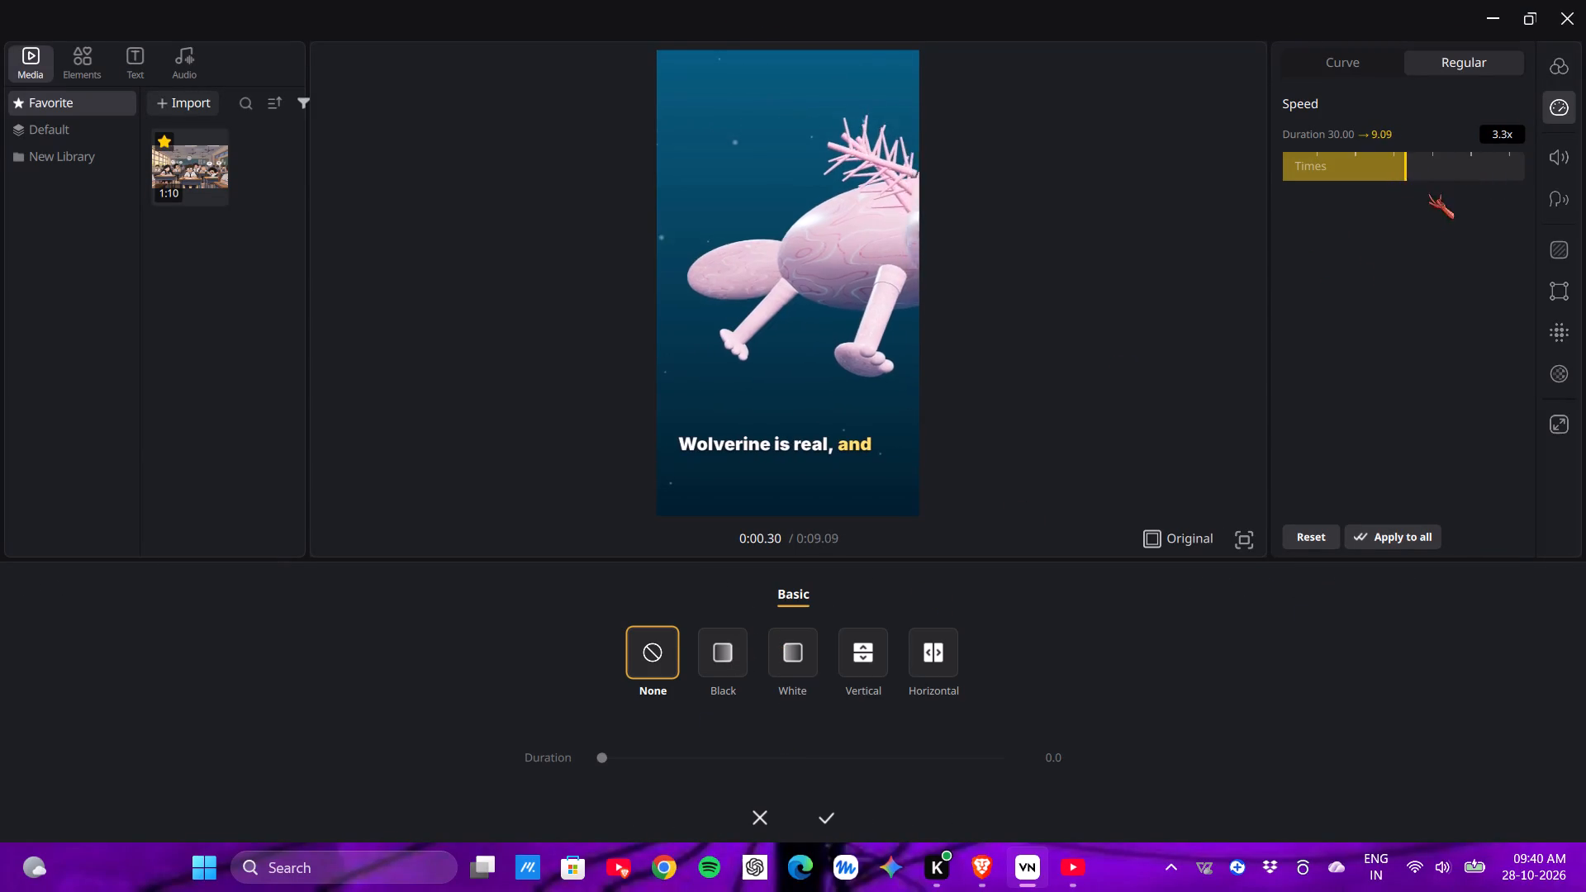
{"action": "left_click", "coordinate": [1264, 371]}
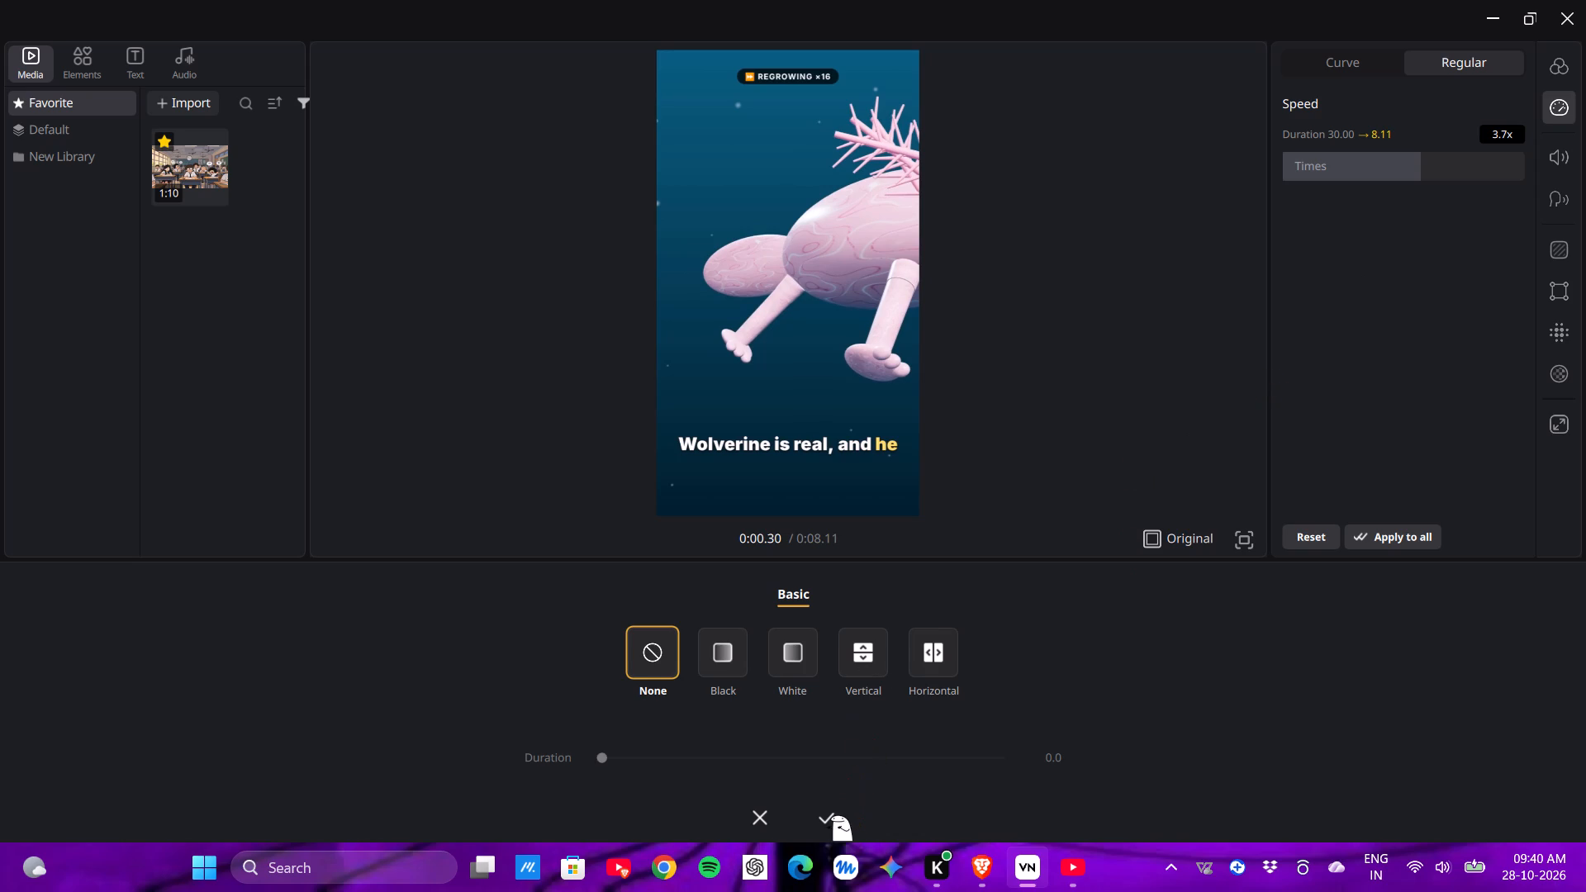
{"action": "left_click_drag", "start_coordinate": [833, 816], "coordinate": [842, 822]}
{"action": "left_click", "coordinate": [830, 807]}
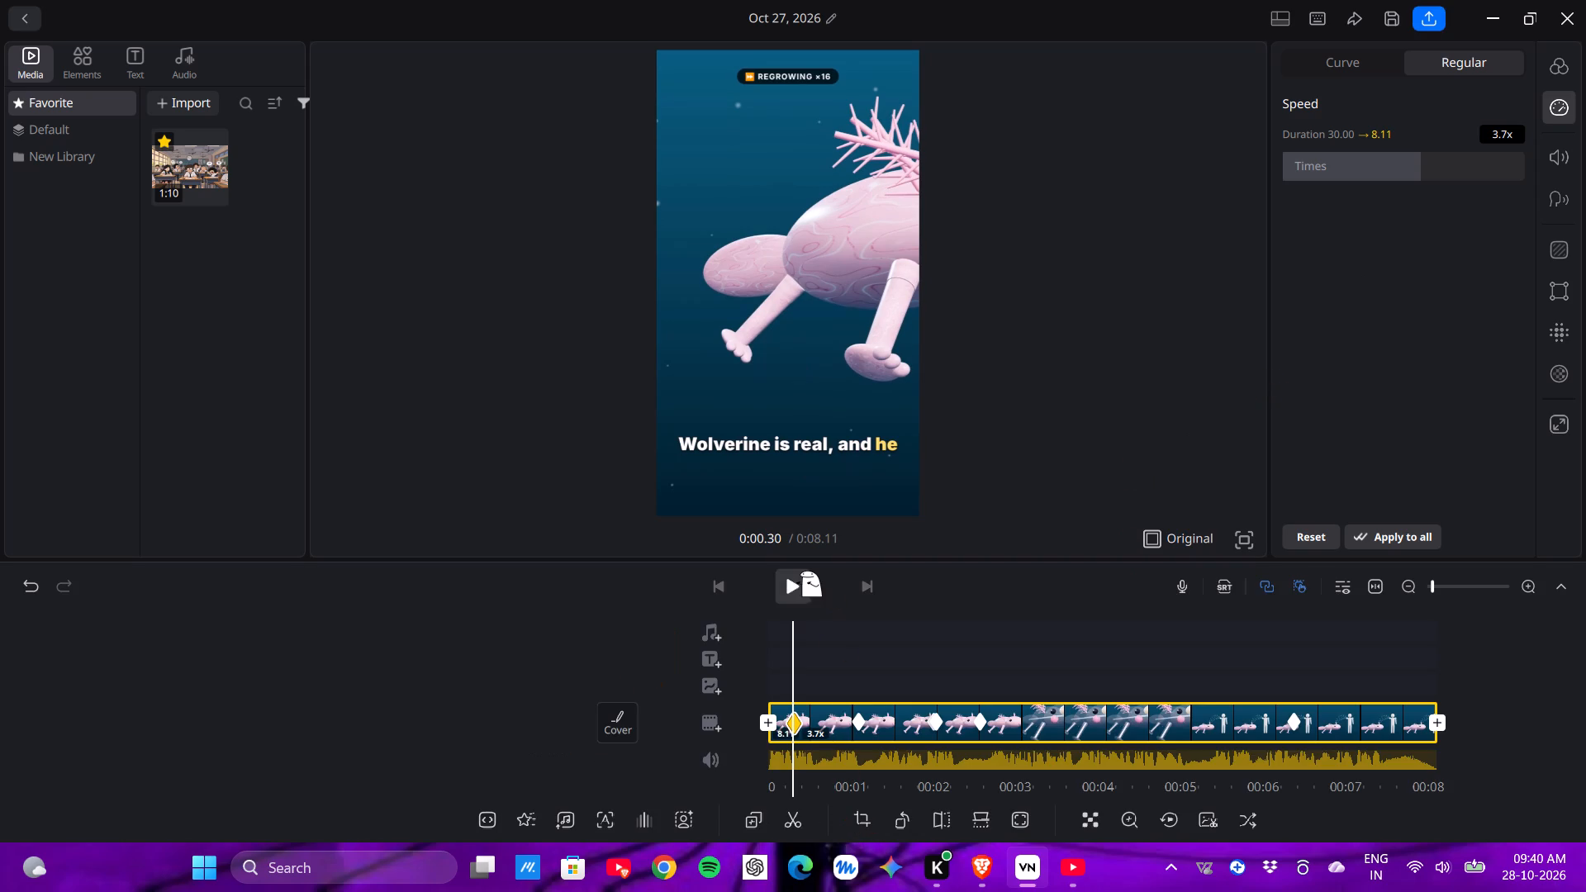
Play back the clip at the reduced constant speed.
{"action": "left_click", "coordinate": [785, 570]}
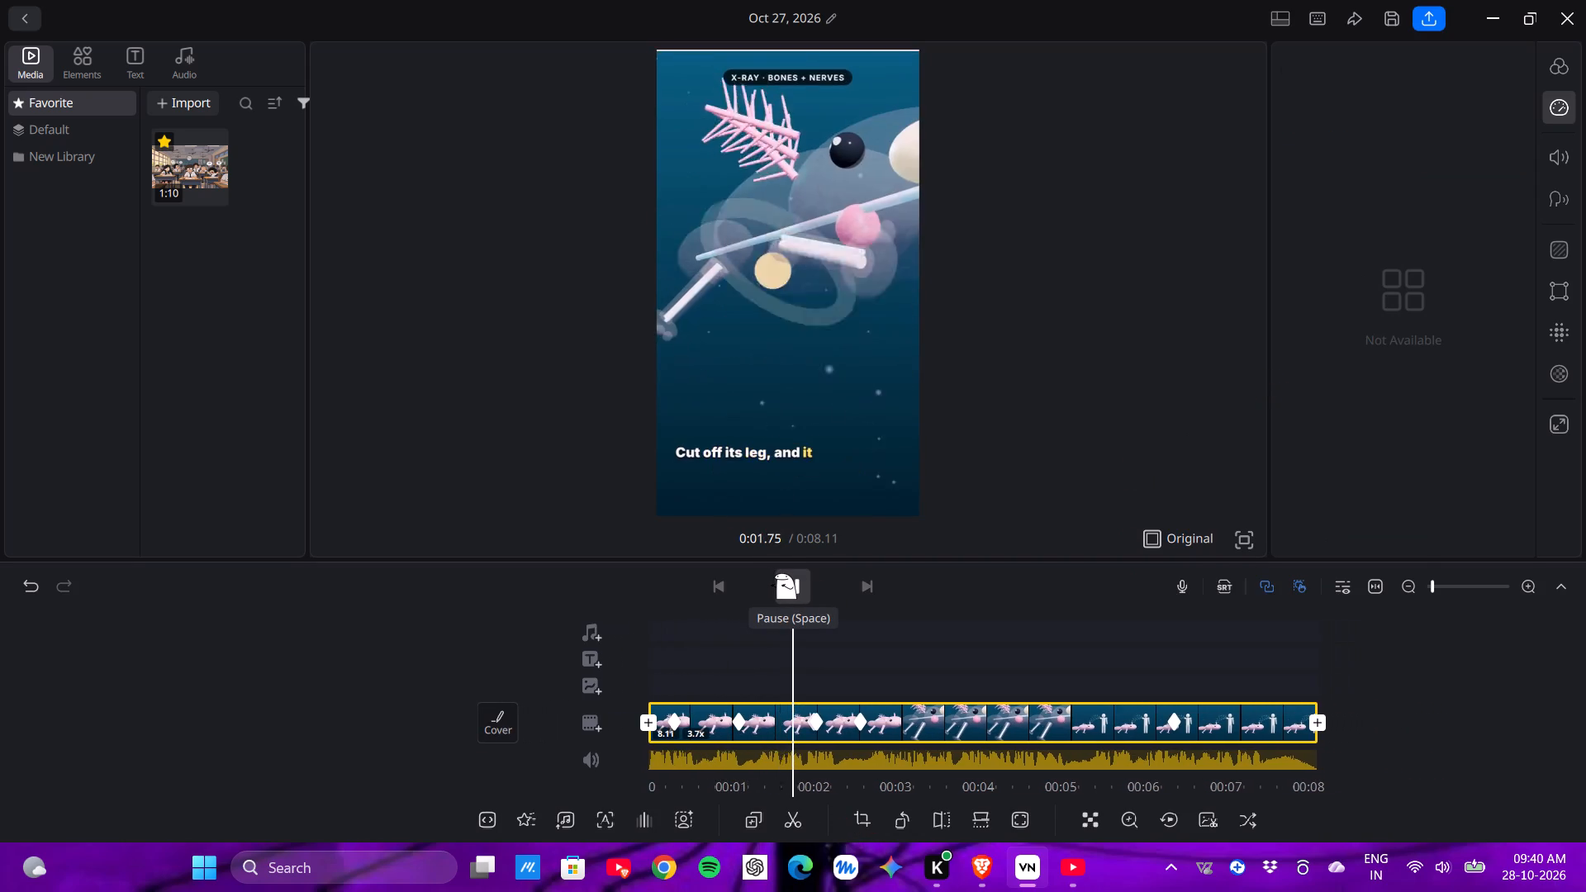
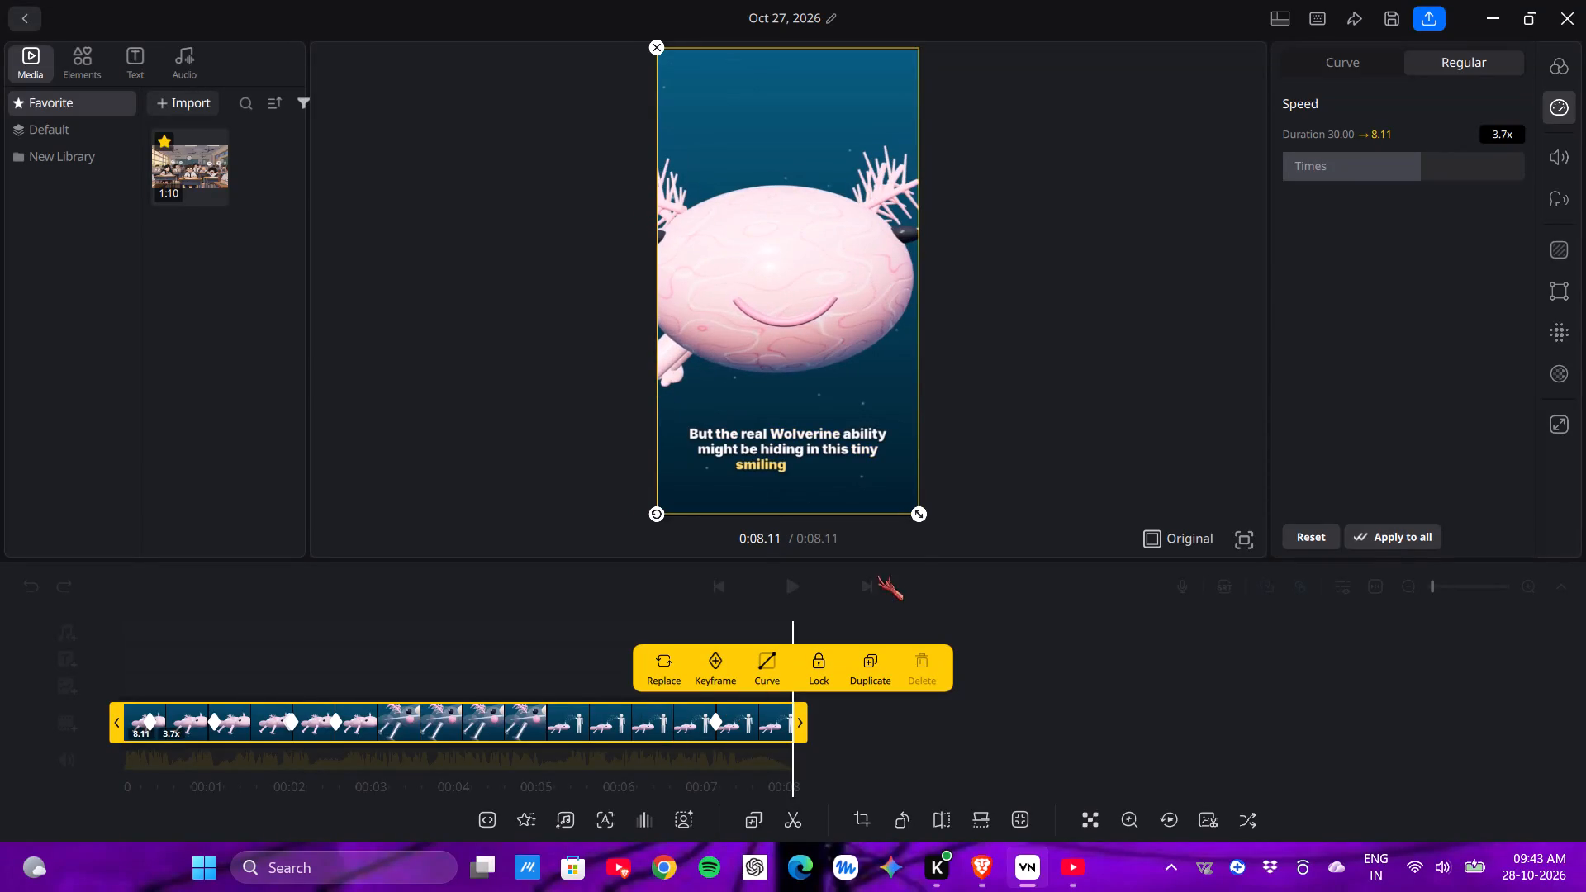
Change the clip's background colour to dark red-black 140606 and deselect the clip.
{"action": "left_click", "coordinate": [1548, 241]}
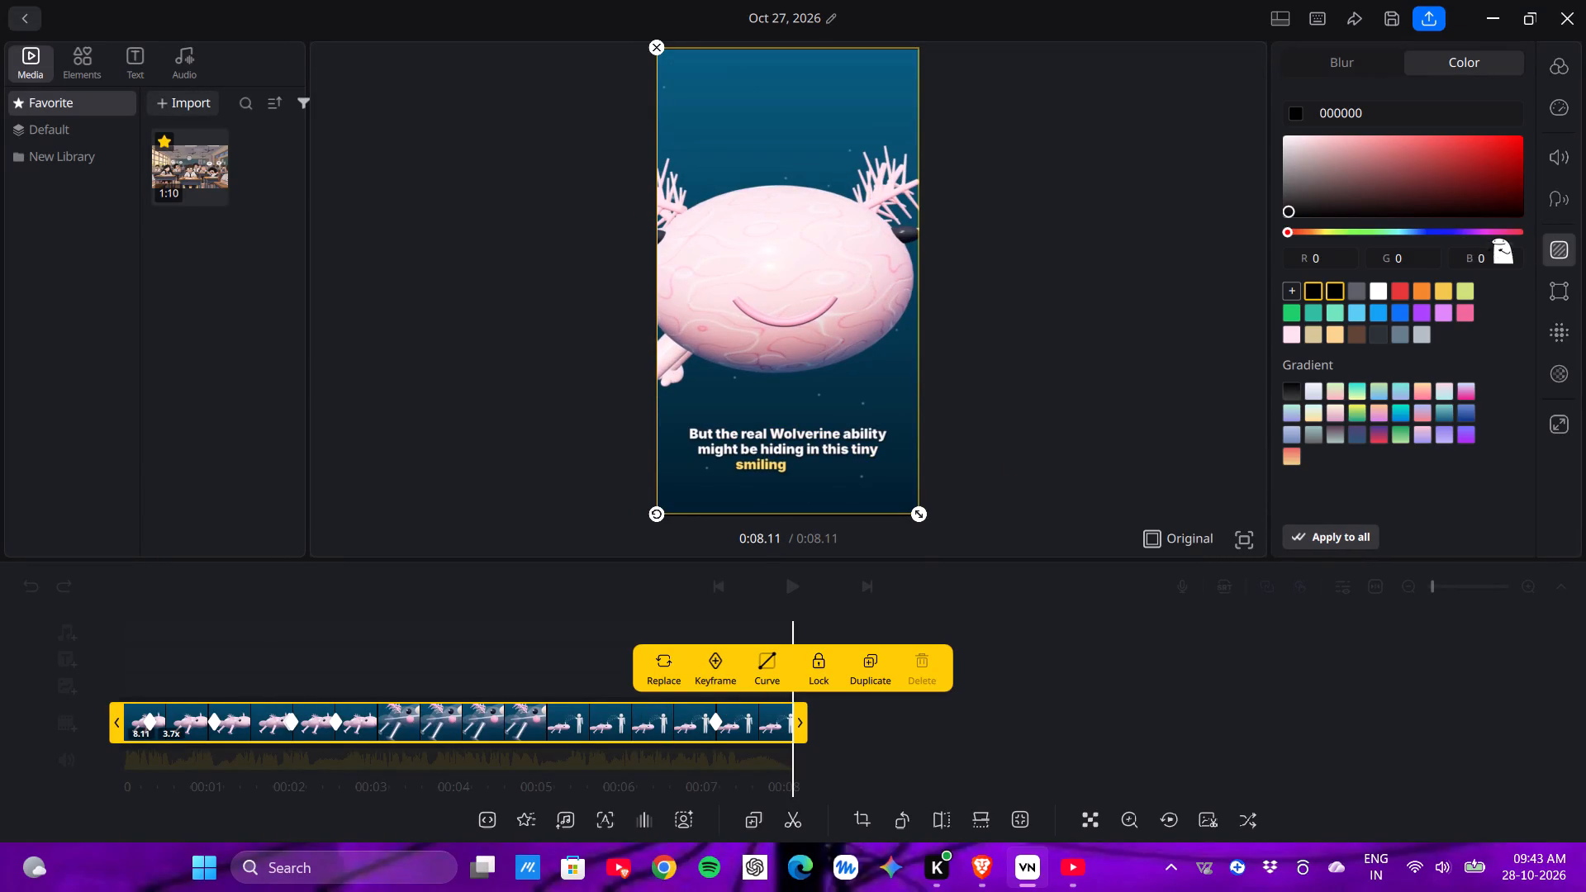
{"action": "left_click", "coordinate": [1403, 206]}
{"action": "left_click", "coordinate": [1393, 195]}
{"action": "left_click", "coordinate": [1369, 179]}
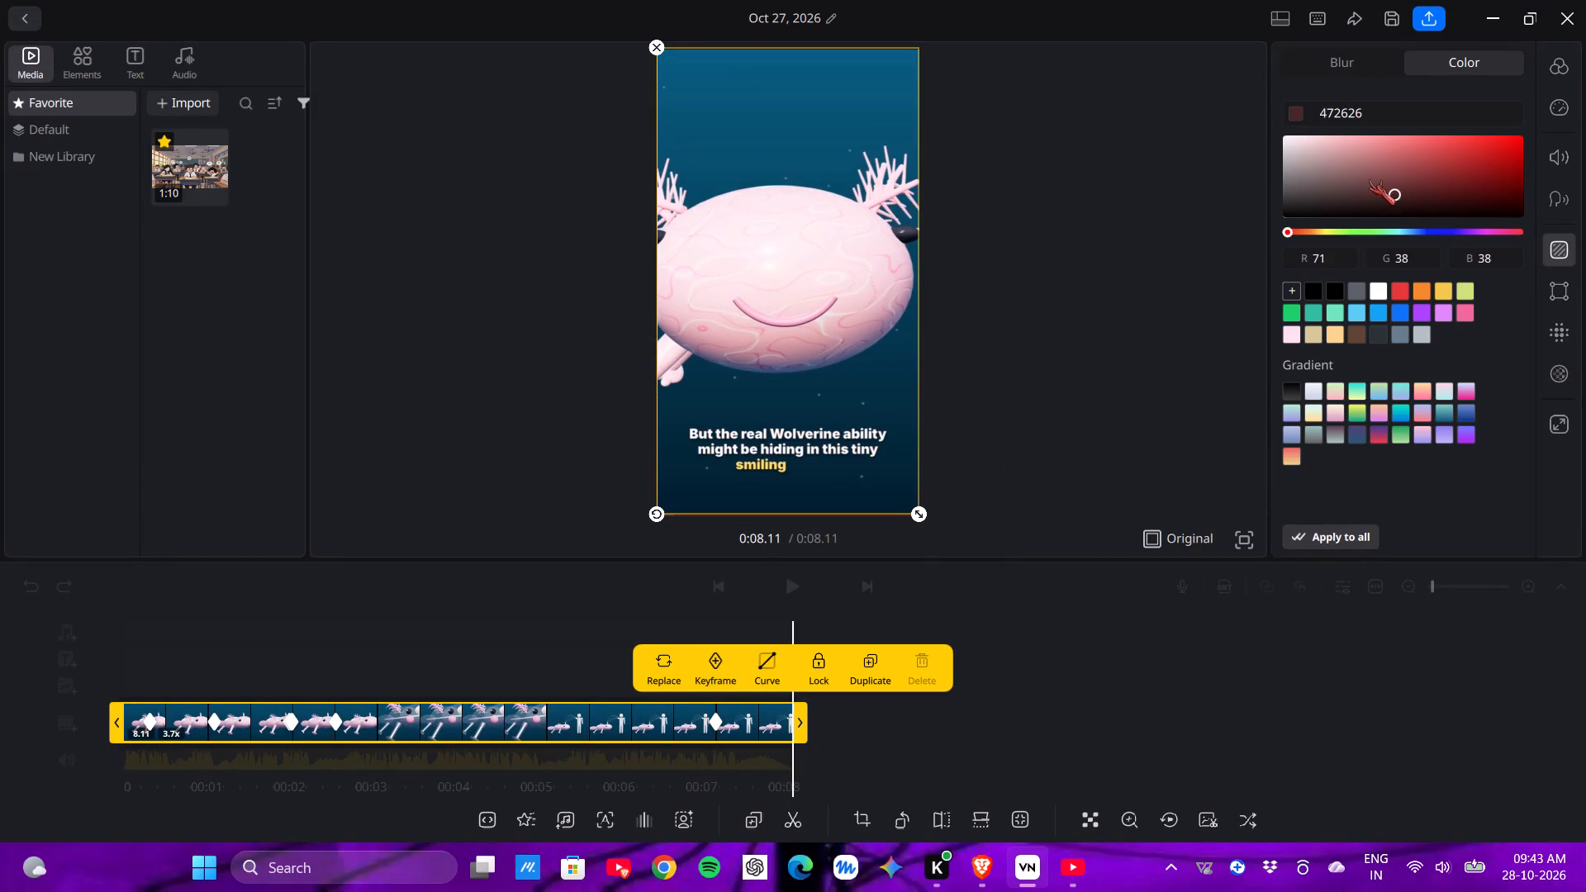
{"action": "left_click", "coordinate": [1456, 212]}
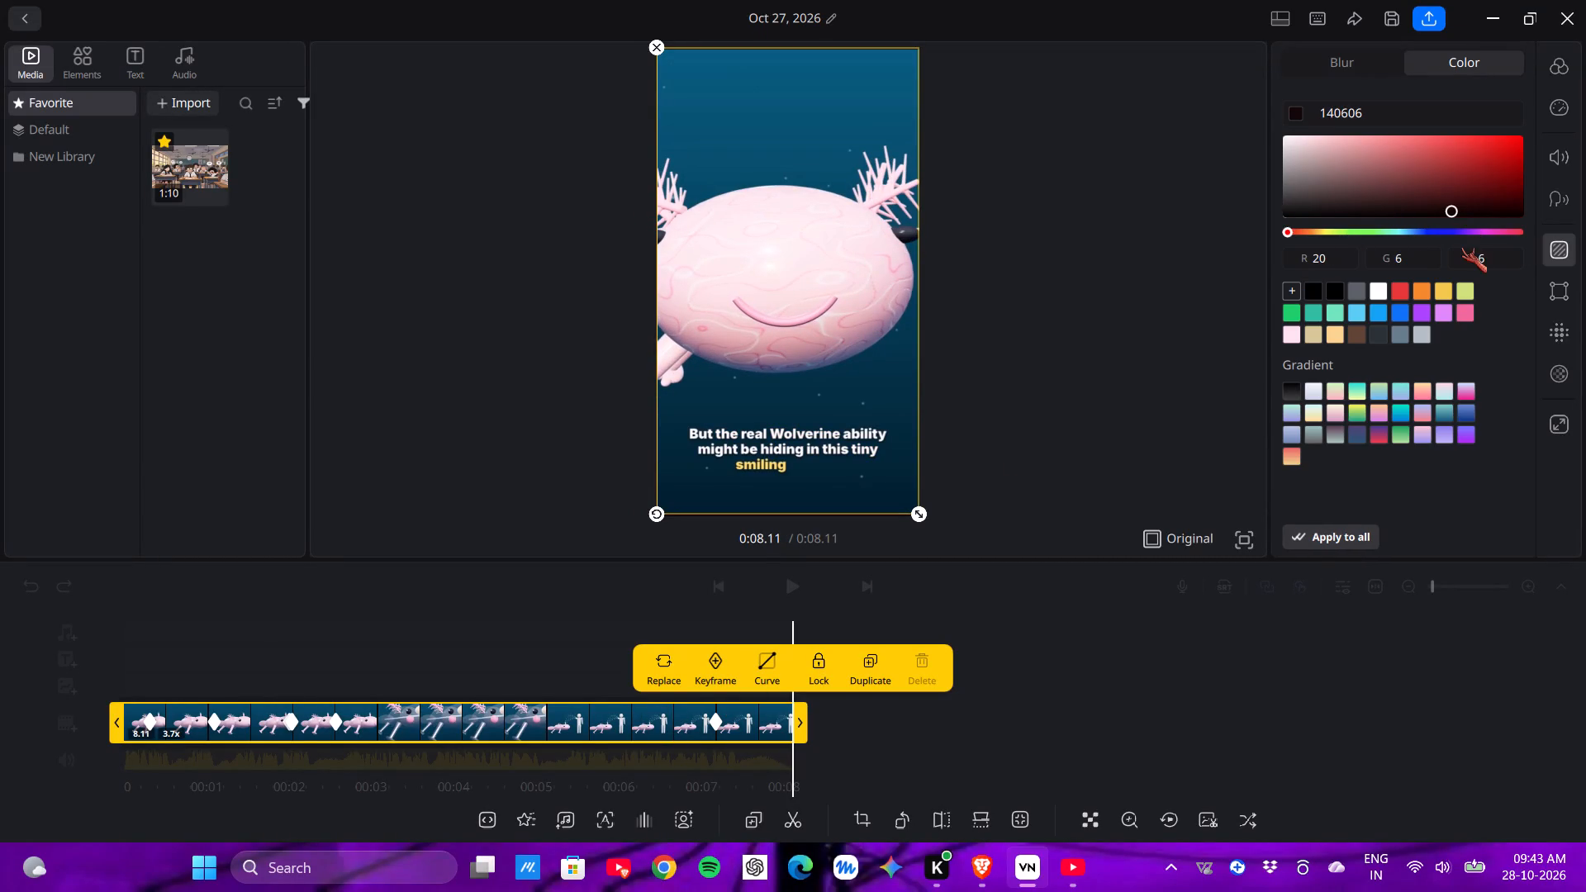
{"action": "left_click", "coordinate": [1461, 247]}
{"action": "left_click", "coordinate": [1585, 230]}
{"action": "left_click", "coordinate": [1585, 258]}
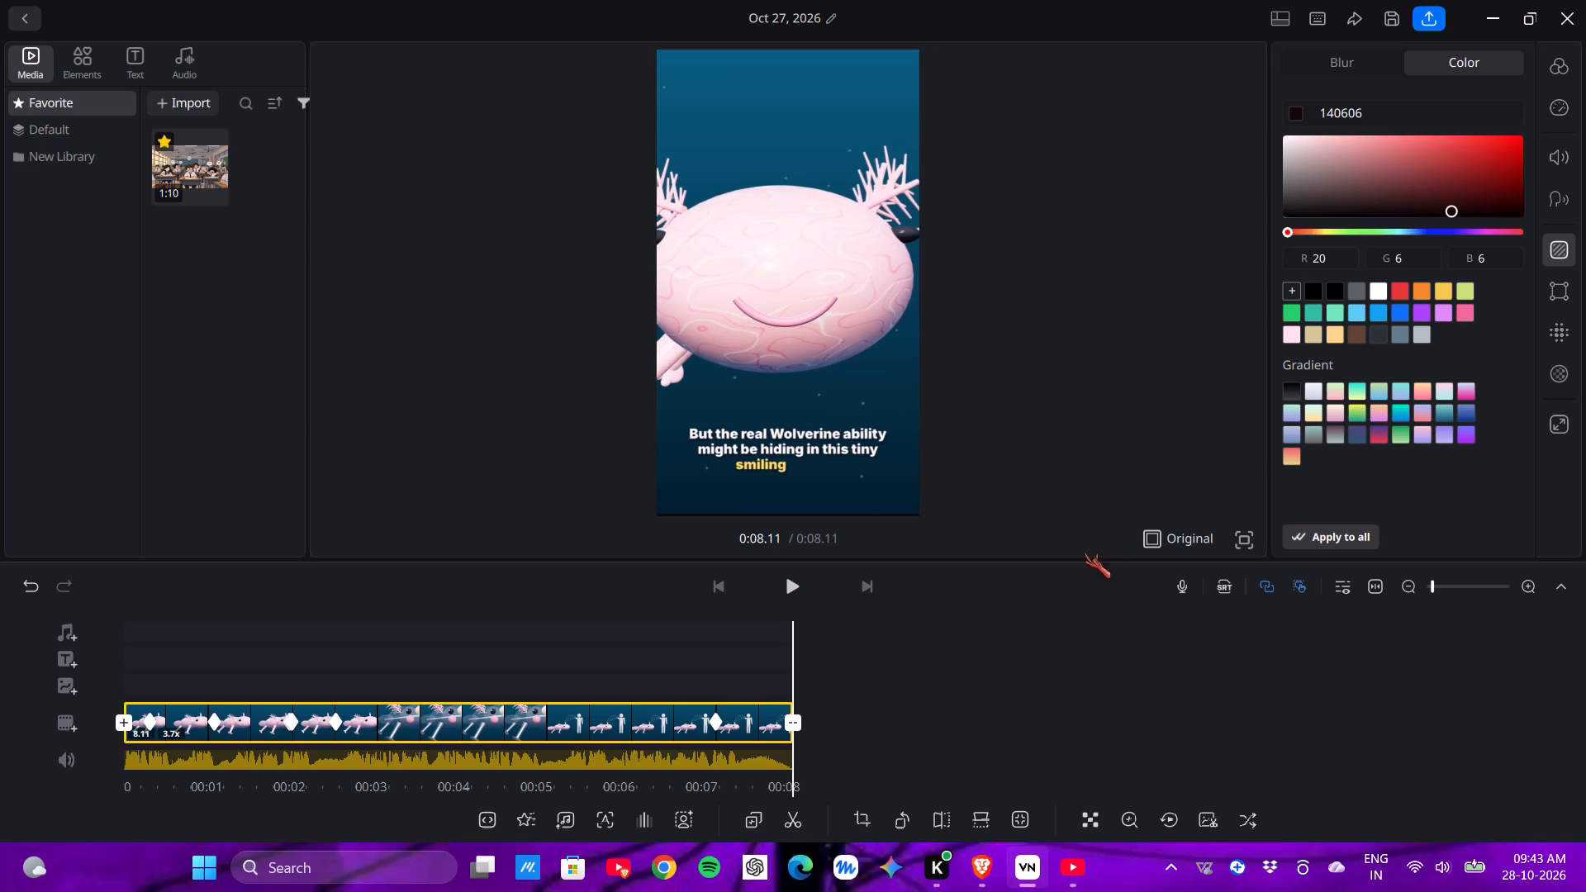
Scrub the timeline to the keyframe at 0:01.08.
{"action": "left_click_drag", "start_coordinate": [518, 645], "coordinate": [905, 731]}
{"action": "left_click_drag", "start_coordinate": [771, 746], "coordinate": [819, 741]}
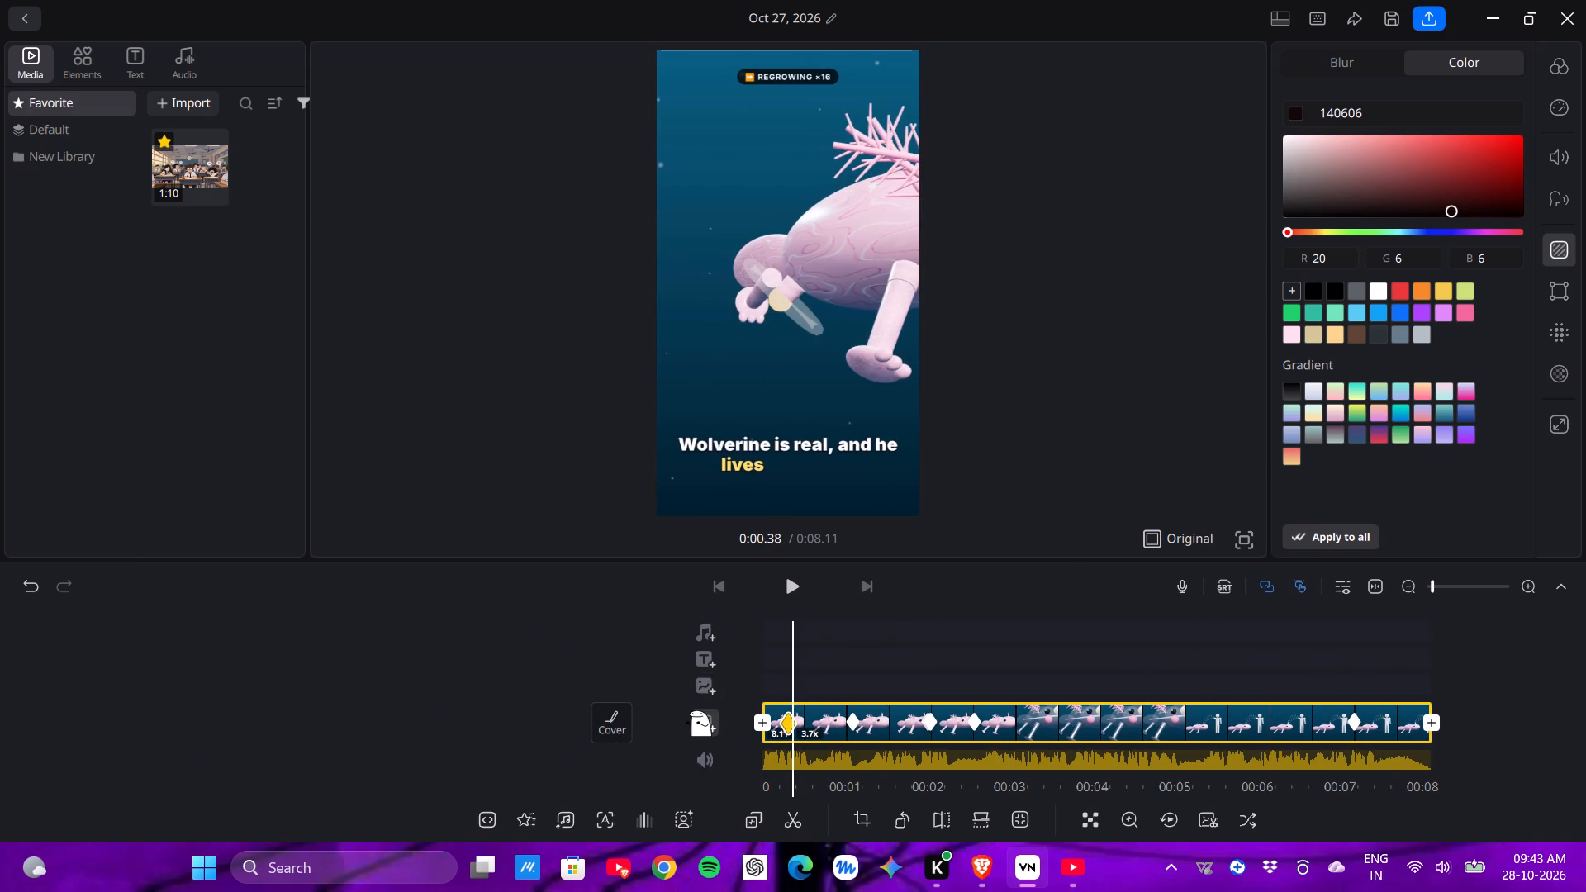
{"action": "left_click_drag", "start_coordinate": [732, 717], "coordinate": [803, 731]}
{"action": "left_click_drag", "start_coordinate": [1019, 737], "coordinate": [948, 716]}
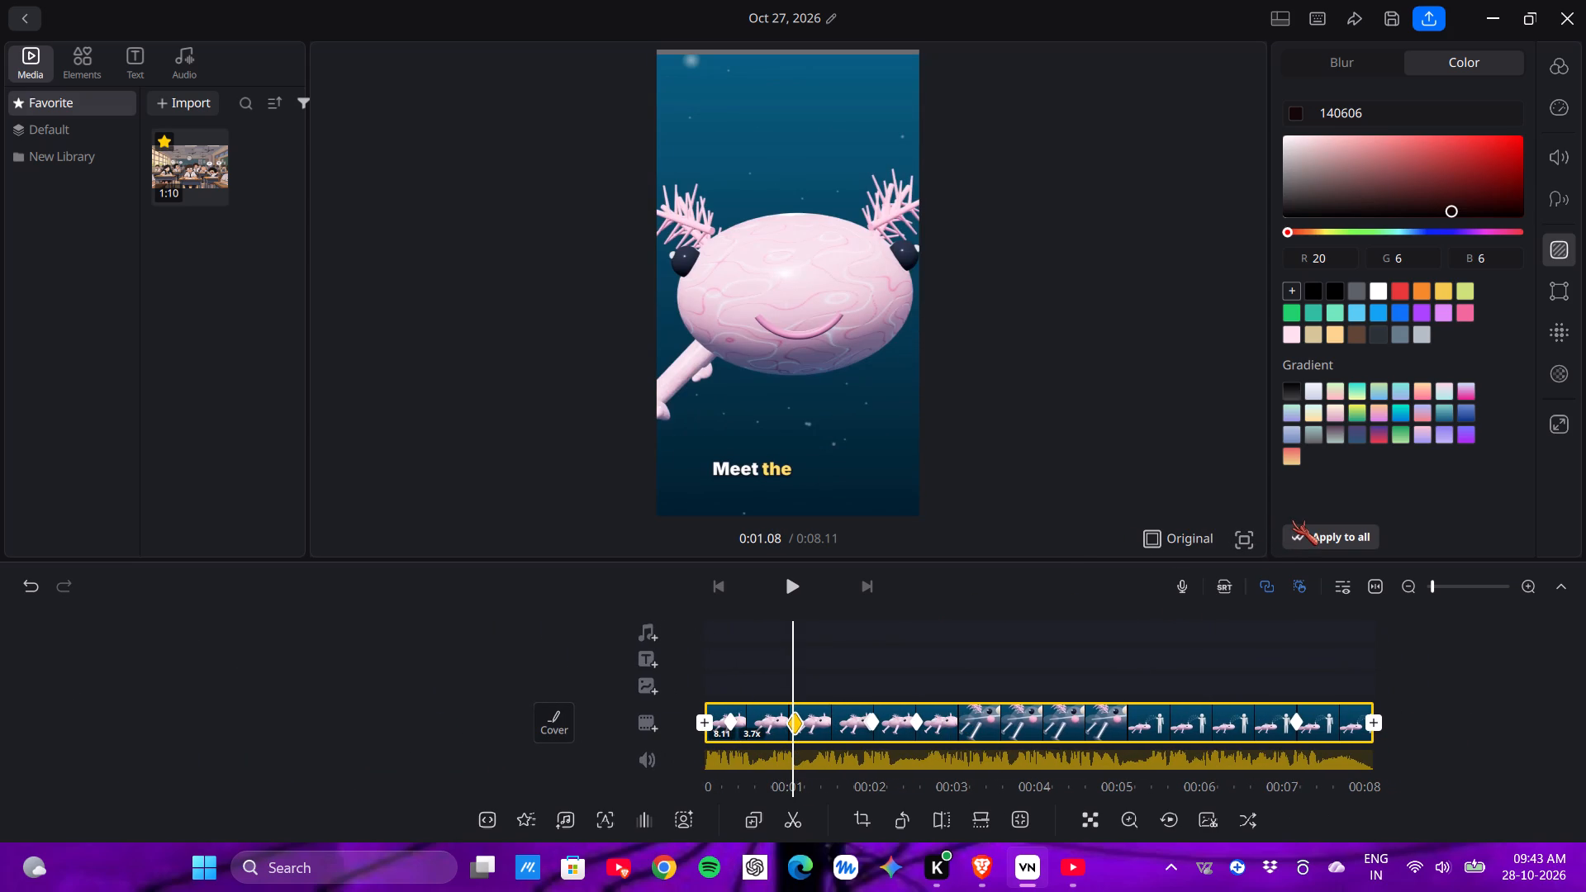
{"action": "left_click_drag", "start_coordinate": [1335, 477], "coordinate": [1320, 508]}
{"action": "left_click_drag", "start_coordinate": [1435, 499], "coordinate": [1406, 520]}
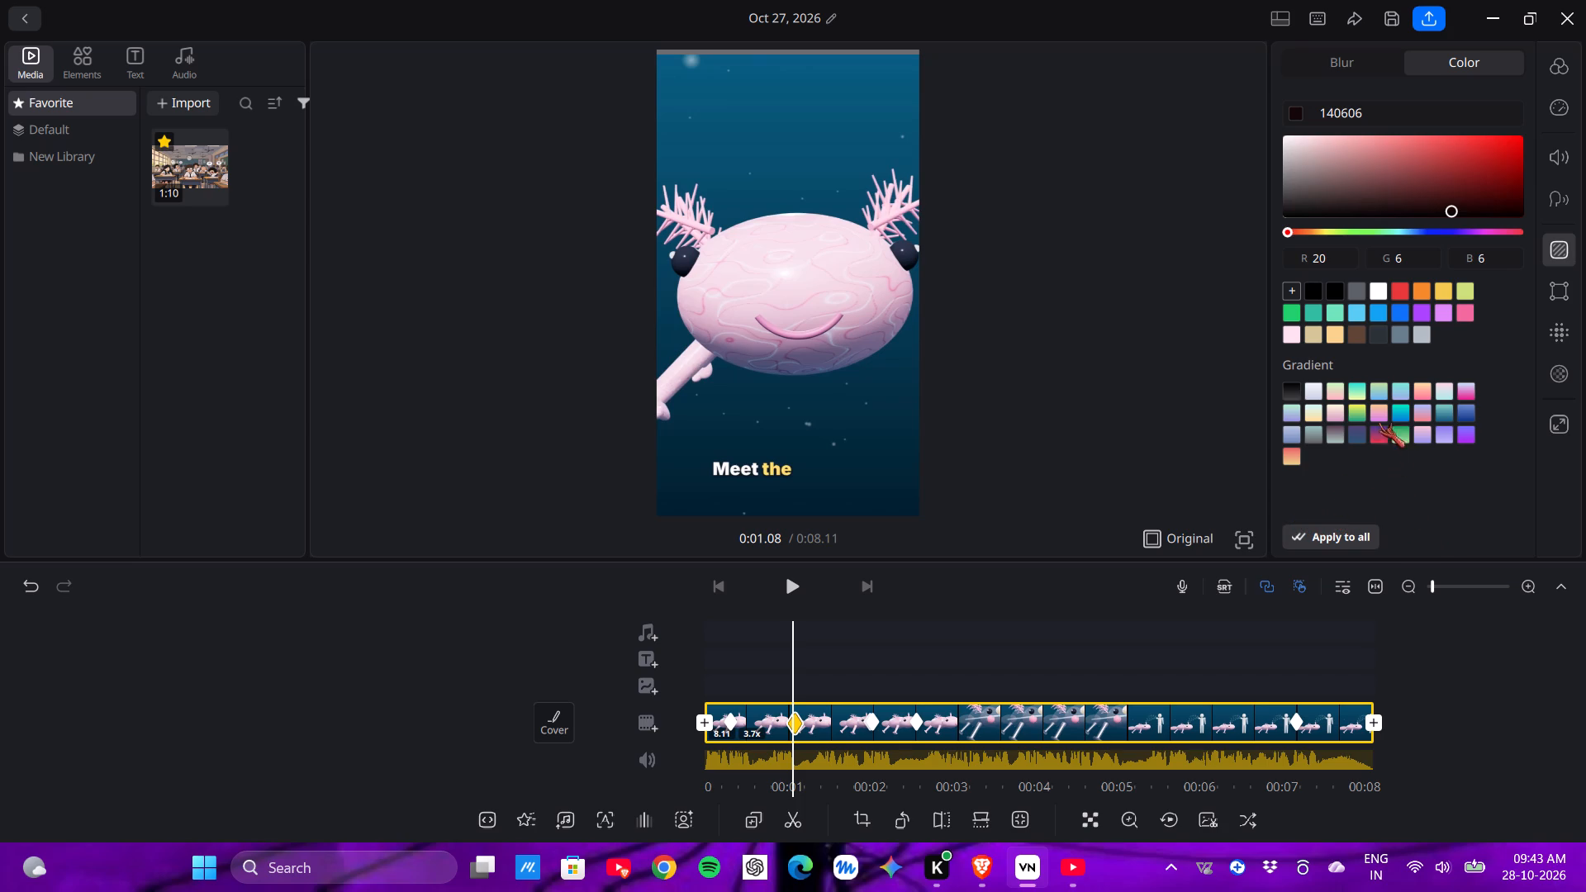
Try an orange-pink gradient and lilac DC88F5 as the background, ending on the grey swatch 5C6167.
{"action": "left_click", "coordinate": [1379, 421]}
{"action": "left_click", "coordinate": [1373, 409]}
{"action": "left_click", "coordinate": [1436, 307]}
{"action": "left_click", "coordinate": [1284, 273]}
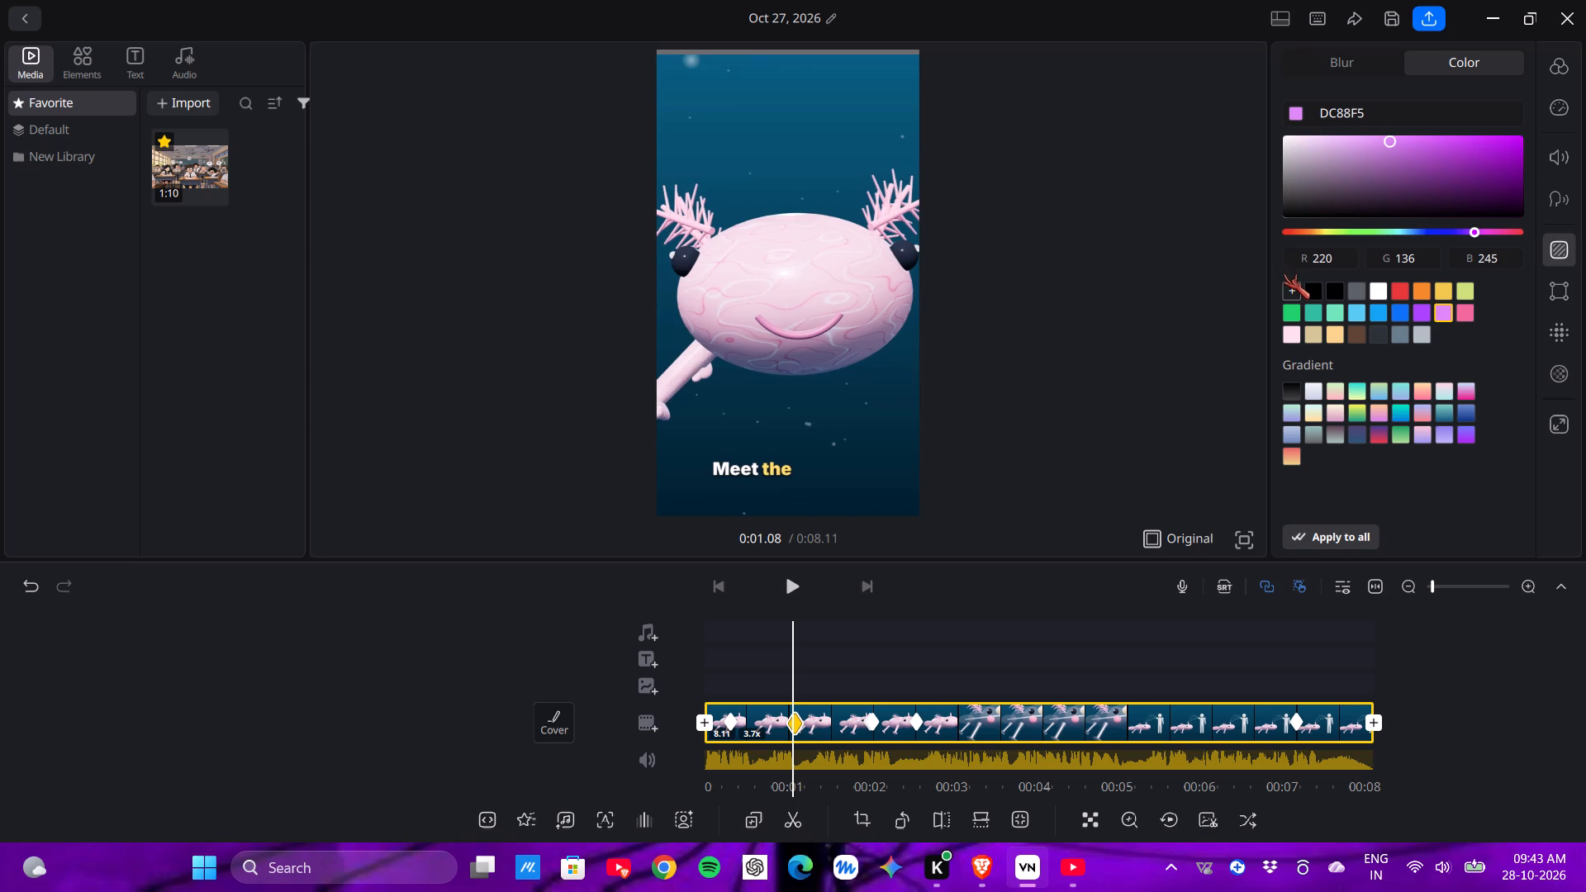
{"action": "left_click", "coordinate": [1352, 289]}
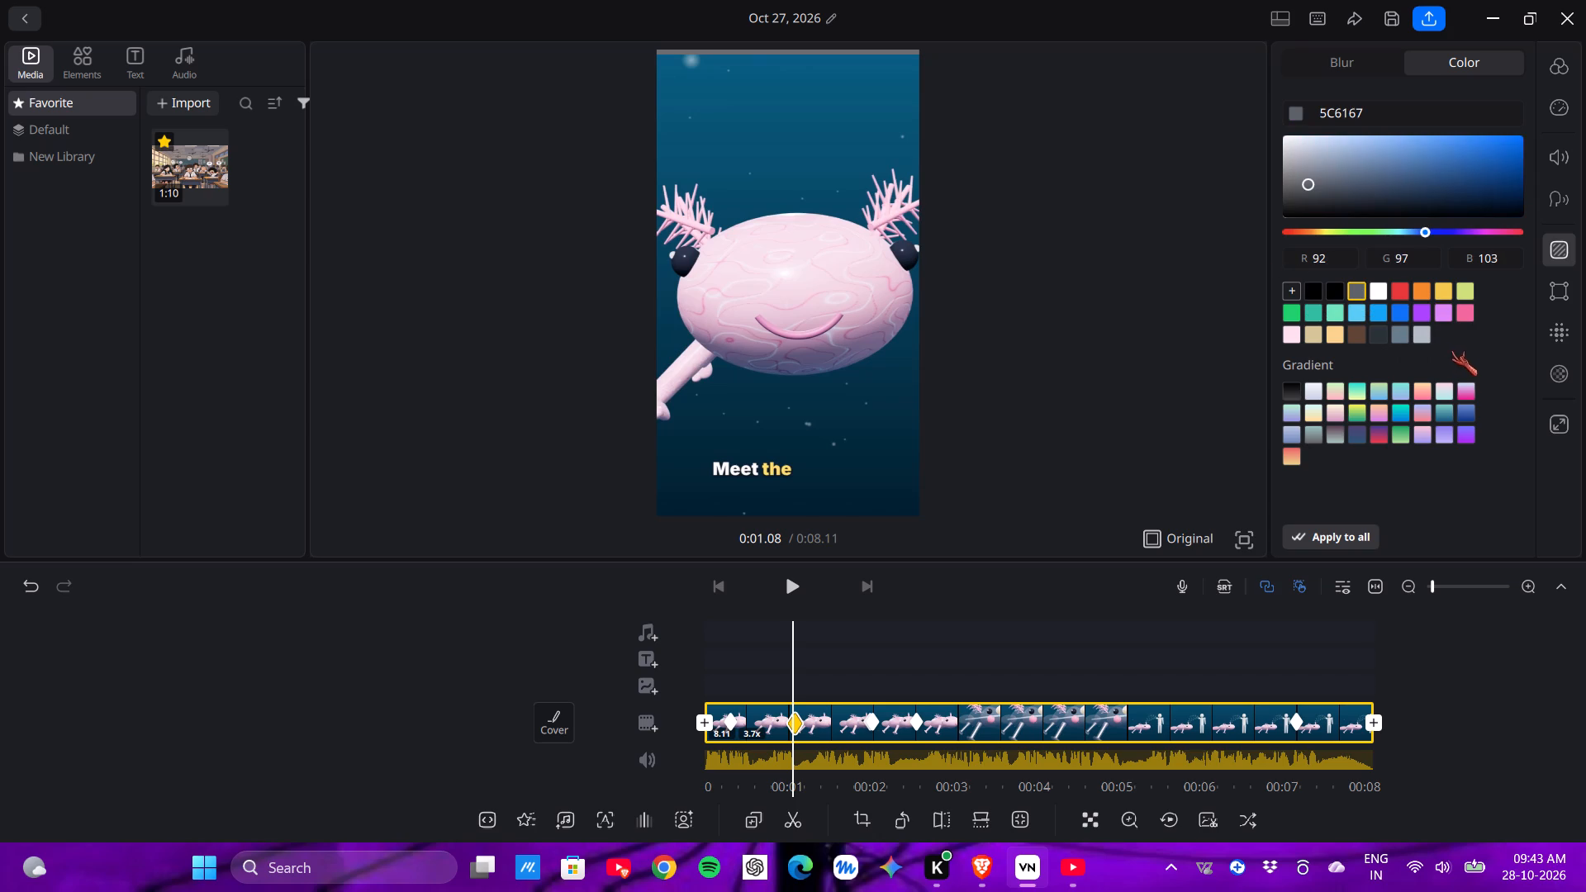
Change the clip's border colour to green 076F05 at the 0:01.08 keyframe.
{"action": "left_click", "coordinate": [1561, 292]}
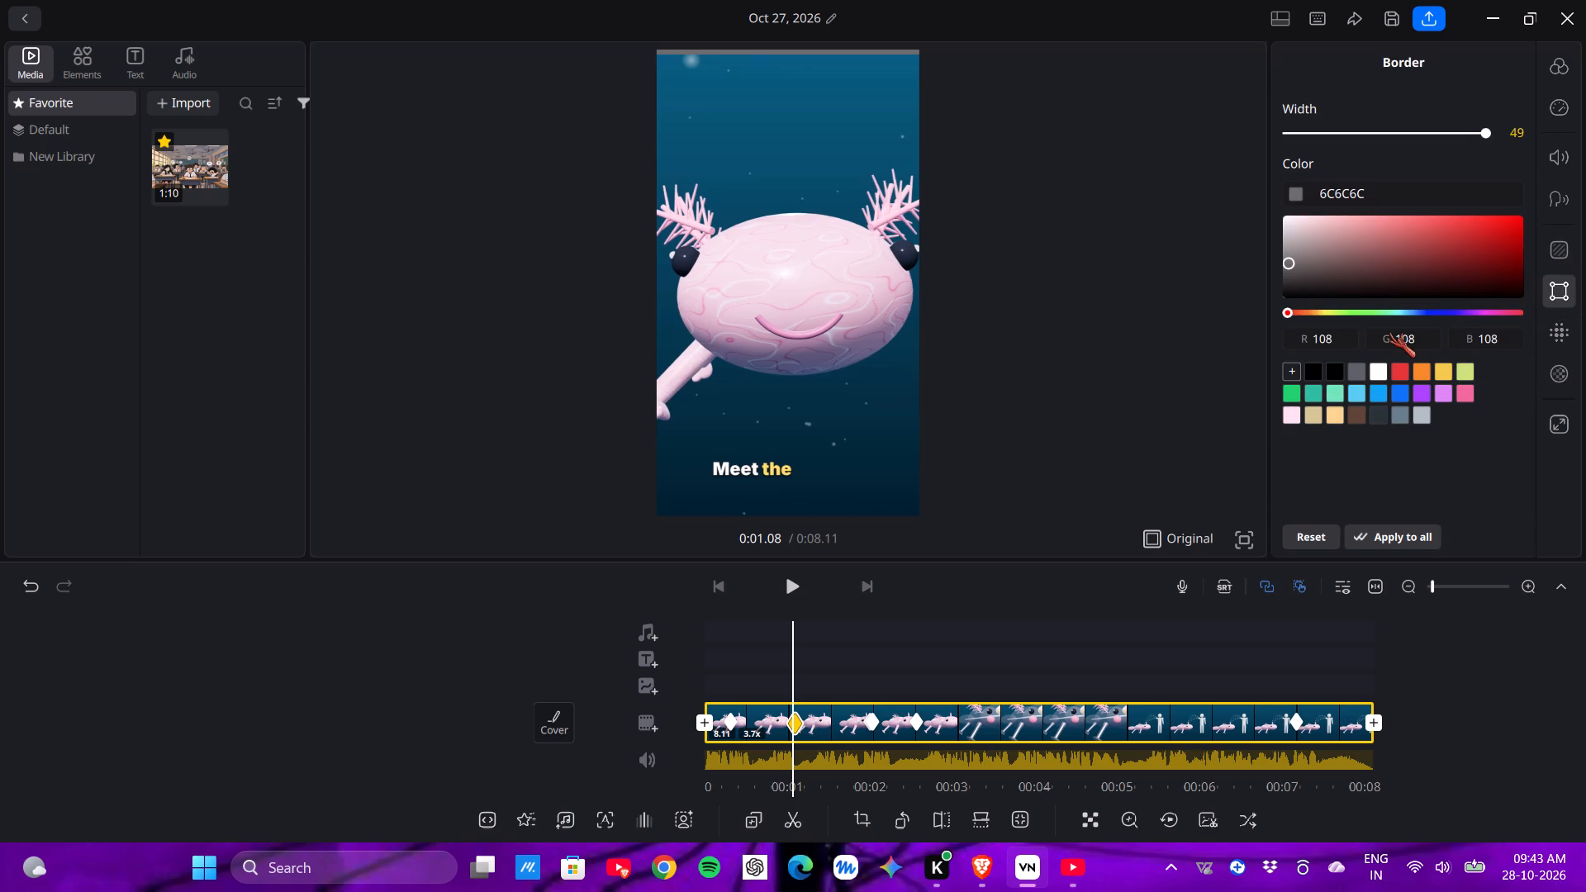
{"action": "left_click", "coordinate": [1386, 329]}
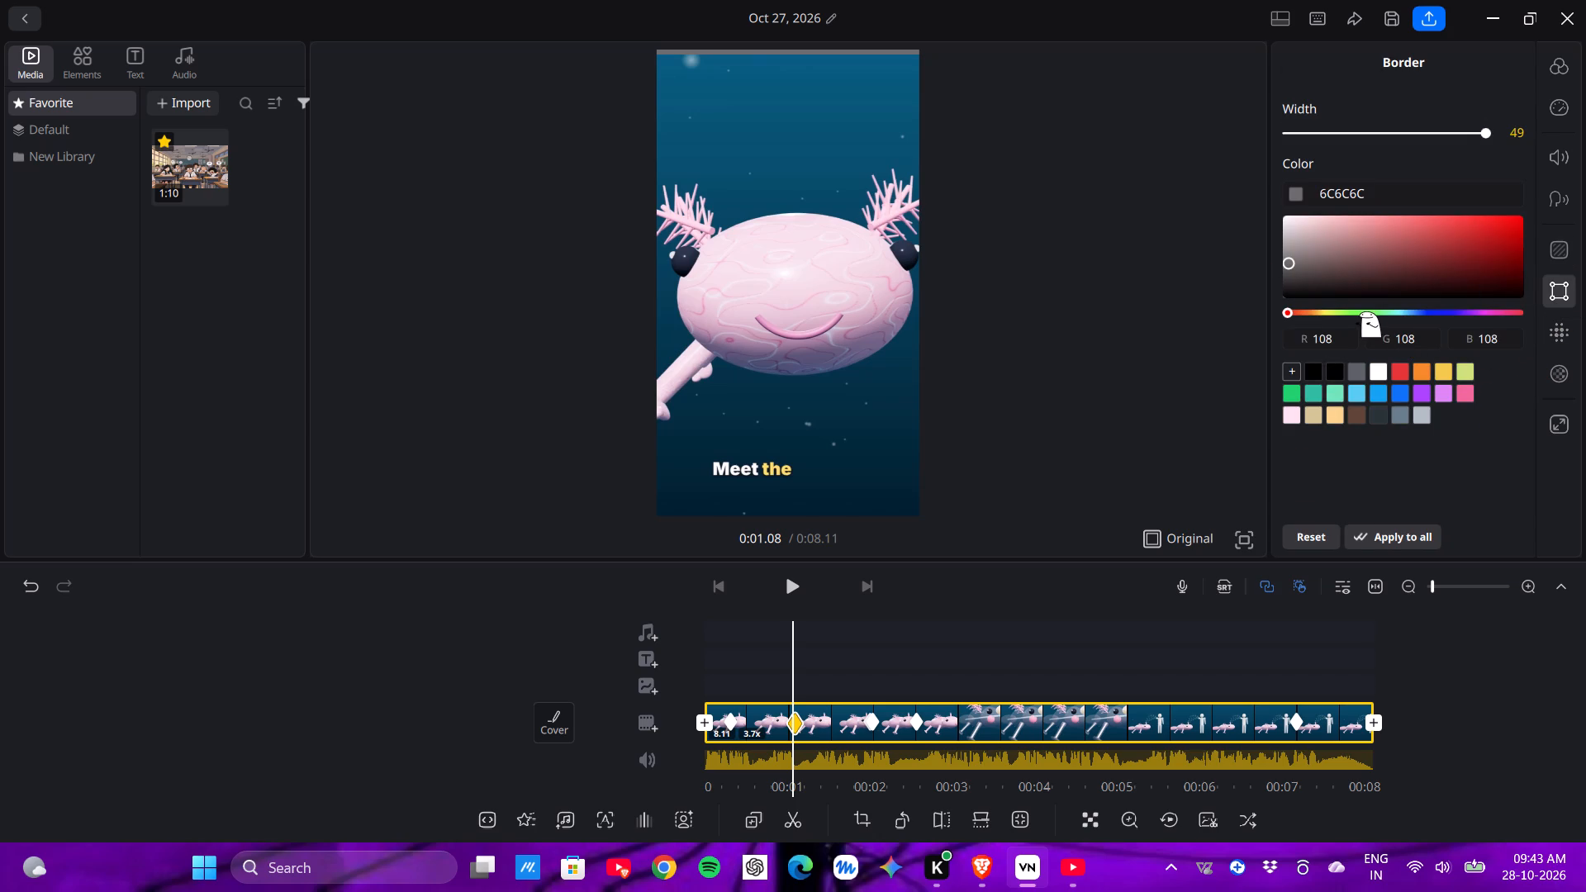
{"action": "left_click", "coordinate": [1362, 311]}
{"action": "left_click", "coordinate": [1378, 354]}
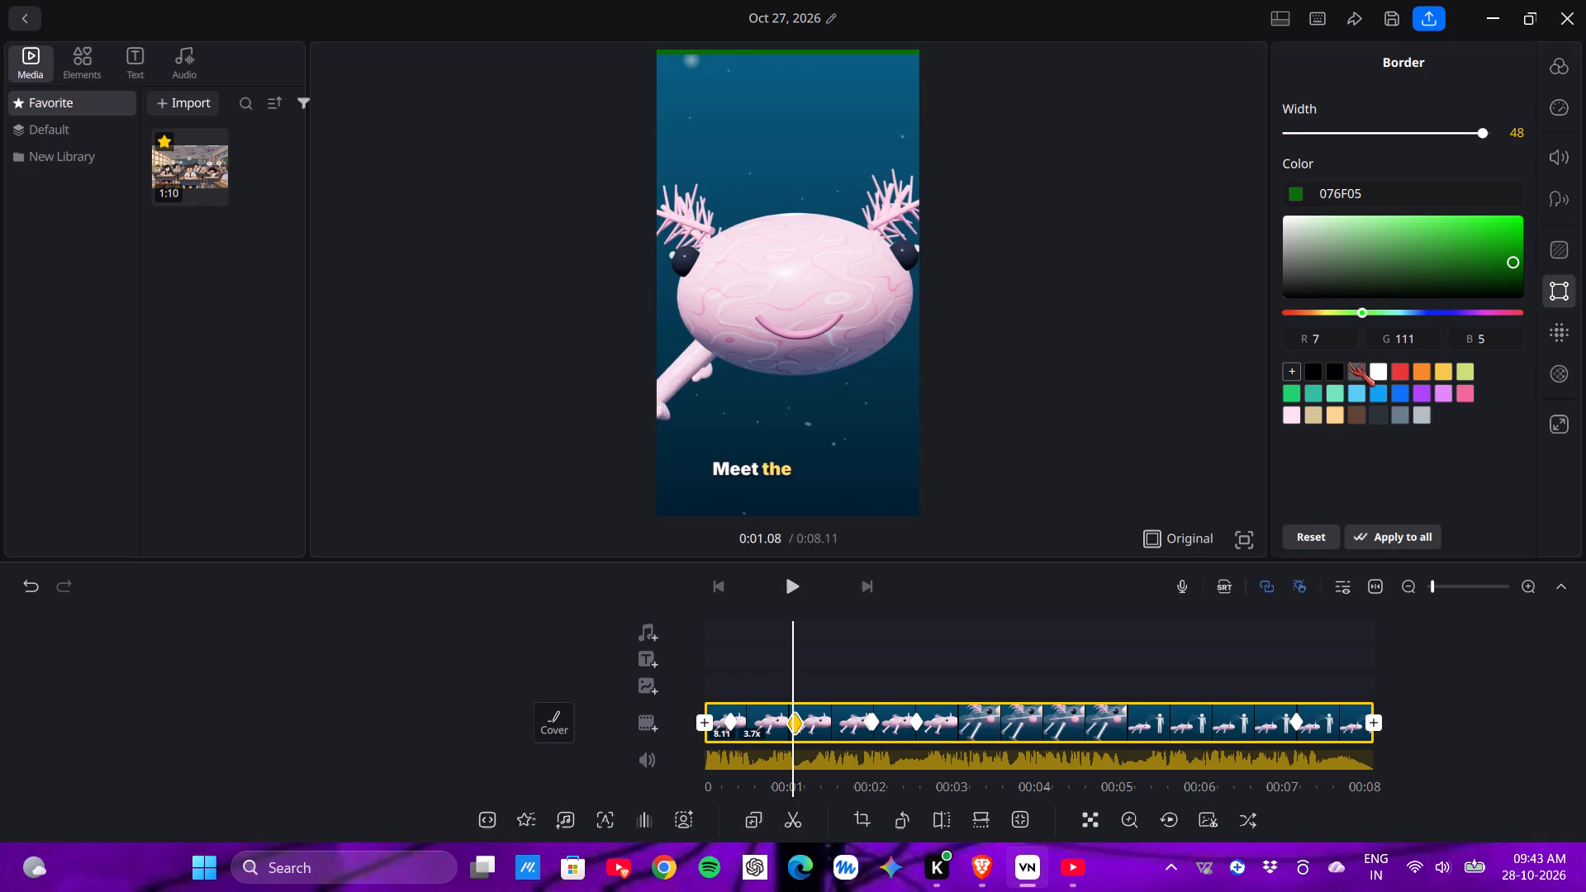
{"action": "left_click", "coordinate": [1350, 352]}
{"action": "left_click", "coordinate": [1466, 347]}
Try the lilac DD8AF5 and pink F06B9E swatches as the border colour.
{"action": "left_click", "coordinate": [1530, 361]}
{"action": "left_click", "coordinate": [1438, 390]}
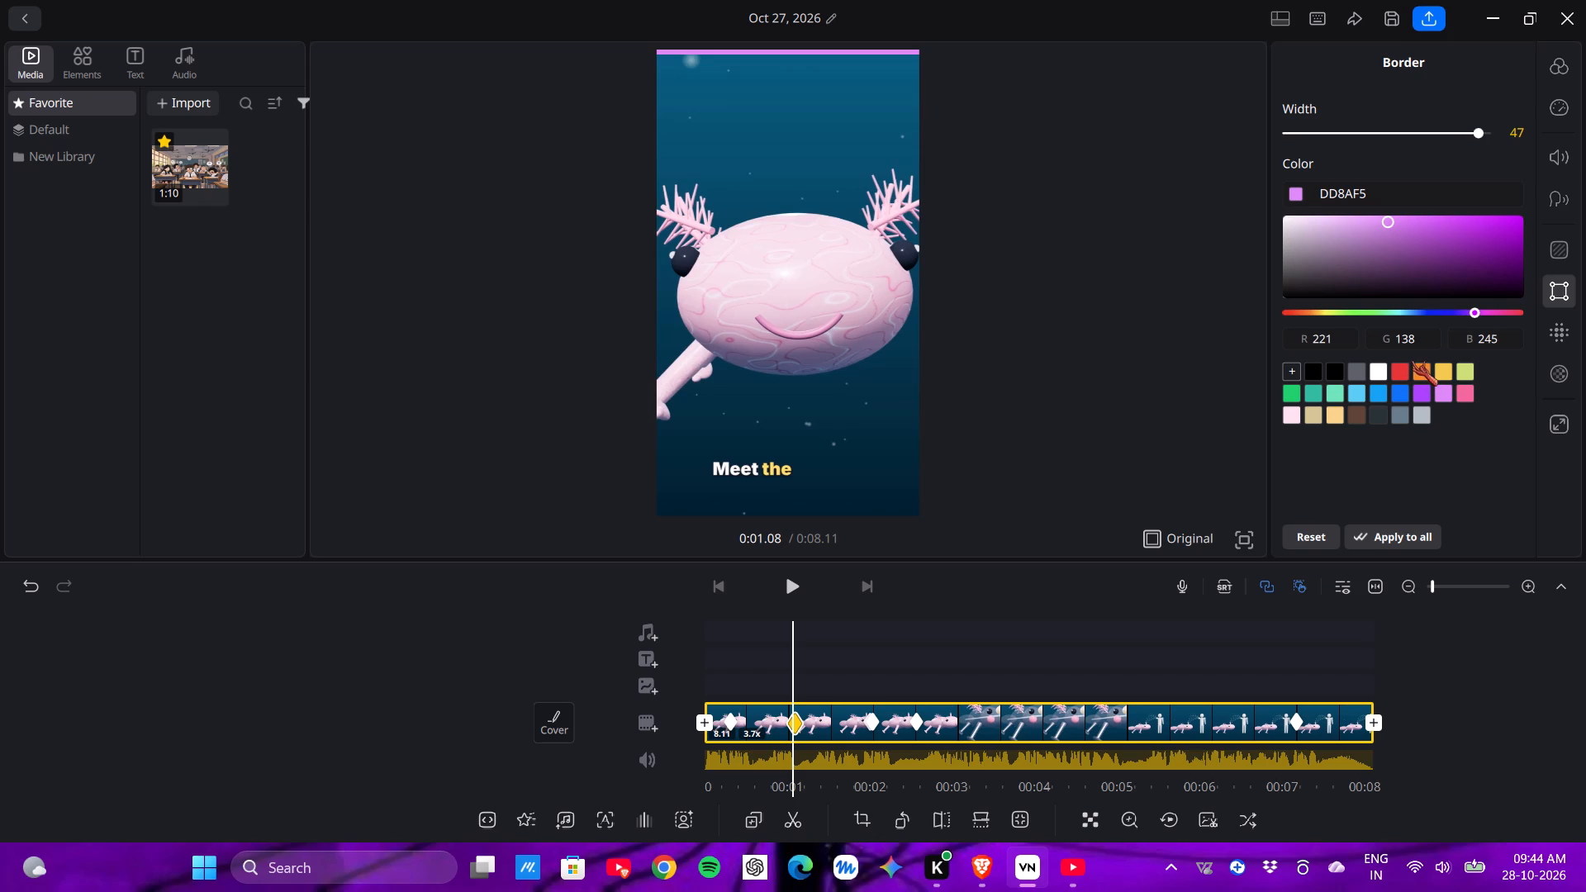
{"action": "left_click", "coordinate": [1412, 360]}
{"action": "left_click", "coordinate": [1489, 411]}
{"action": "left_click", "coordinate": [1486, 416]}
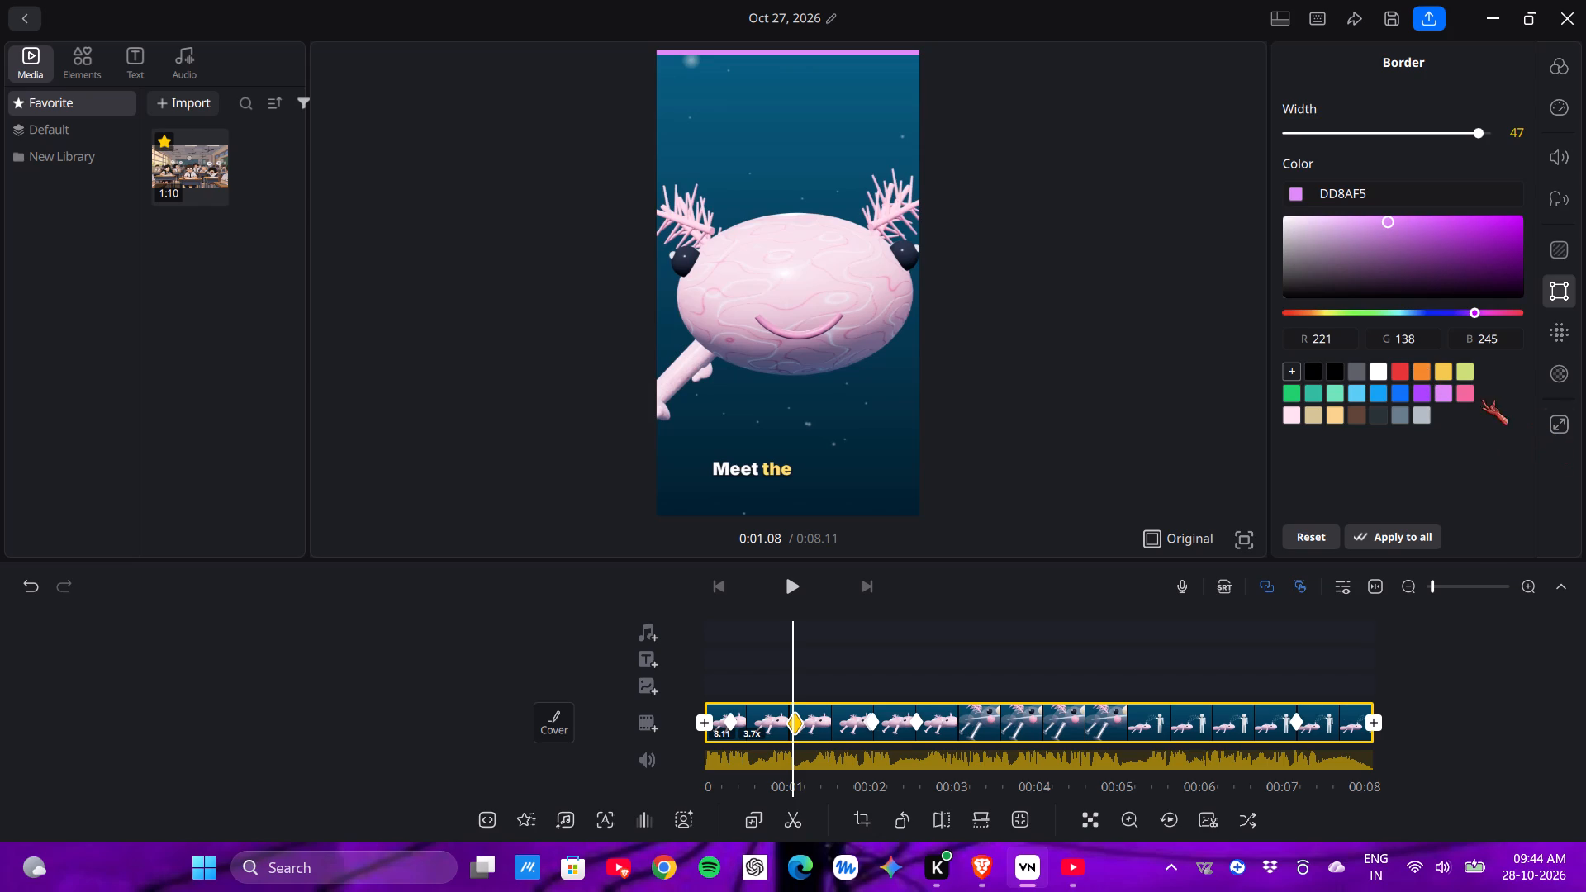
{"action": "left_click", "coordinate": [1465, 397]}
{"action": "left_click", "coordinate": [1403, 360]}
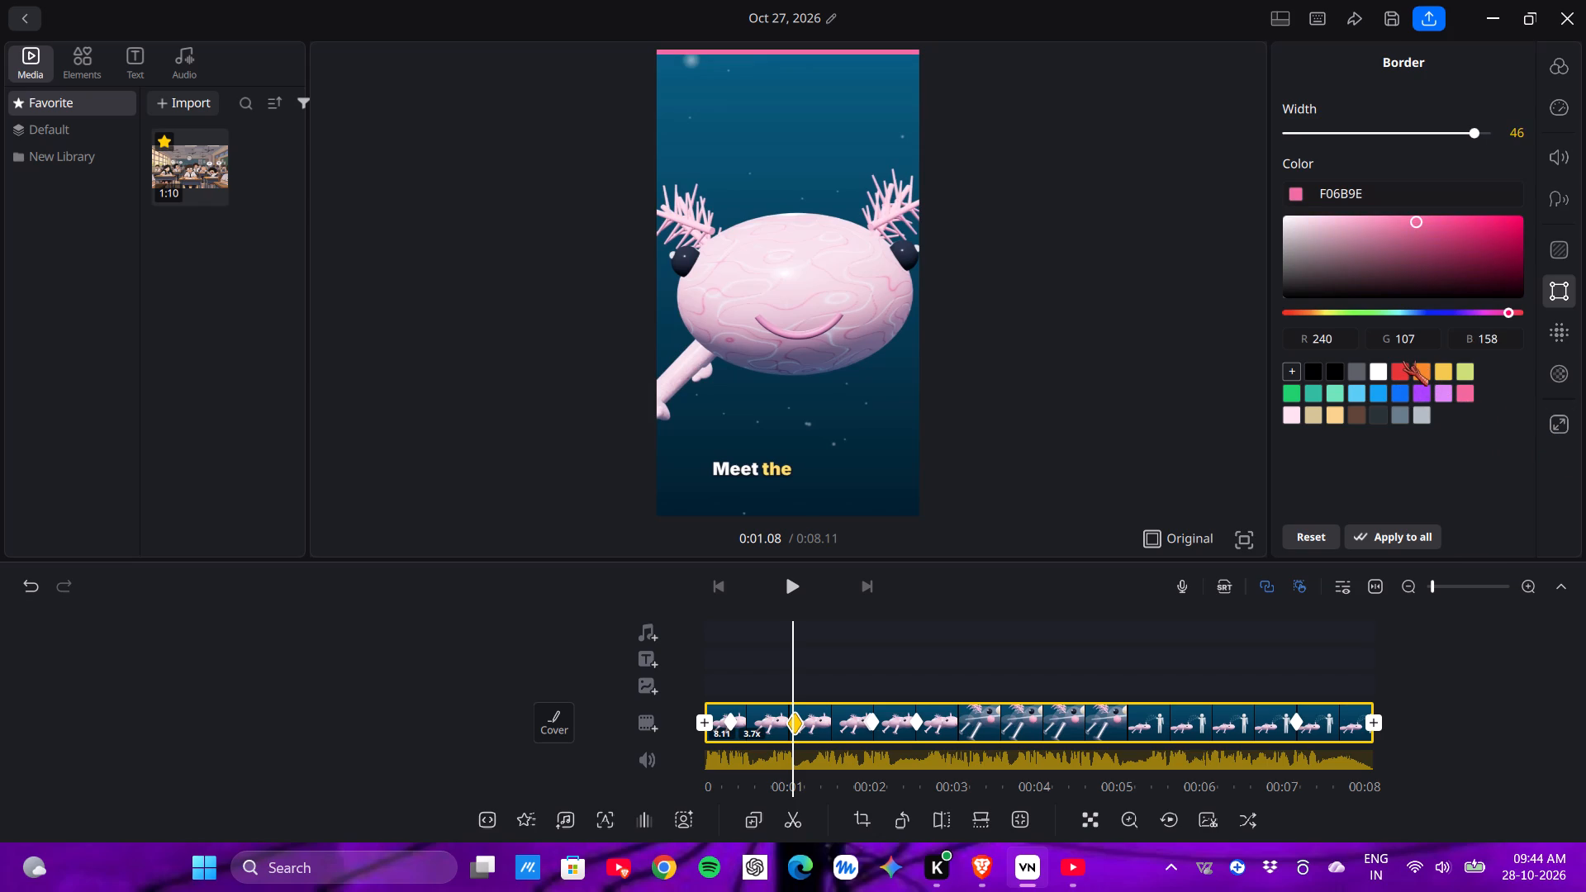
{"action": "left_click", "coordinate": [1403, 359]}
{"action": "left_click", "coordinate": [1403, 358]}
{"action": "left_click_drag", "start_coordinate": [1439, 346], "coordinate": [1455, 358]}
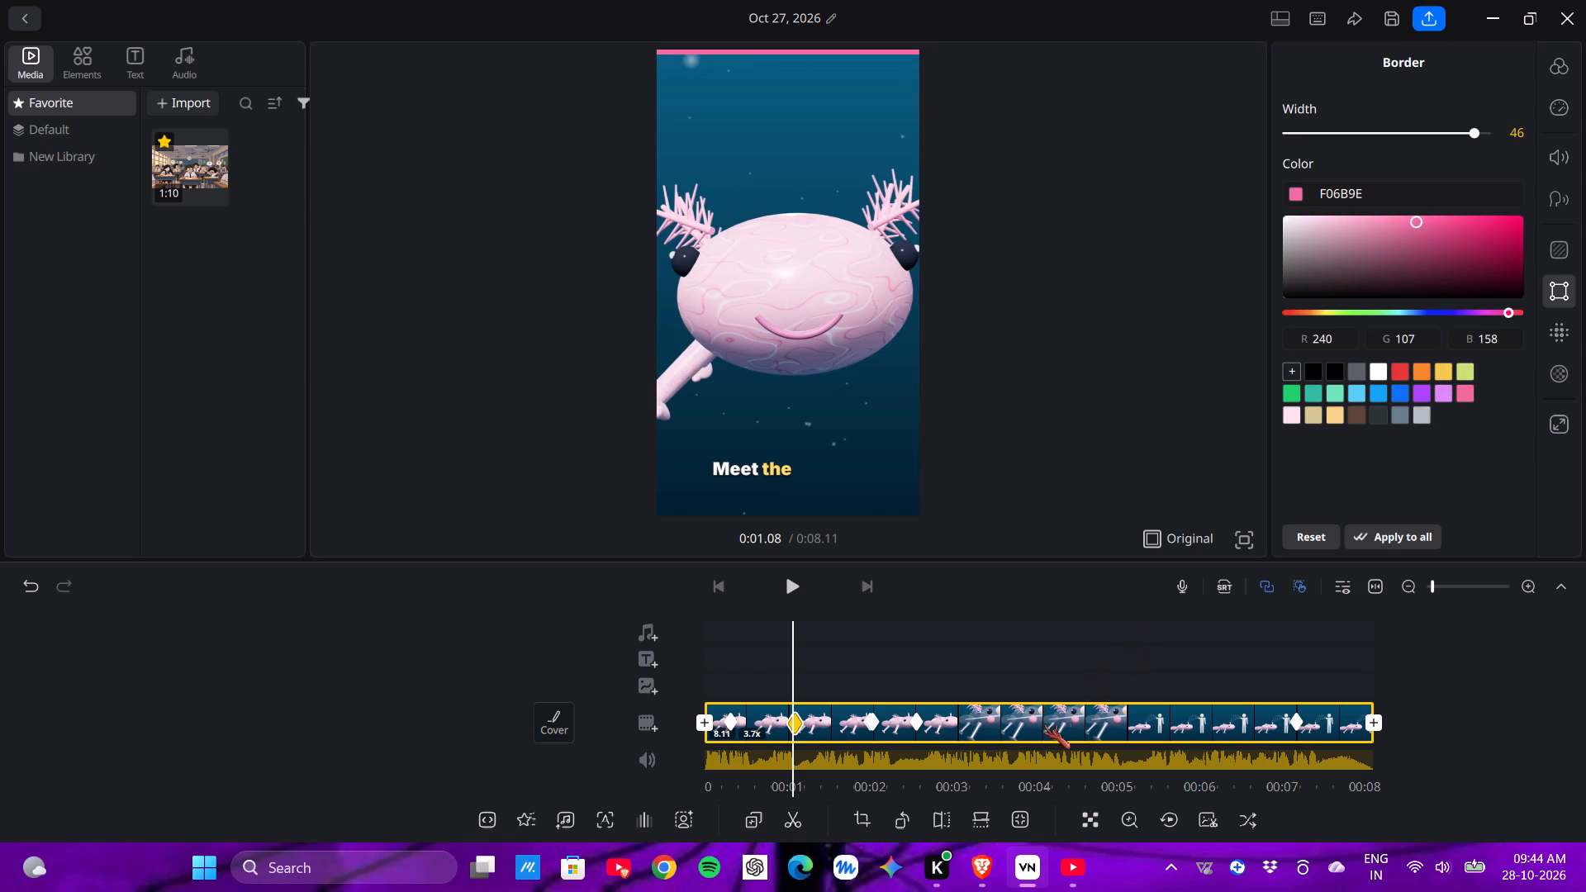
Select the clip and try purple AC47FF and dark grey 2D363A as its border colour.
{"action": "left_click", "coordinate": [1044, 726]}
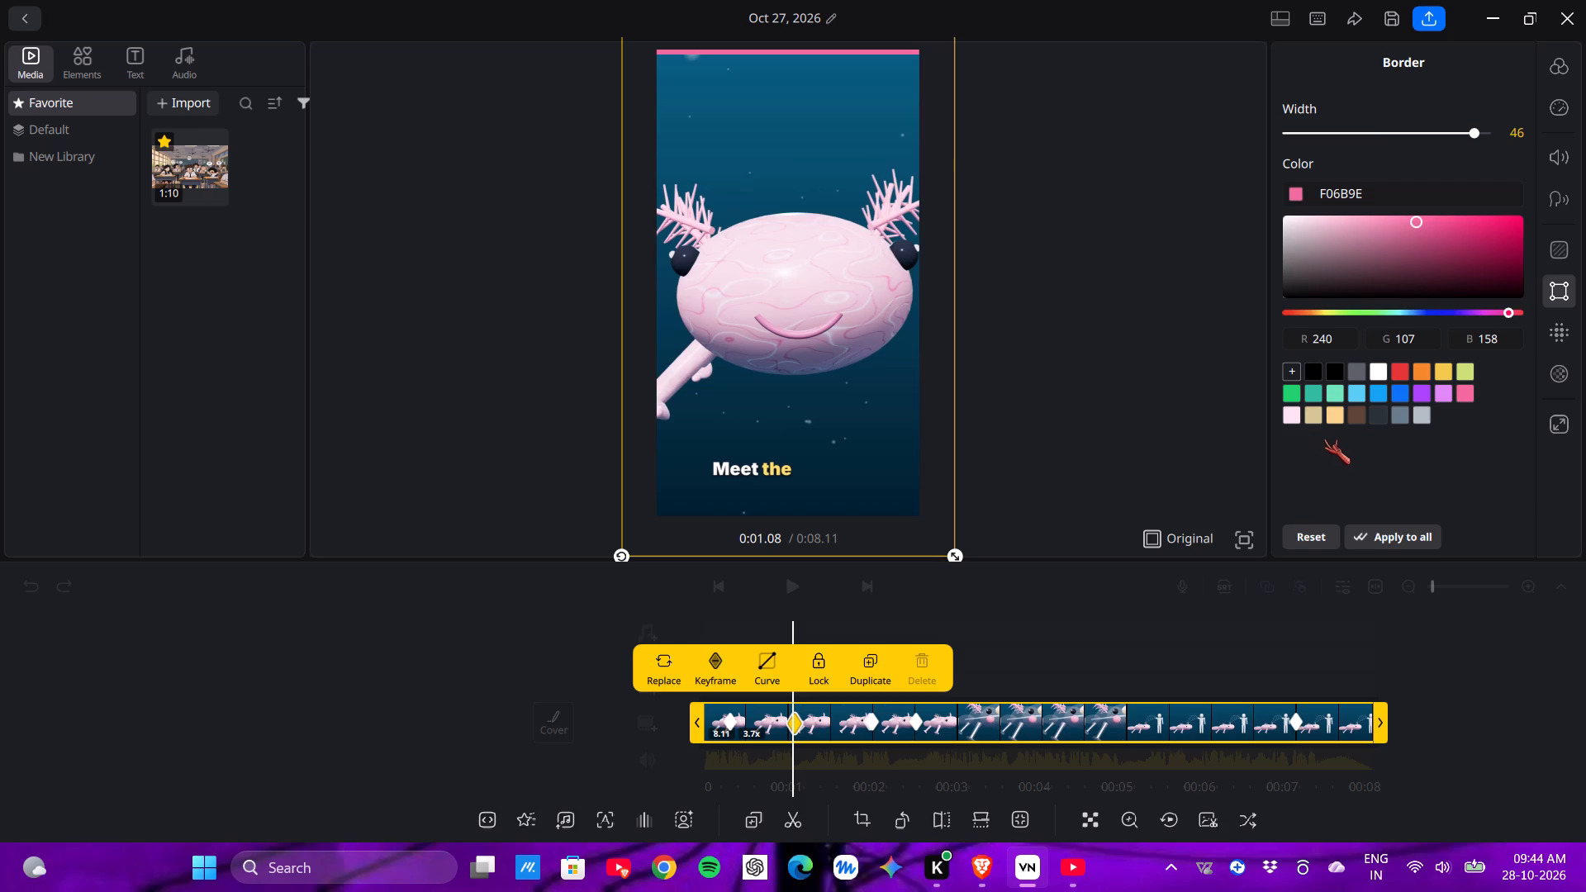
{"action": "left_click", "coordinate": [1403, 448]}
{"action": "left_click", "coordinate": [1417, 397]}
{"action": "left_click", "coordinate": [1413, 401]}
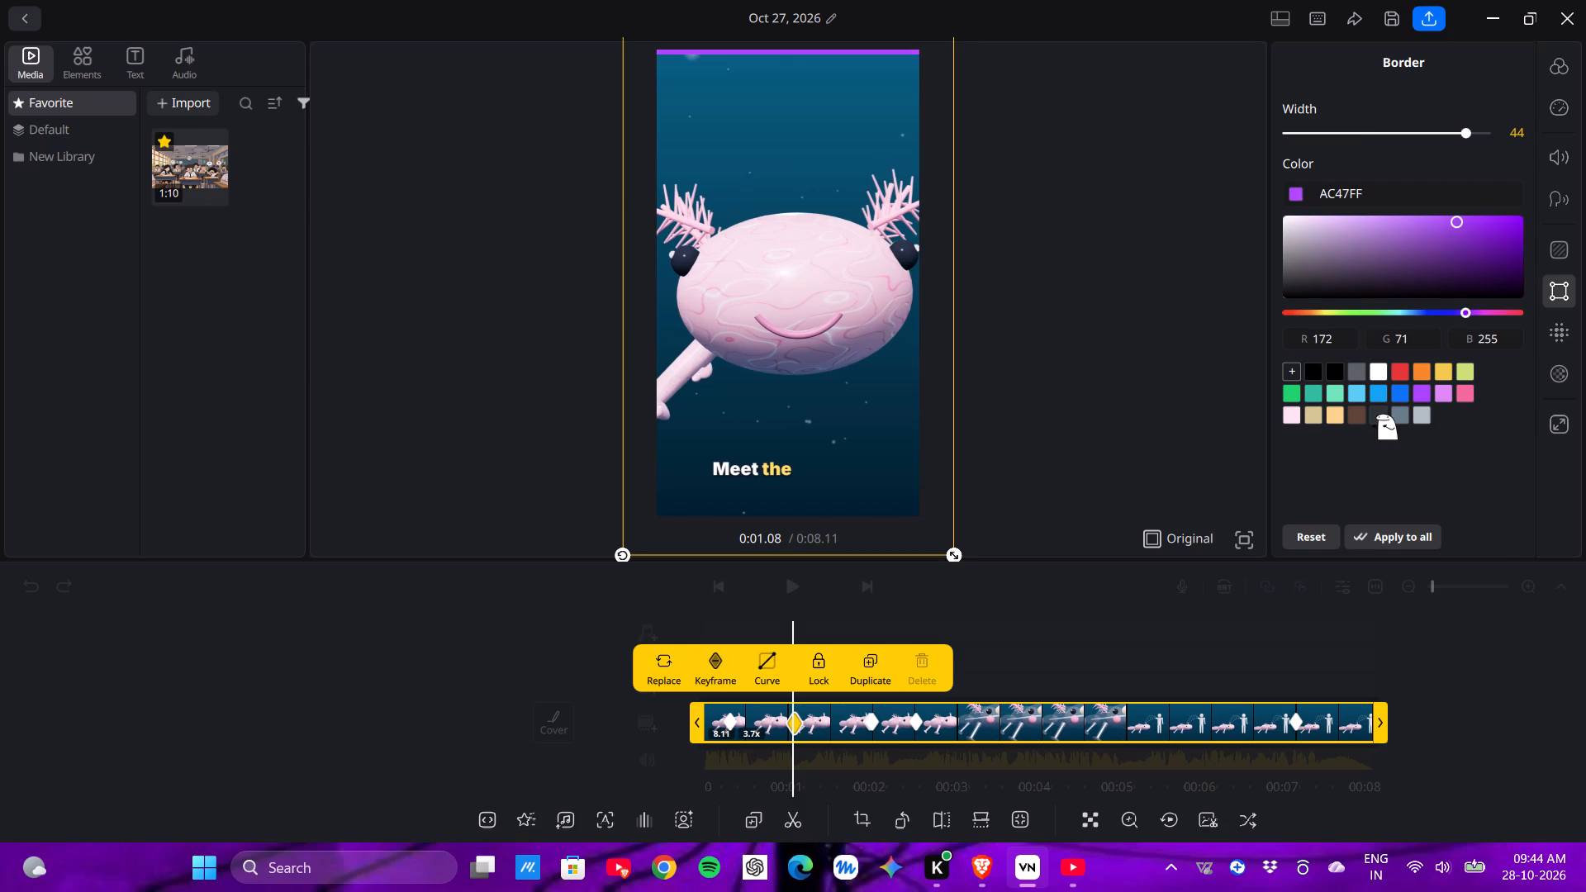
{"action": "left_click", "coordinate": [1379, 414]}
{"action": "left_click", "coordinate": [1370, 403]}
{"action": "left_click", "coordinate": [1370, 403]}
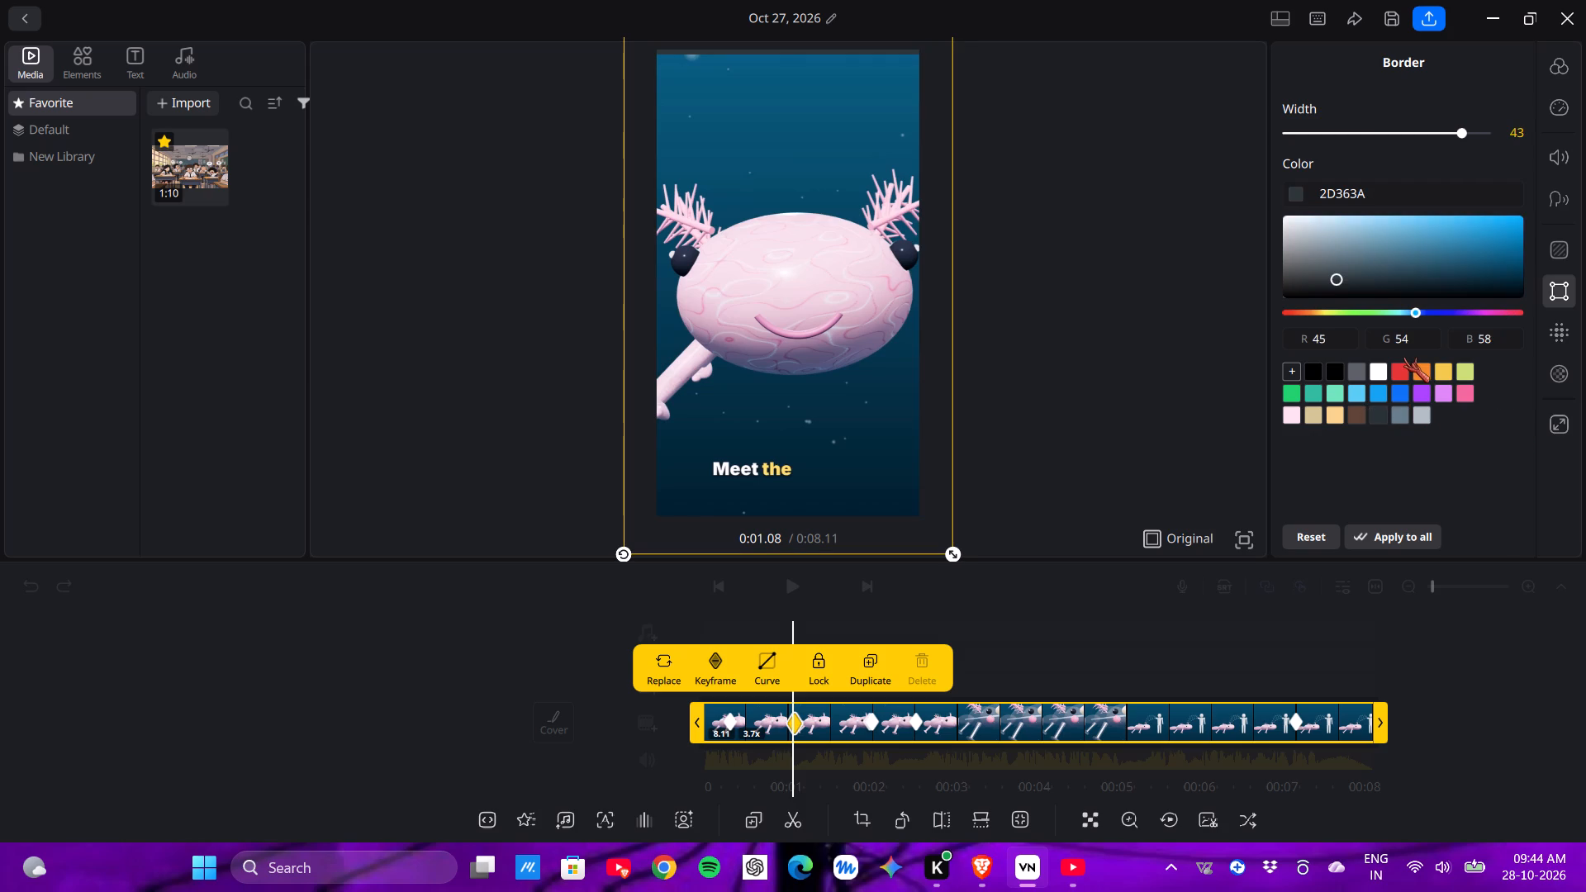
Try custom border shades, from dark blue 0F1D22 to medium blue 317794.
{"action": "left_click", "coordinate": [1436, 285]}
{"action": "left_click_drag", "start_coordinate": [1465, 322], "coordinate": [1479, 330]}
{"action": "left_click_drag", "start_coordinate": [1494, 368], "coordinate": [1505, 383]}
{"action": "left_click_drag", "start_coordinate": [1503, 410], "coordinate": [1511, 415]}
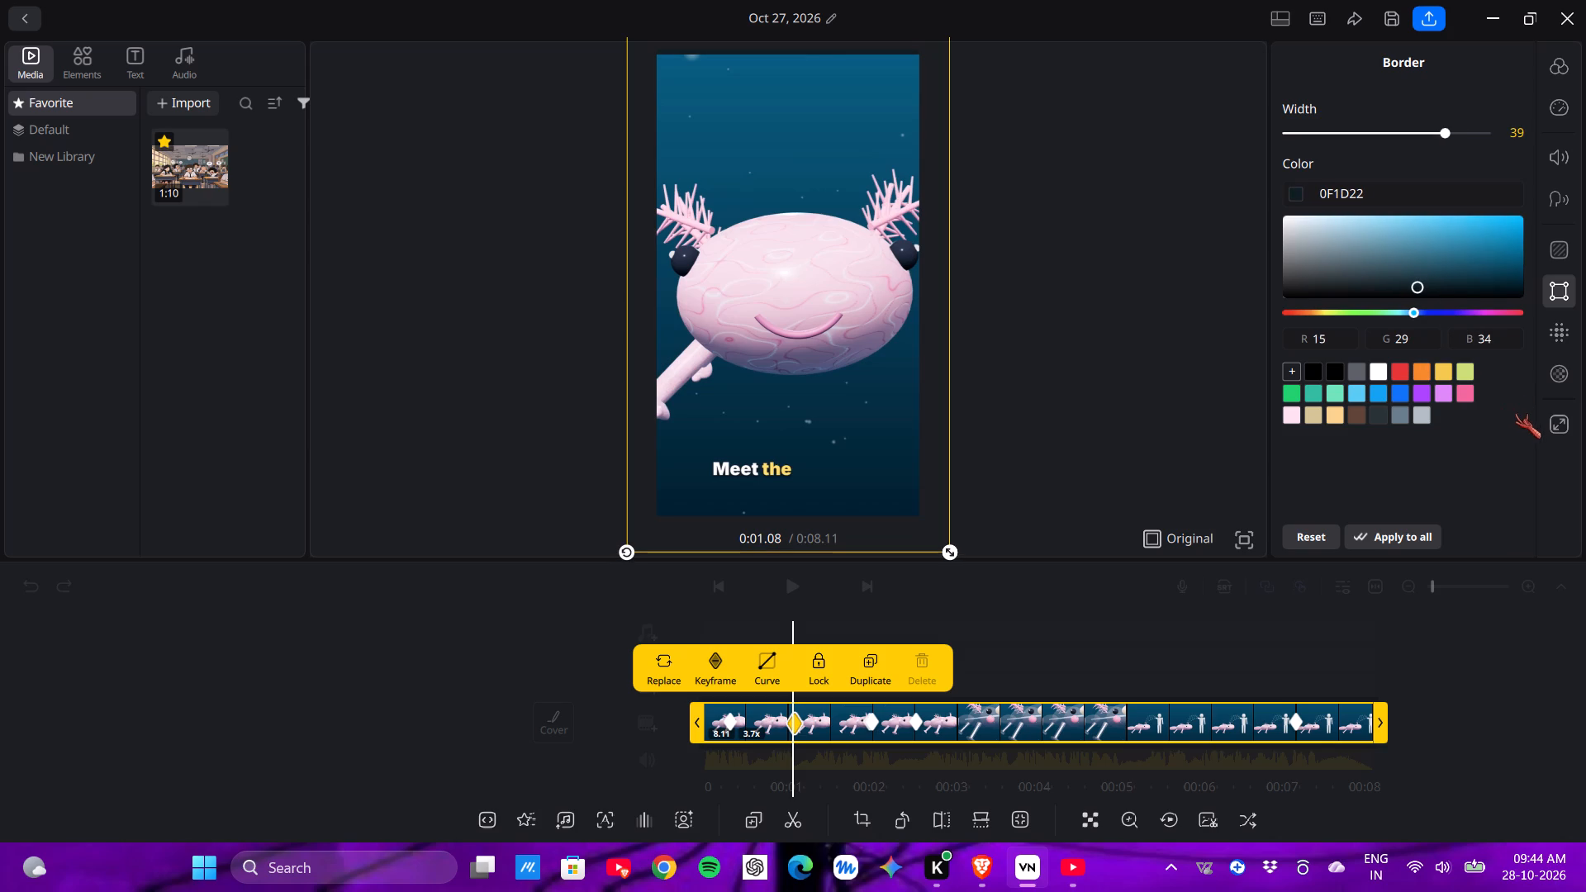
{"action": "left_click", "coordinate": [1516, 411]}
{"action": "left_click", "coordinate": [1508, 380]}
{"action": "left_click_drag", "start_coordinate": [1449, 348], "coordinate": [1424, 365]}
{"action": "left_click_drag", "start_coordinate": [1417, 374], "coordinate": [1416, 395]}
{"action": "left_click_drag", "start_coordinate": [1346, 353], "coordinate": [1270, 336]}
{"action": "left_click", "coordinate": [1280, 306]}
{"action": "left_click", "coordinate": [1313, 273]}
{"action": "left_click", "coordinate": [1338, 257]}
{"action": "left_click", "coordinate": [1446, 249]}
Darken the border colour to black 000000 and deselect the clip.
{"action": "left_click_drag", "start_coordinate": [1427, 263], "coordinate": [1425, 278]}
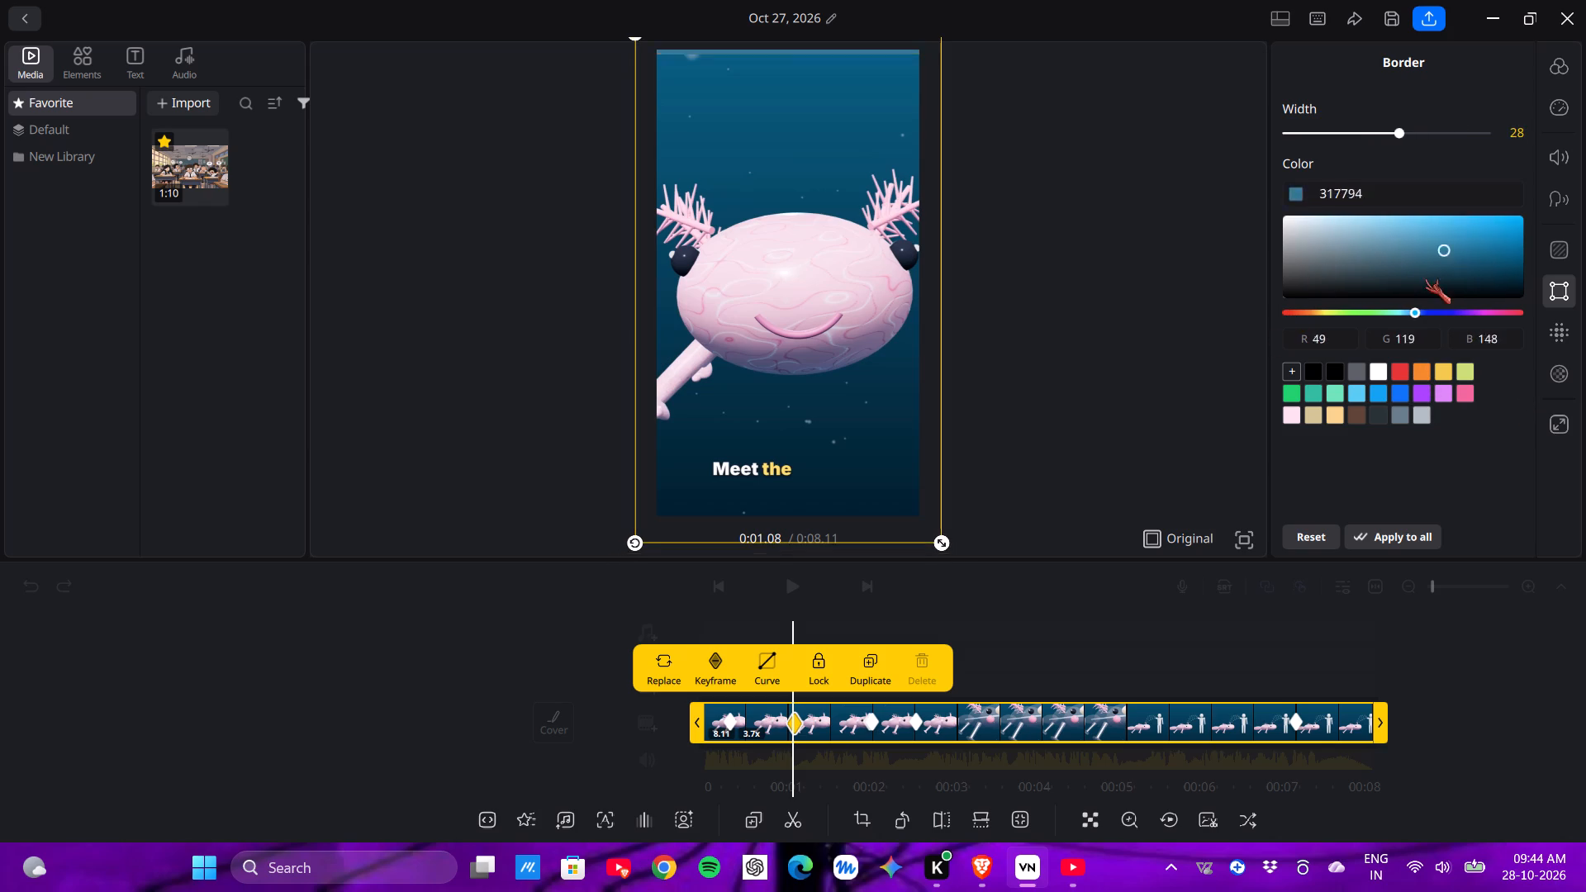
{"action": "left_click_drag", "start_coordinate": [1425, 278], "coordinate": [1432, 285]}
{"action": "left_click_drag", "start_coordinate": [1447, 270], "coordinate": [1453, 304]}
{"action": "left_click", "coordinate": [836, 752]}
{"action": "left_click", "coordinate": [734, 641]}
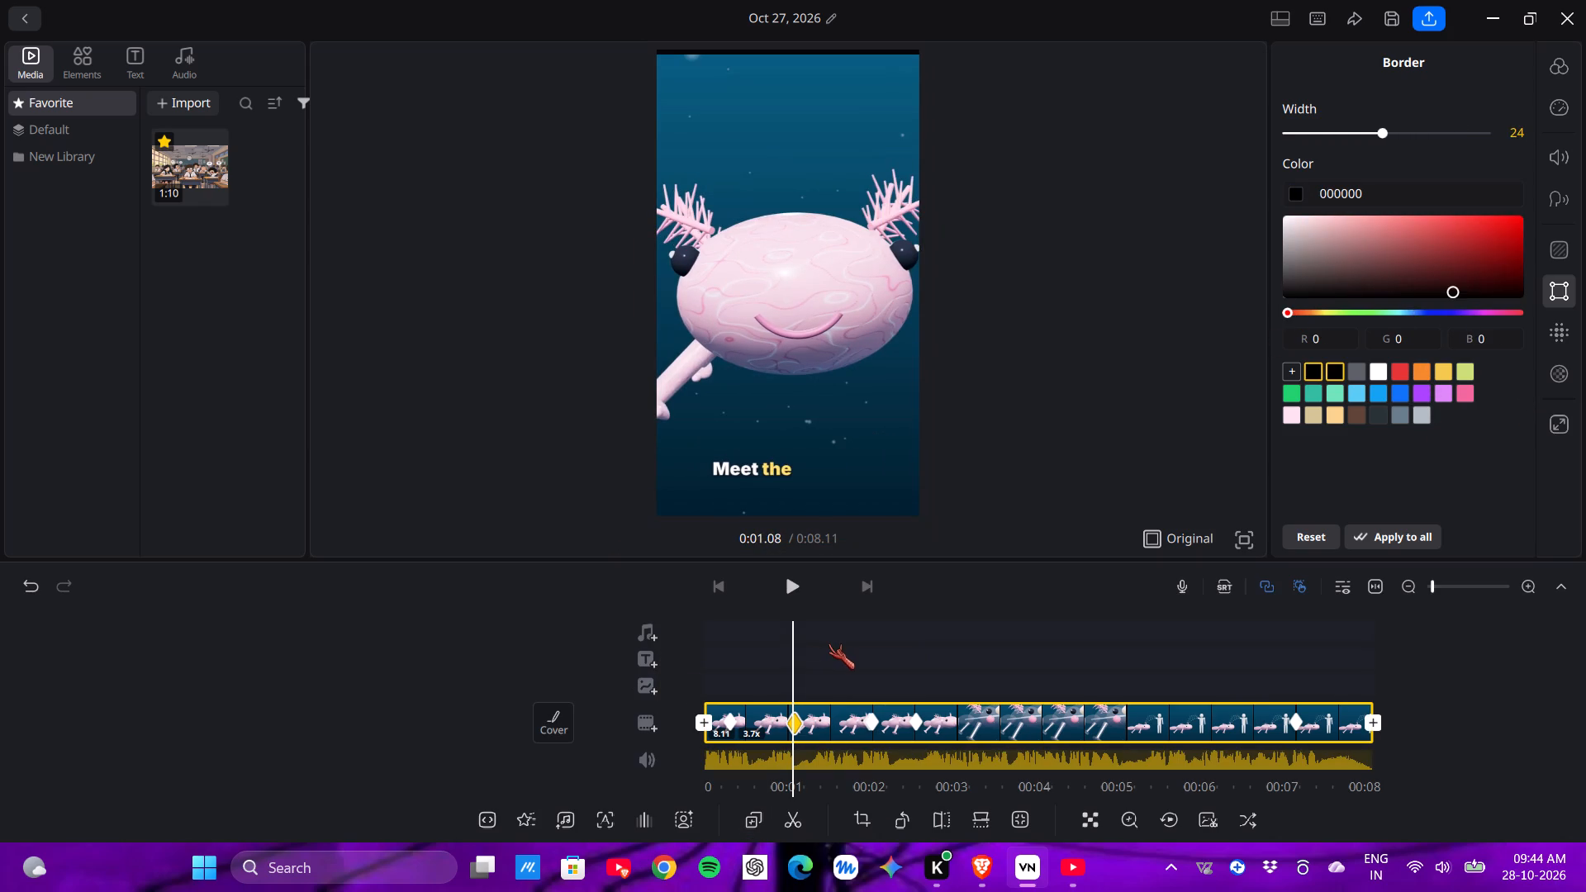
Scrub the timeline back to the start of the clip at 0:00.00.
{"action": "left_click_drag", "start_coordinate": [914, 662], "coordinate": [1127, 625]}
{"action": "left_click_drag", "start_coordinate": [1125, 614], "coordinate": [1137, 637]}
{"action": "left_click_drag", "start_coordinate": [1131, 635], "coordinate": [1171, 648]}
{"action": "left_click_drag", "start_coordinate": [1182, 646], "coordinate": [1257, 619]}
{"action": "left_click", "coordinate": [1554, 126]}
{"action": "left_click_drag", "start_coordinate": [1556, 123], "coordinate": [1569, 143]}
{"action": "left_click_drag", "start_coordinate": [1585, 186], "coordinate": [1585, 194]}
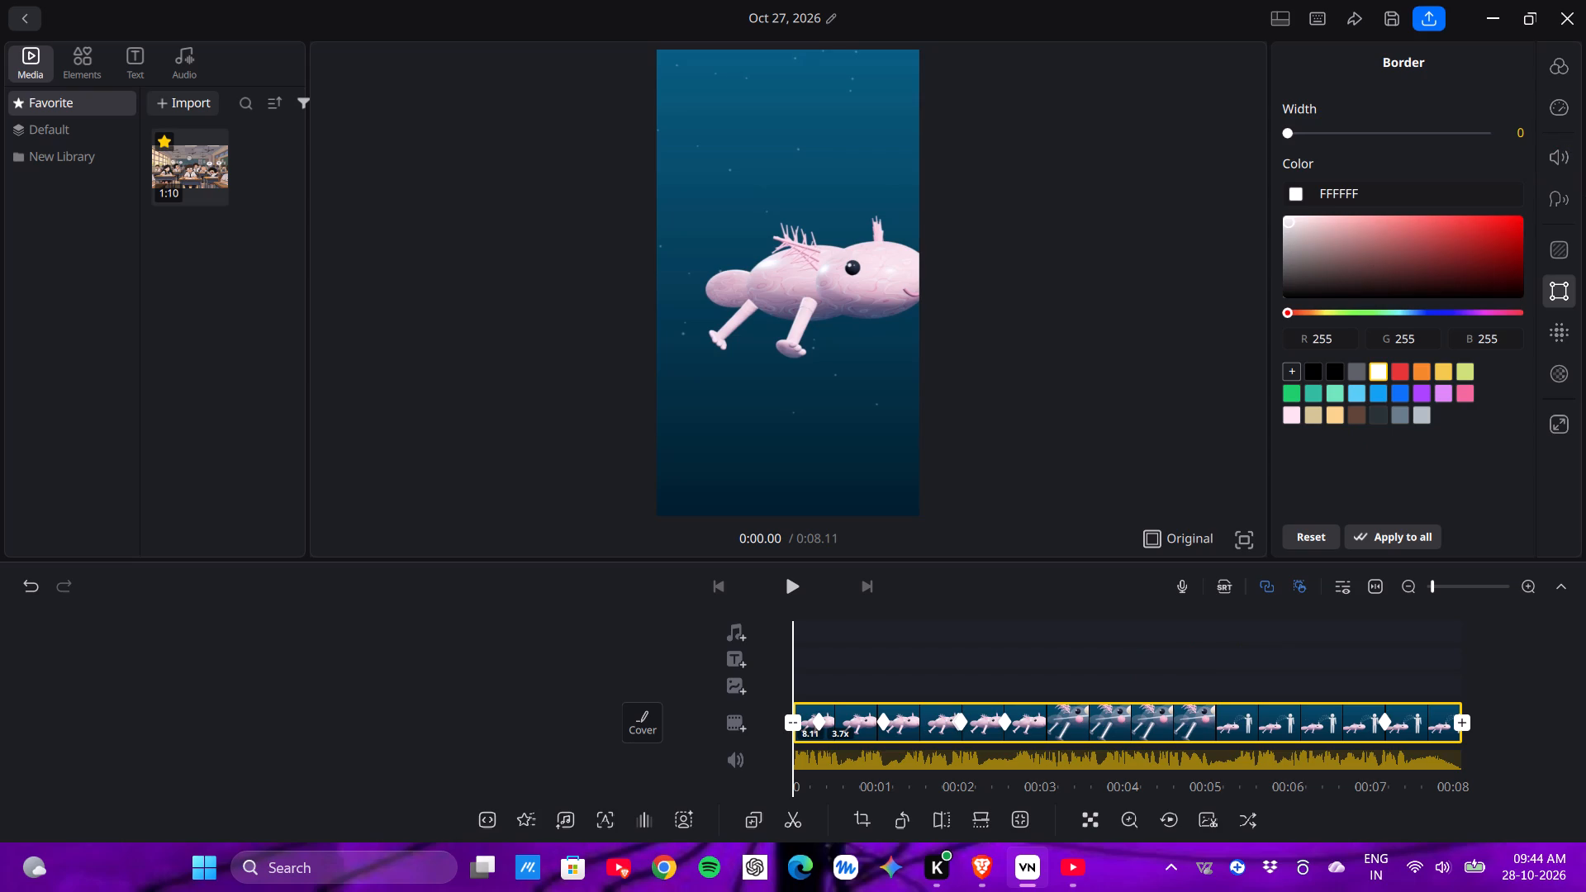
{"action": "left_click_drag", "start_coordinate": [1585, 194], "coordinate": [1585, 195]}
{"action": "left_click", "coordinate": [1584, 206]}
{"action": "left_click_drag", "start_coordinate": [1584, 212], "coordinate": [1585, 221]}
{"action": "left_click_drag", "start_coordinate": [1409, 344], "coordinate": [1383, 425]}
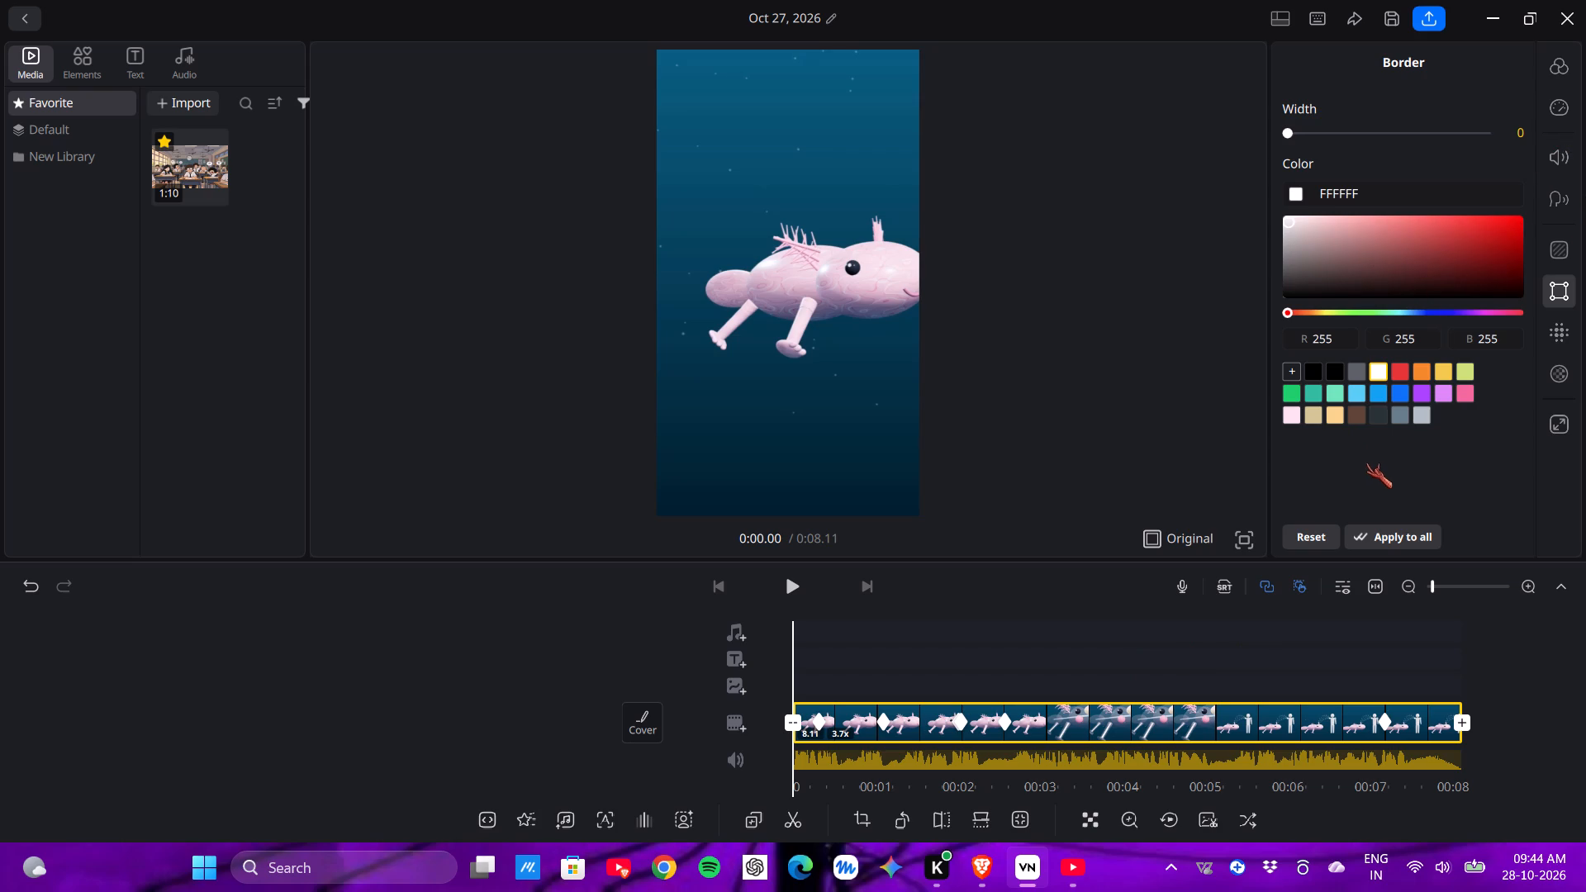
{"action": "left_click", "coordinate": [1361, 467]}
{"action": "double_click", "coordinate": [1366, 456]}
Set the border colour at the start of the clip to muted red B84A4A.
{"action": "left_click", "coordinate": [1399, 246]}
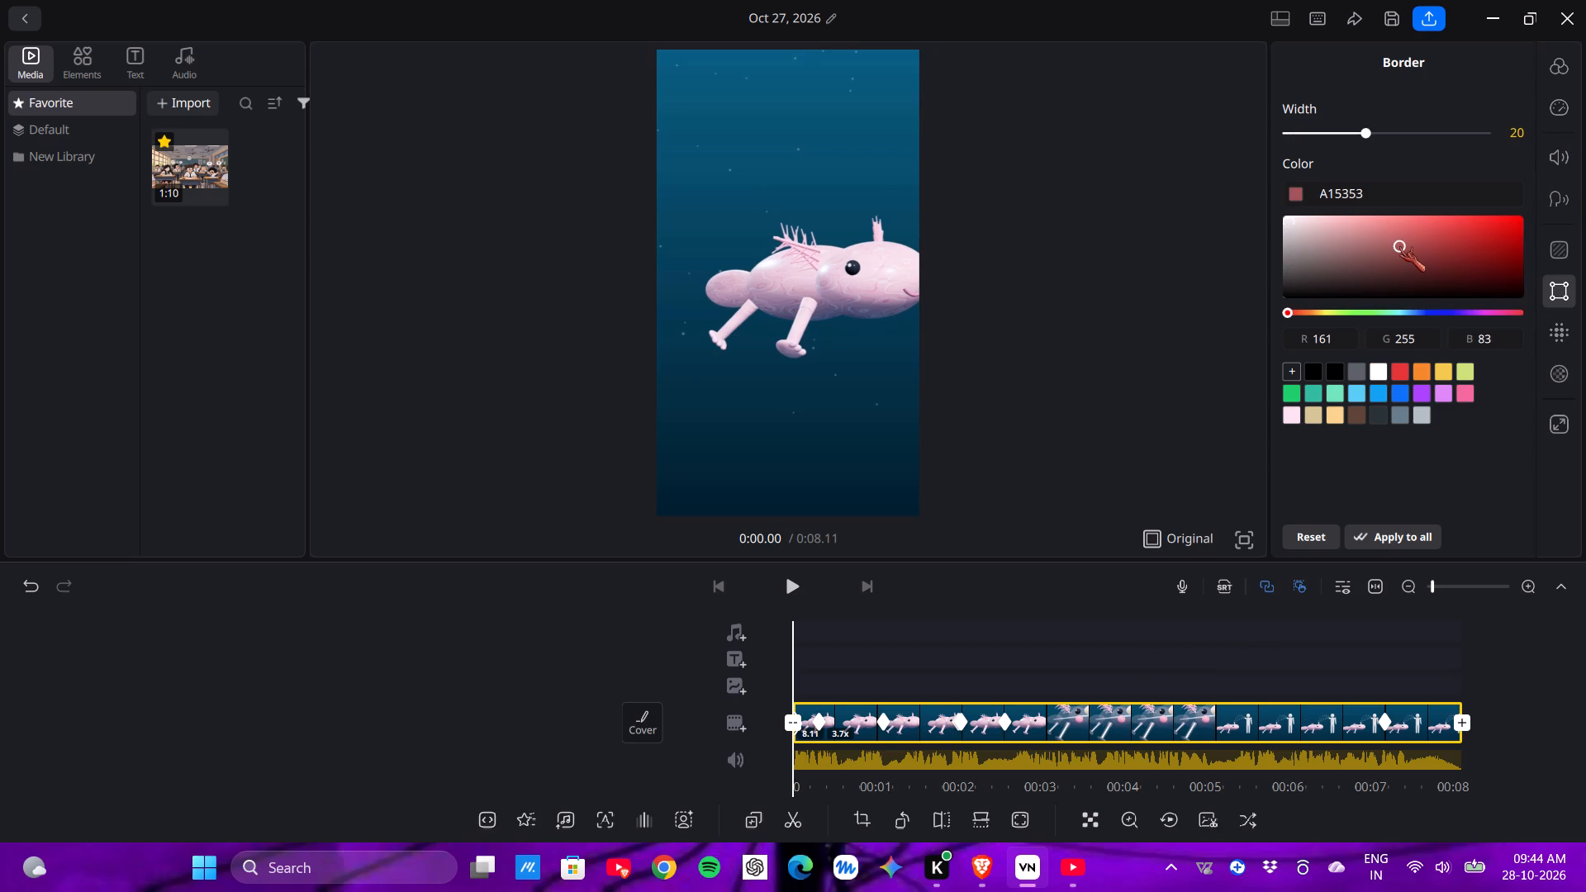
{"action": "left_click_drag", "start_coordinate": [1389, 250], "coordinate": [1380, 259]}
{"action": "left_click_drag", "start_coordinate": [1380, 259], "coordinate": [1427, 239]}
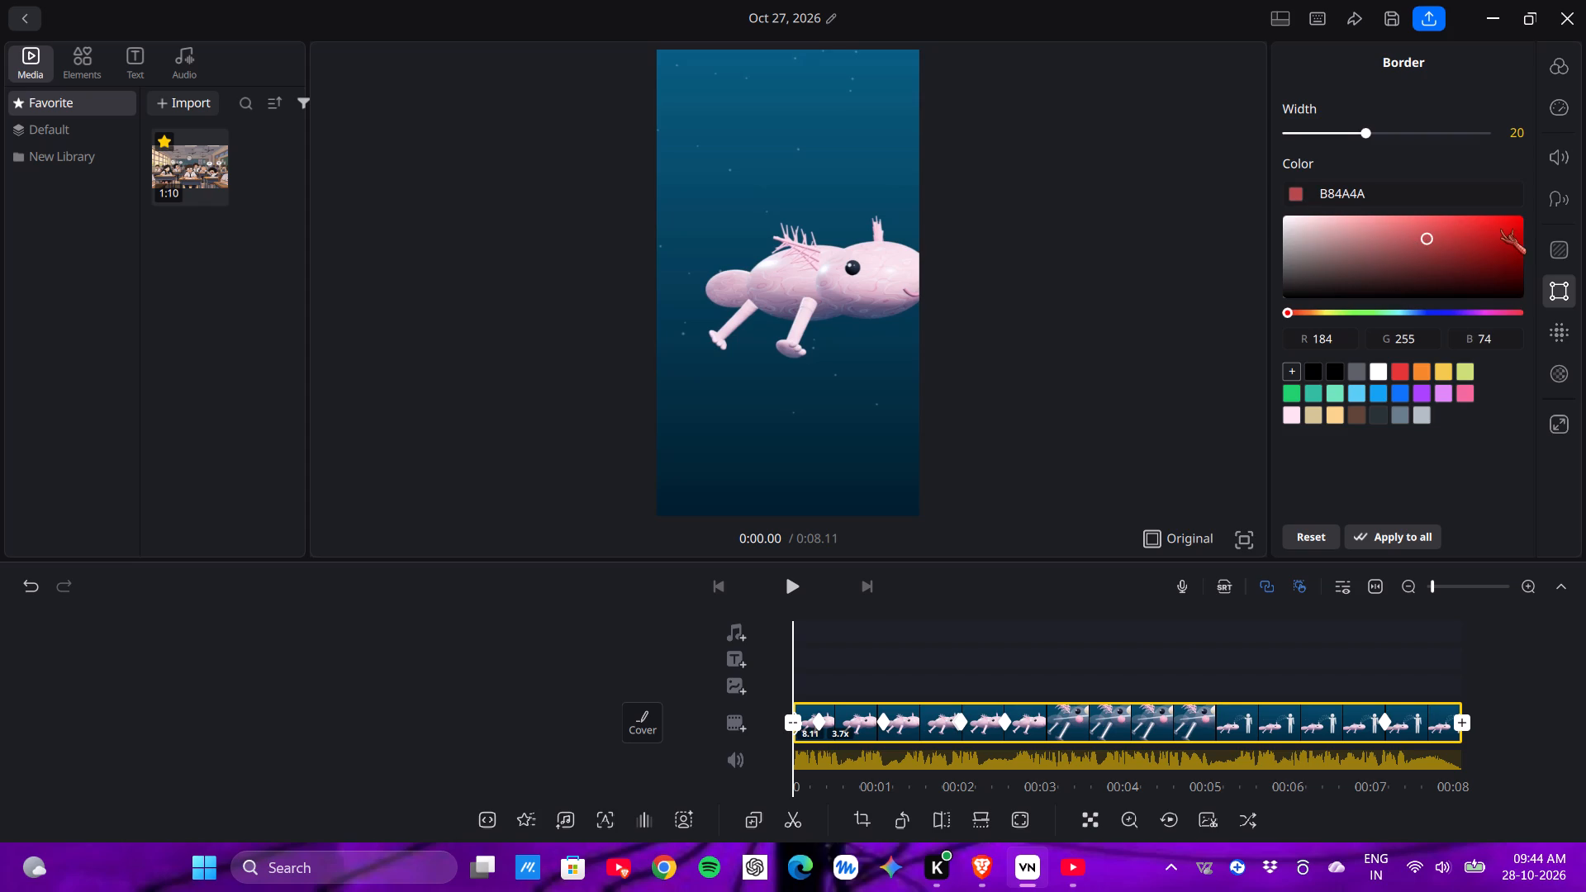
{"action": "left_click", "coordinate": [1585, 224]}
Change the clip's background colour to dark blue 274160.
{"action": "left_click", "coordinate": [1560, 254]}
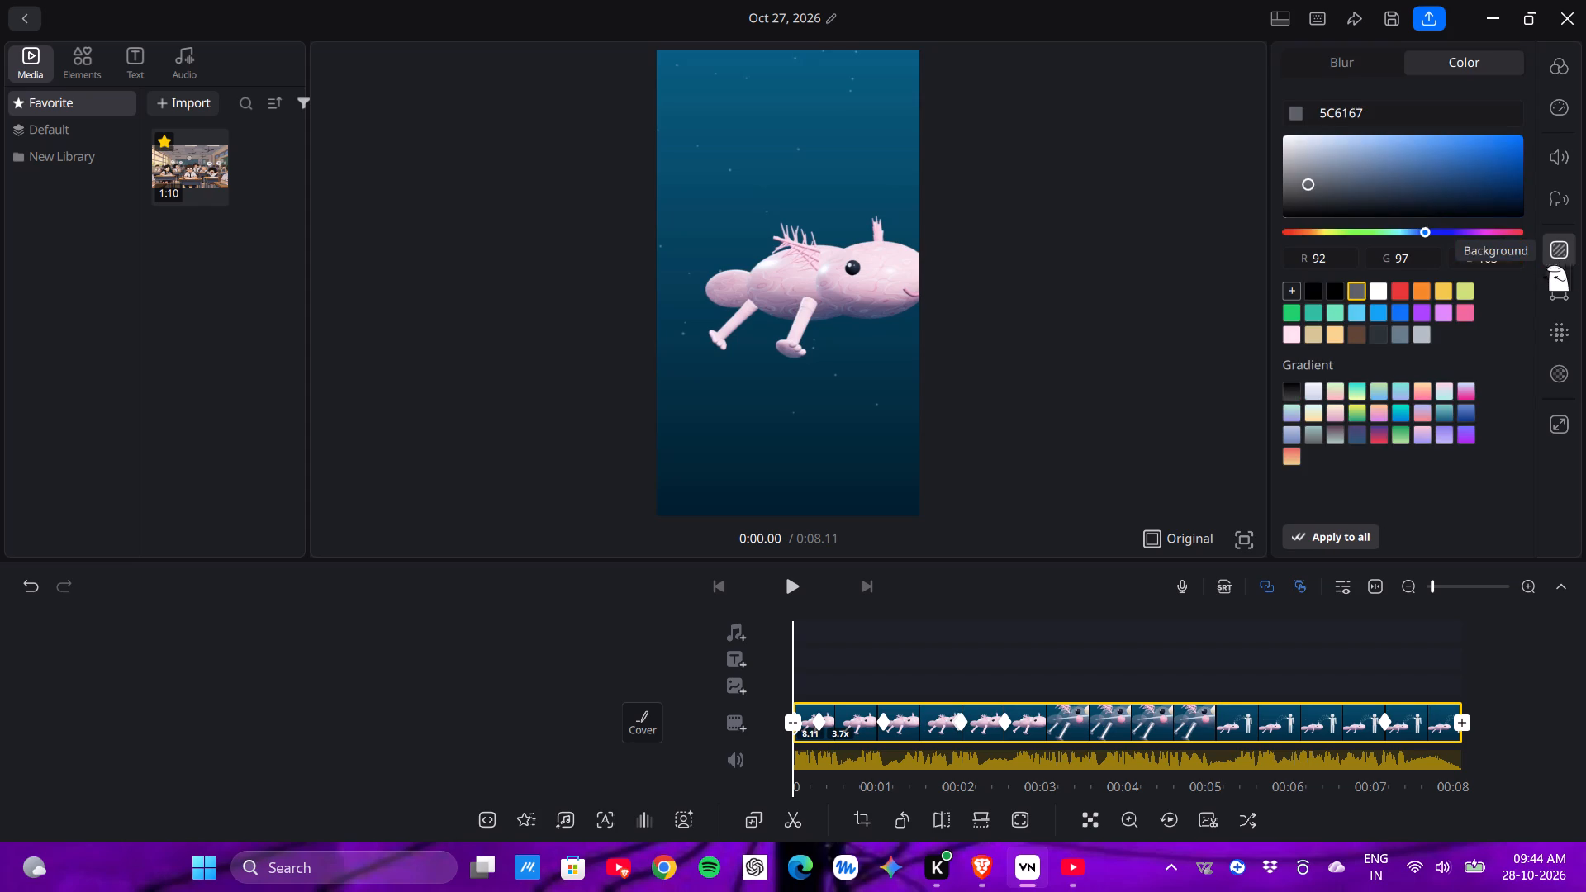
{"action": "left_click", "coordinate": [1427, 187]}
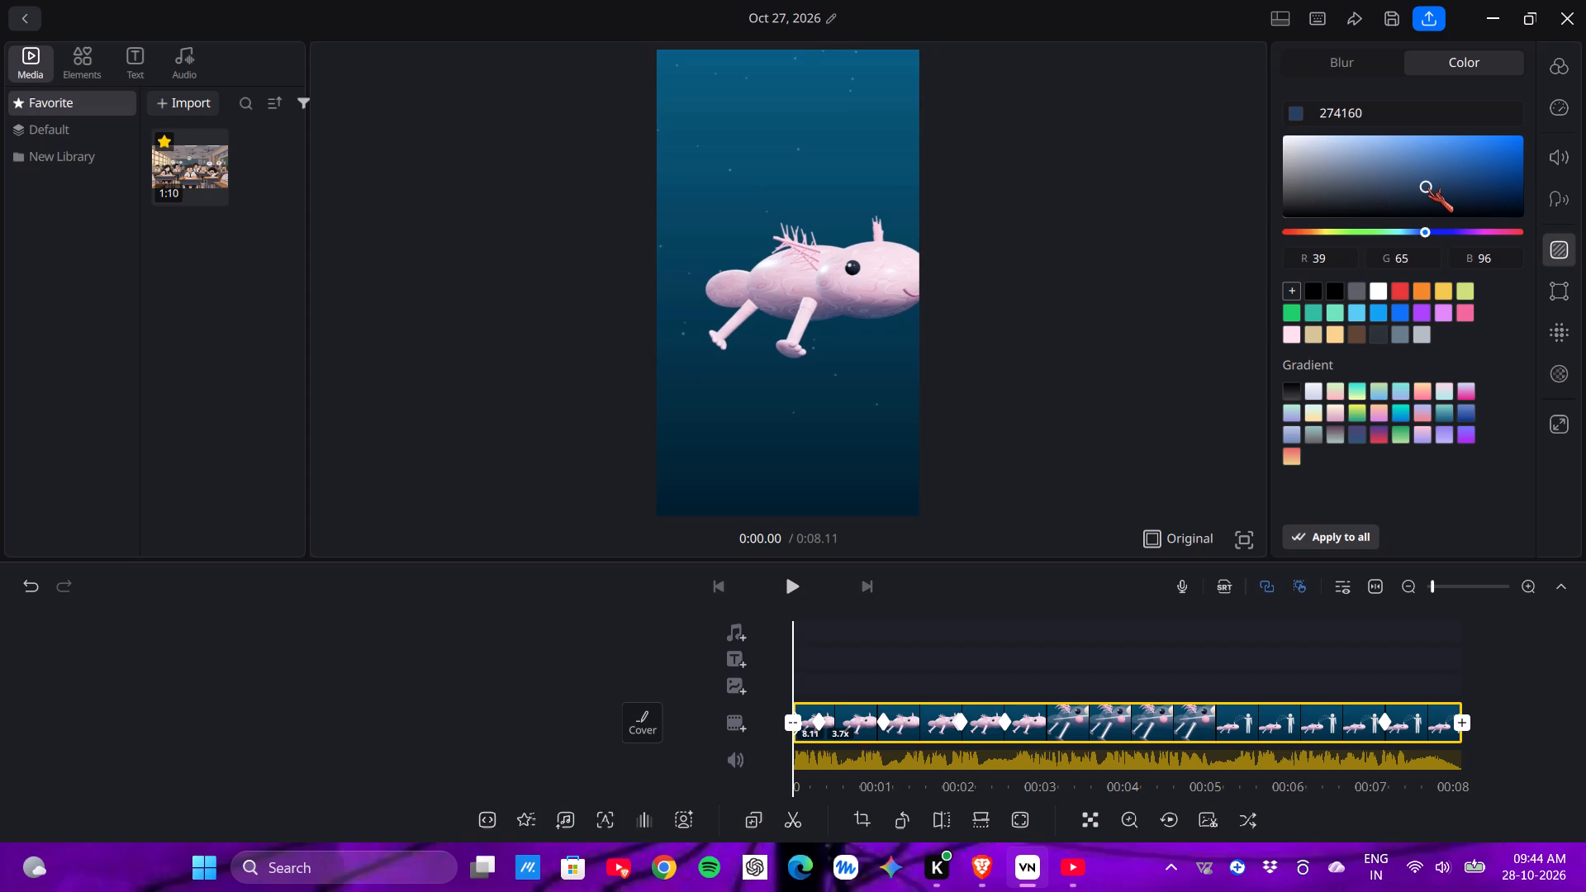
Set the clip's background colour to the bright blue preset 0D71F8.
{"action": "left_click", "coordinate": [1422, 177]}
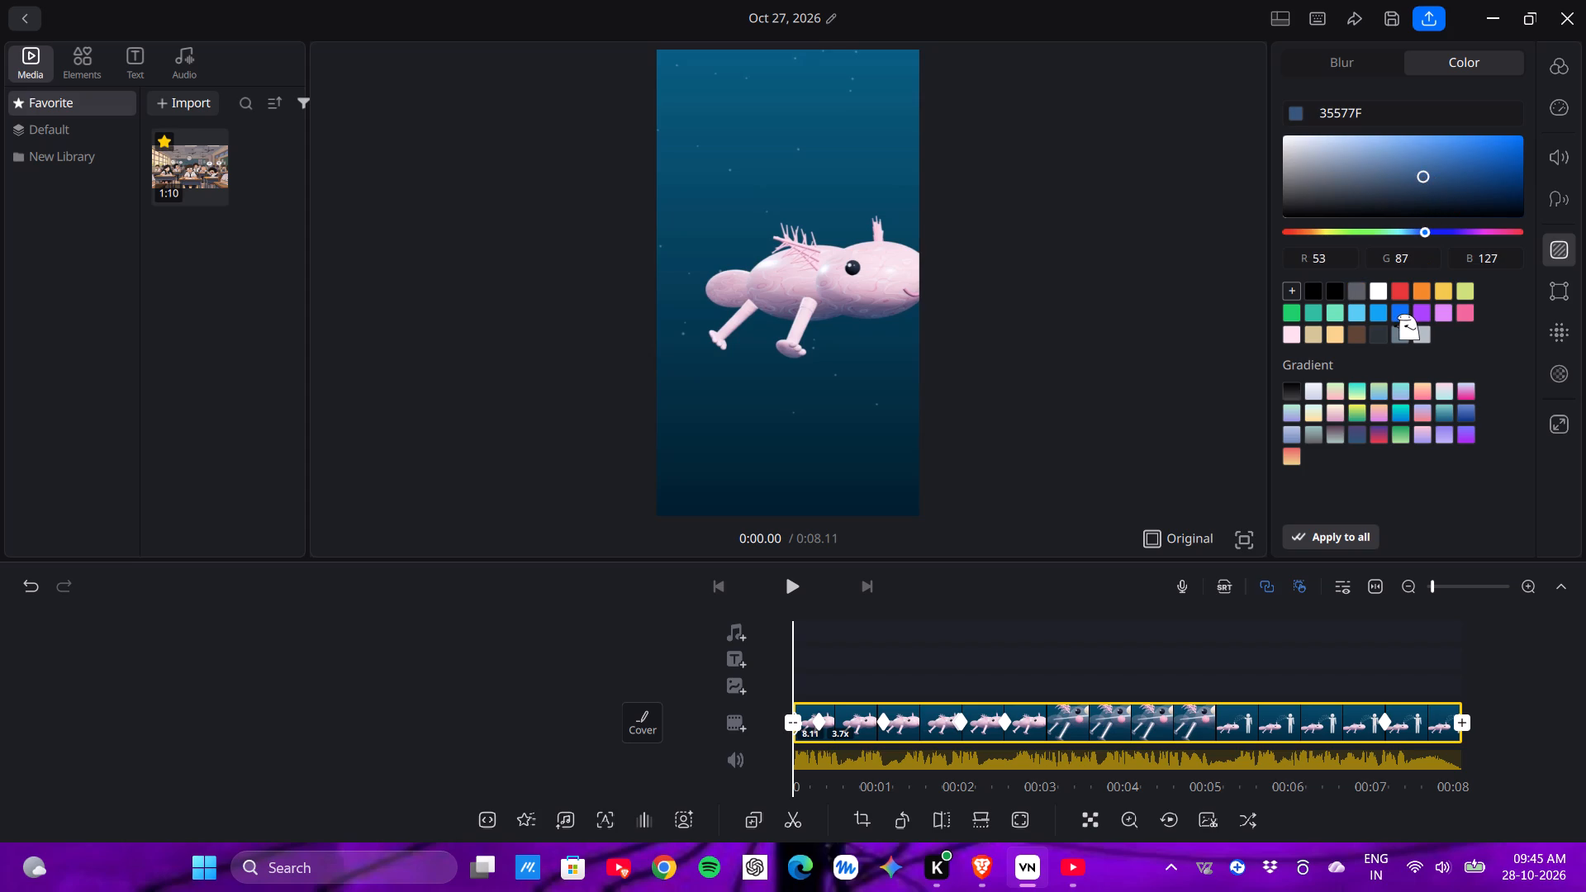
{"action": "left_click", "coordinate": [1400, 314]}
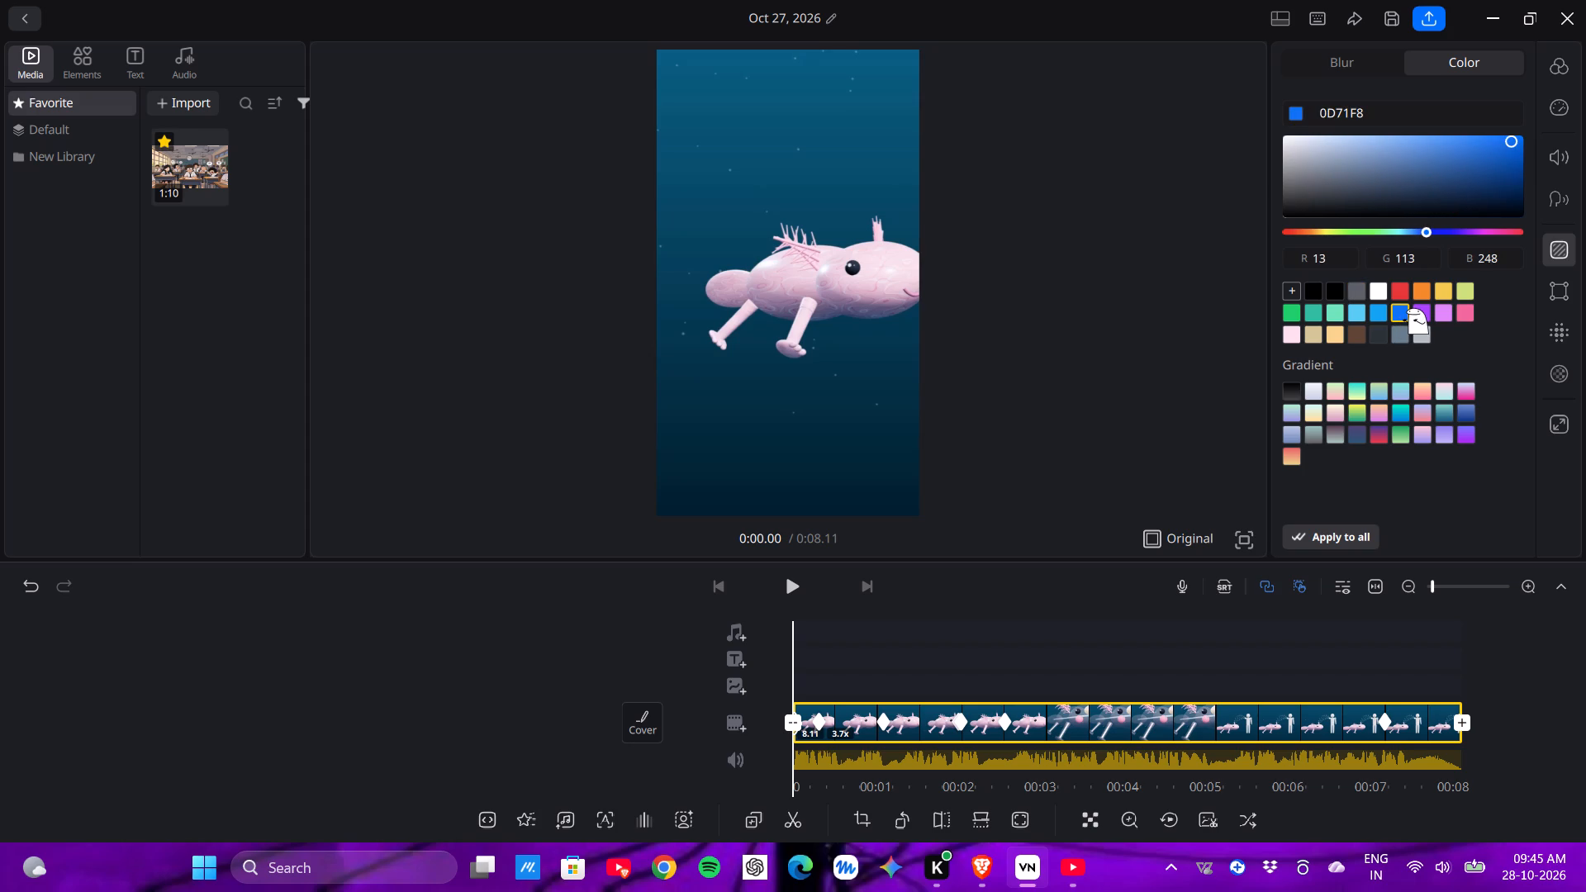
{"action": "left_click", "coordinate": [1409, 311]}
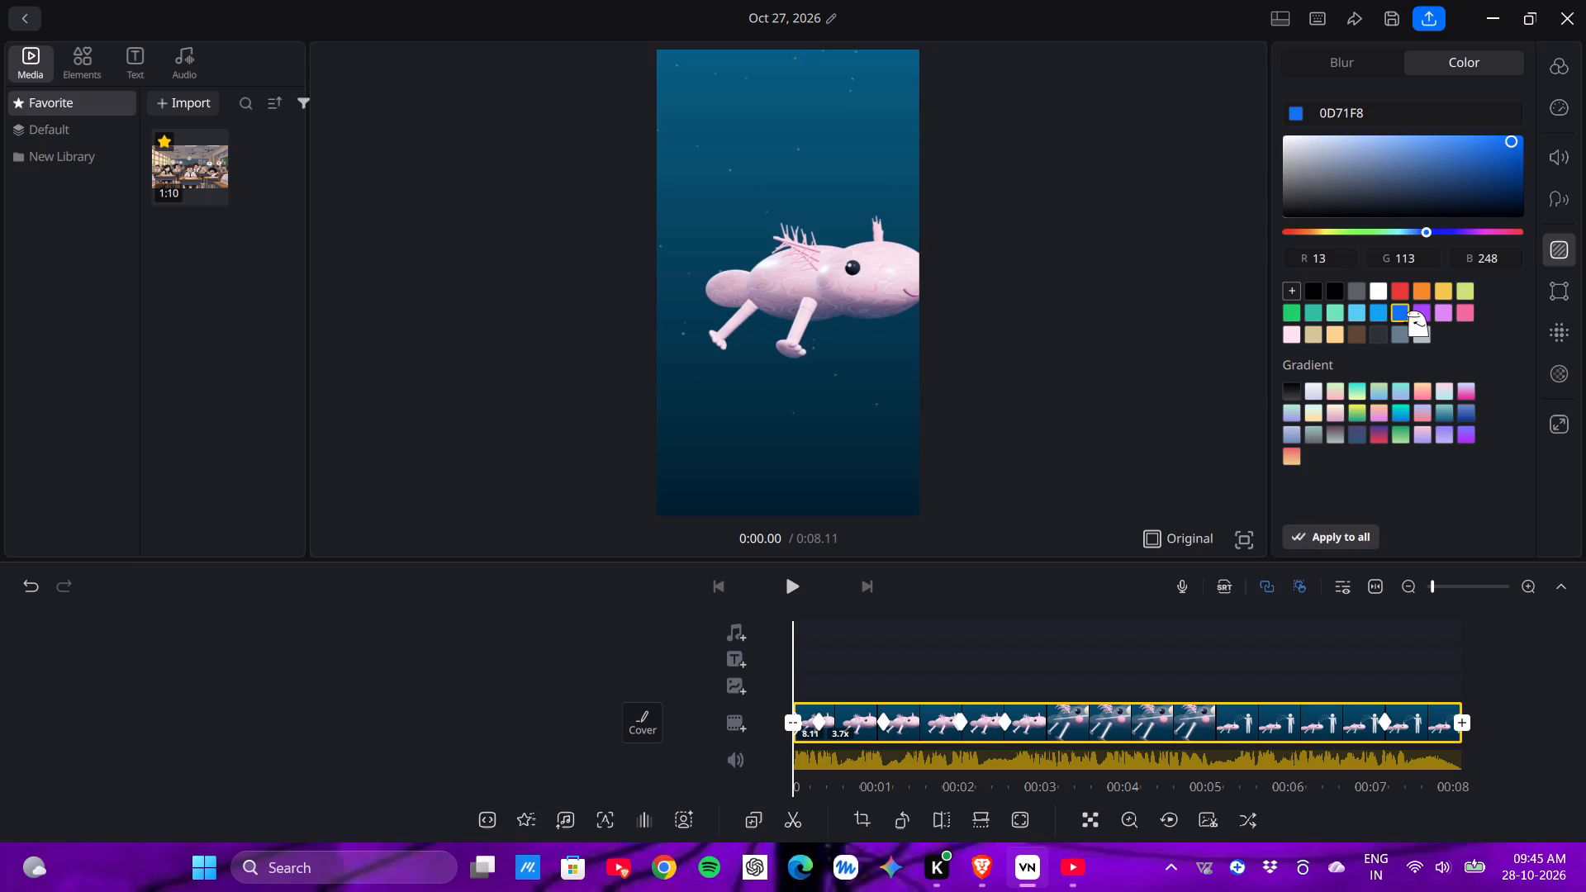
{"action": "left_click", "coordinate": [1409, 311]}
{"action": "left_click", "coordinate": [1399, 271]}
Apply the Alien voice effect to the clip.
{"action": "left_click", "coordinate": [1565, 204]}
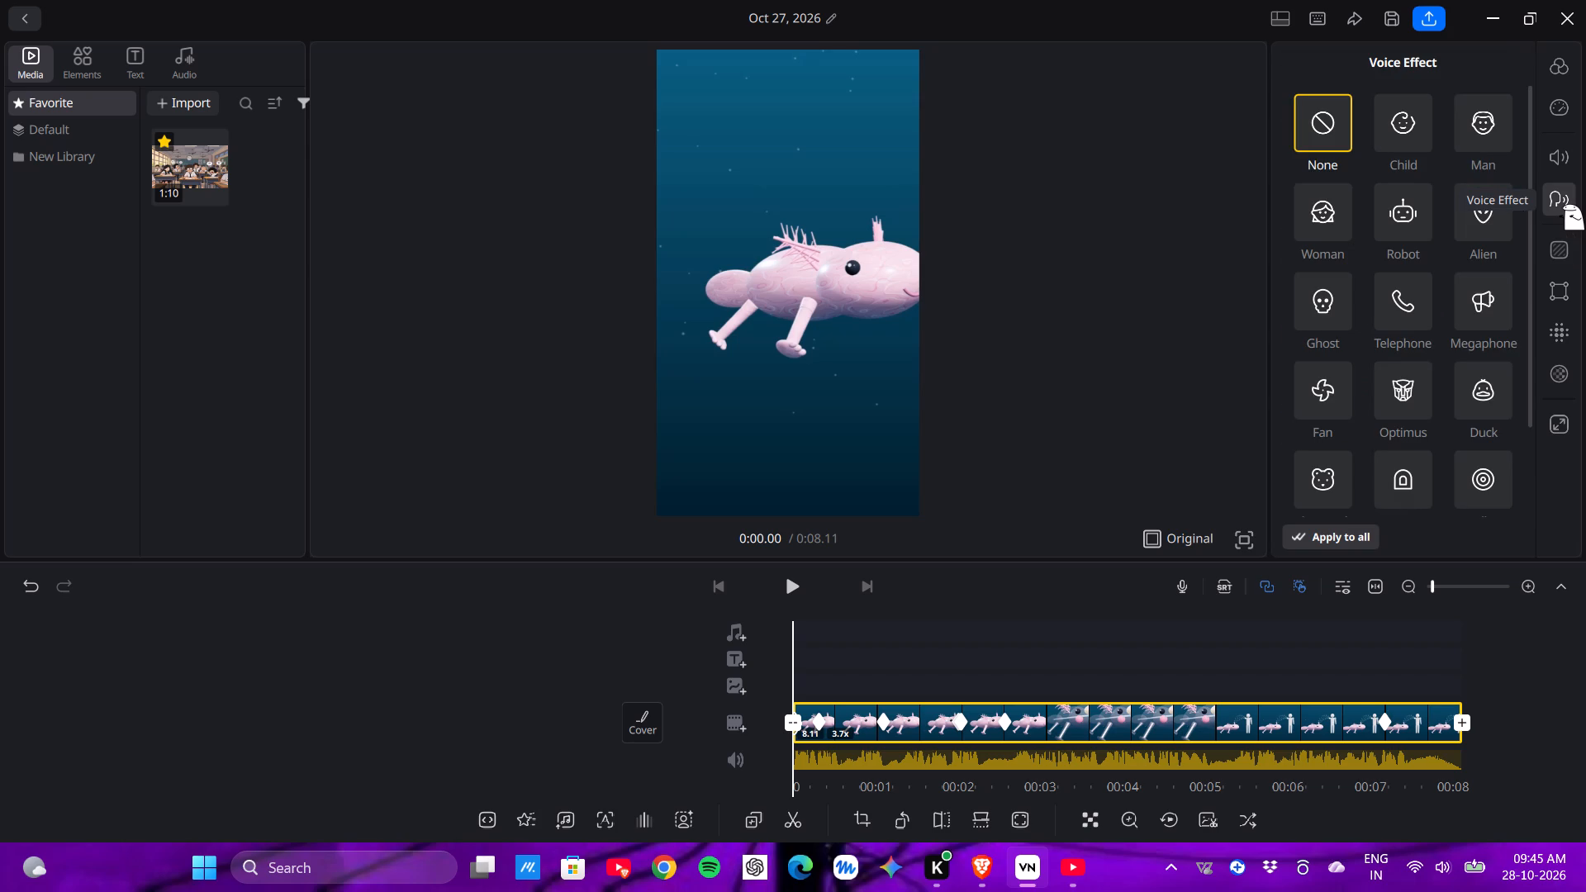
{"action": "left_click", "coordinate": [1484, 240]}
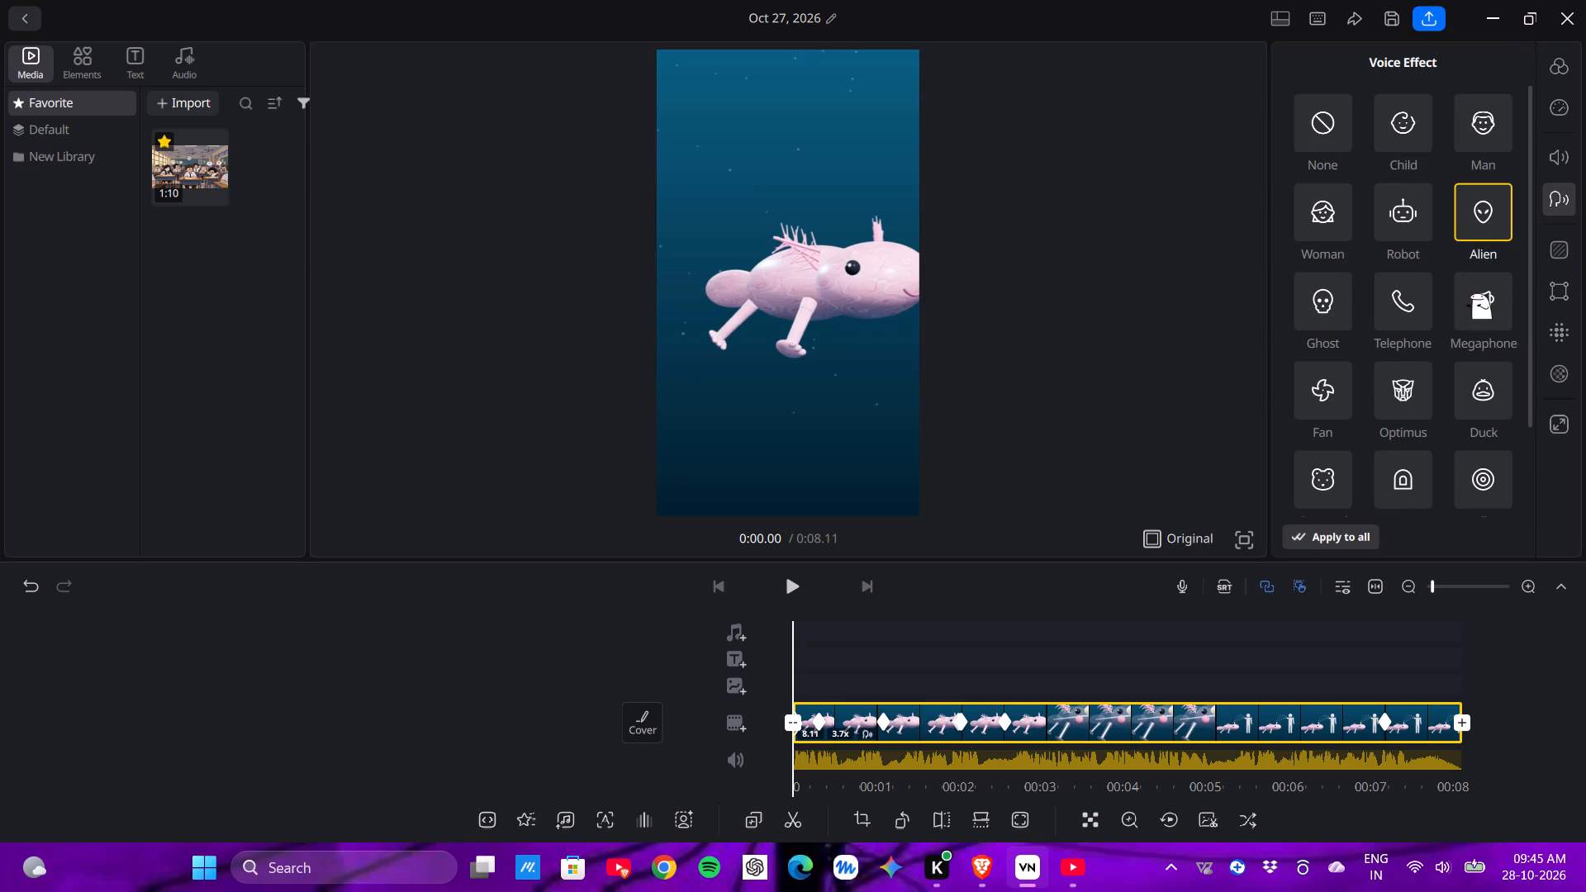
Apply the Radioactive blur style to the clip and move its centre point down onto the axolotl's front leg.
{"action": "left_click", "coordinate": [1570, 334]}
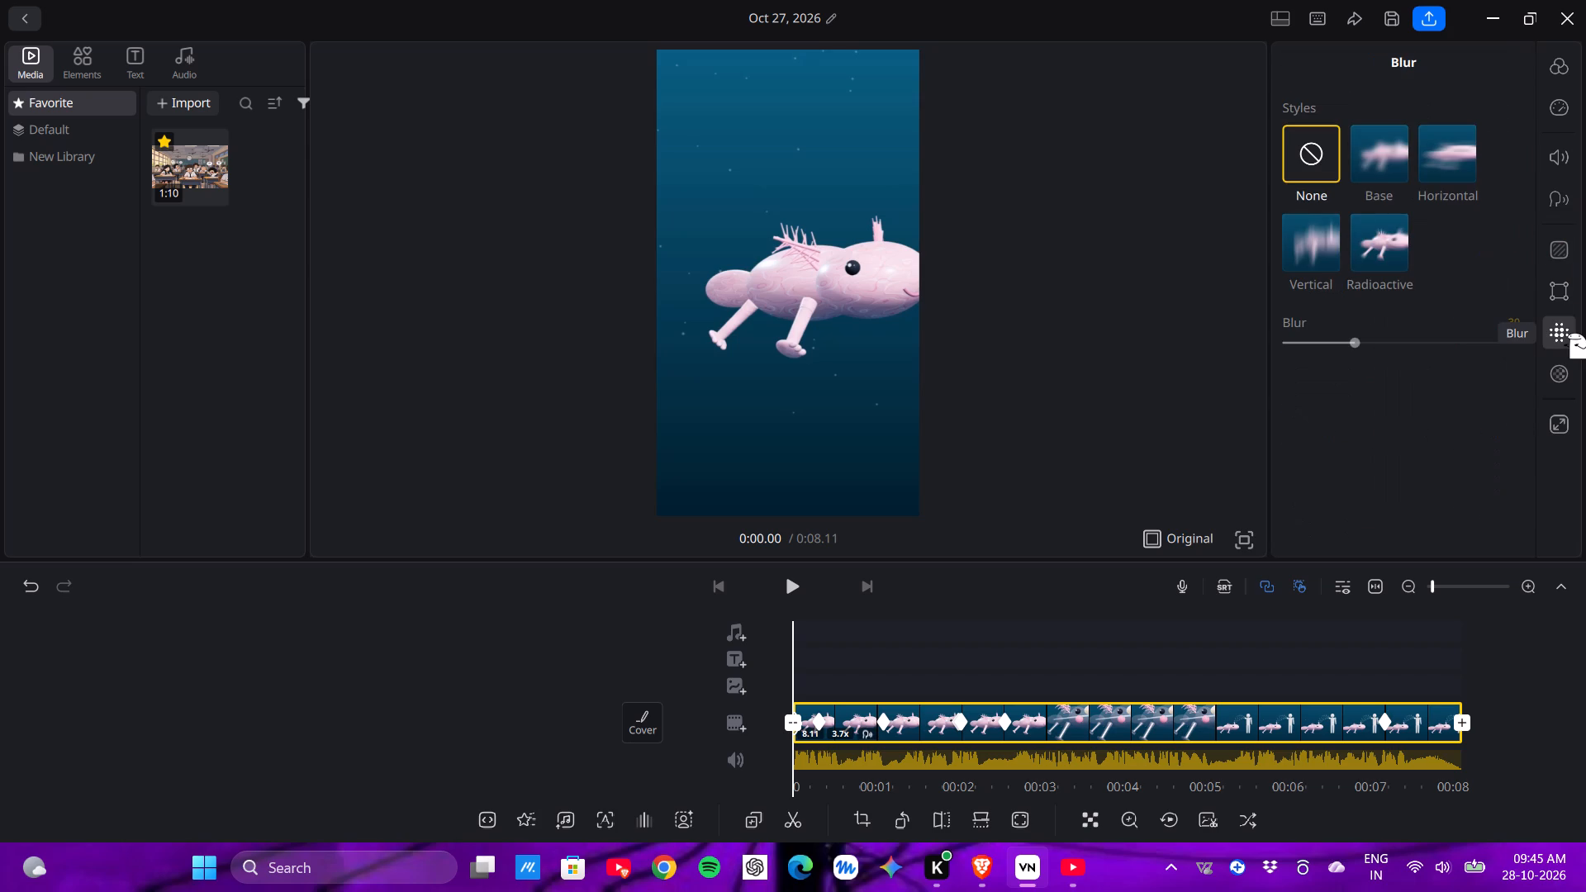
{"action": "left_click", "coordinate": [1396, 261]}
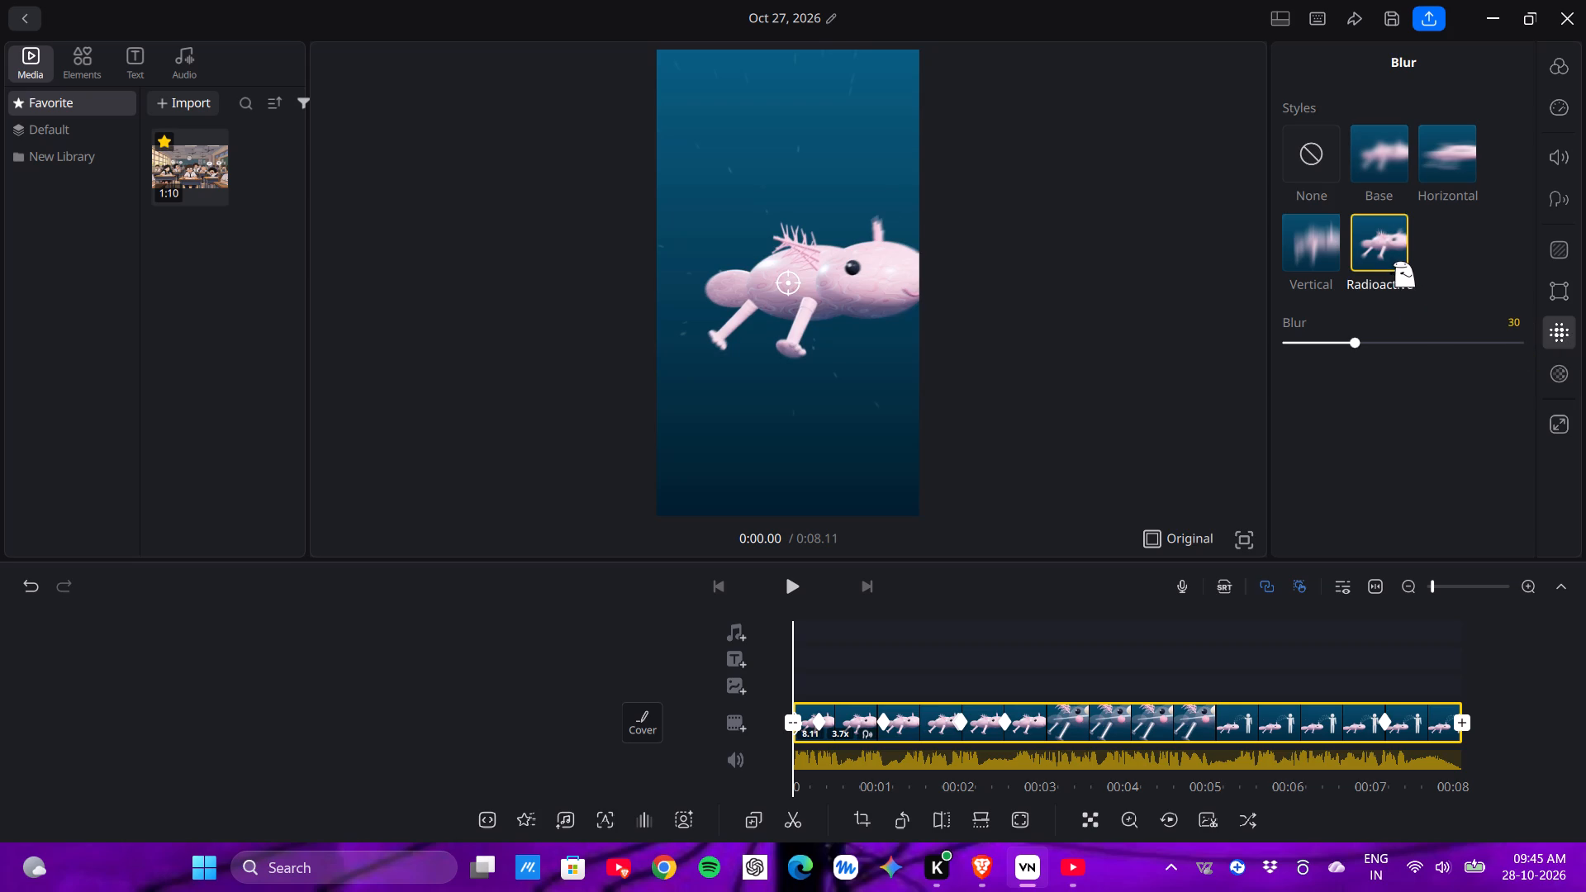
{"action": "left_click_drag", "start_coordinate": [779, 268], "coordinate": [786, 278]}
{"action": "left_click_drag", "start_coordinate": [786, 278], "coordinate": [798, 281]}
{"action": "left_click_drag", "start_coordinate": [798, 281], "coordinate": [802, 293]}
{"action": "left_click_drag", "start_coordinate": [802, 293], "coordinate": [806, 315]}
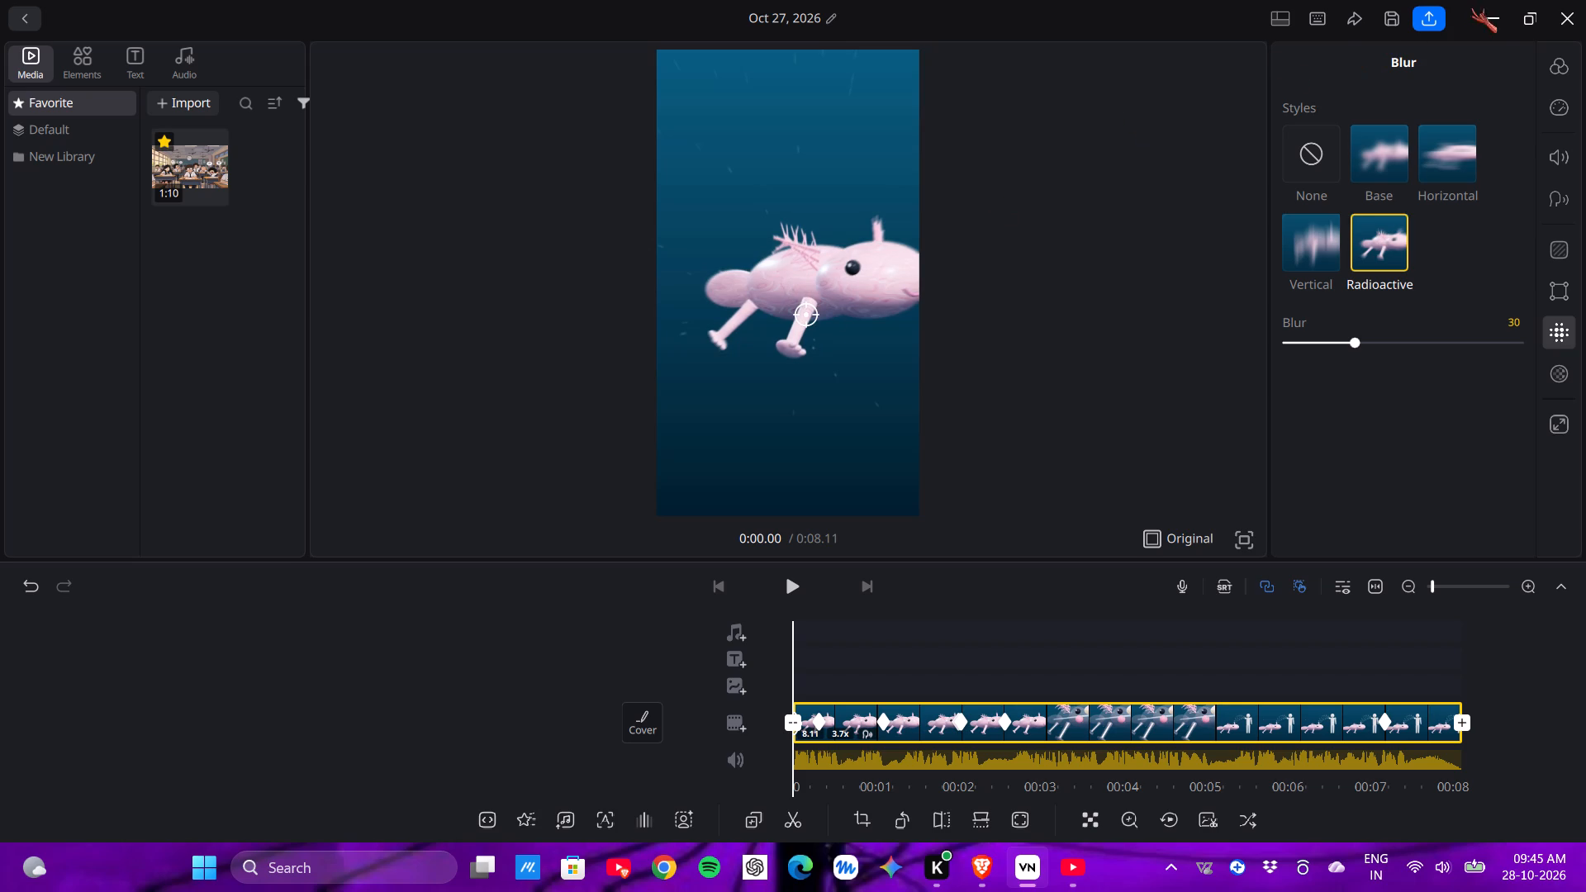
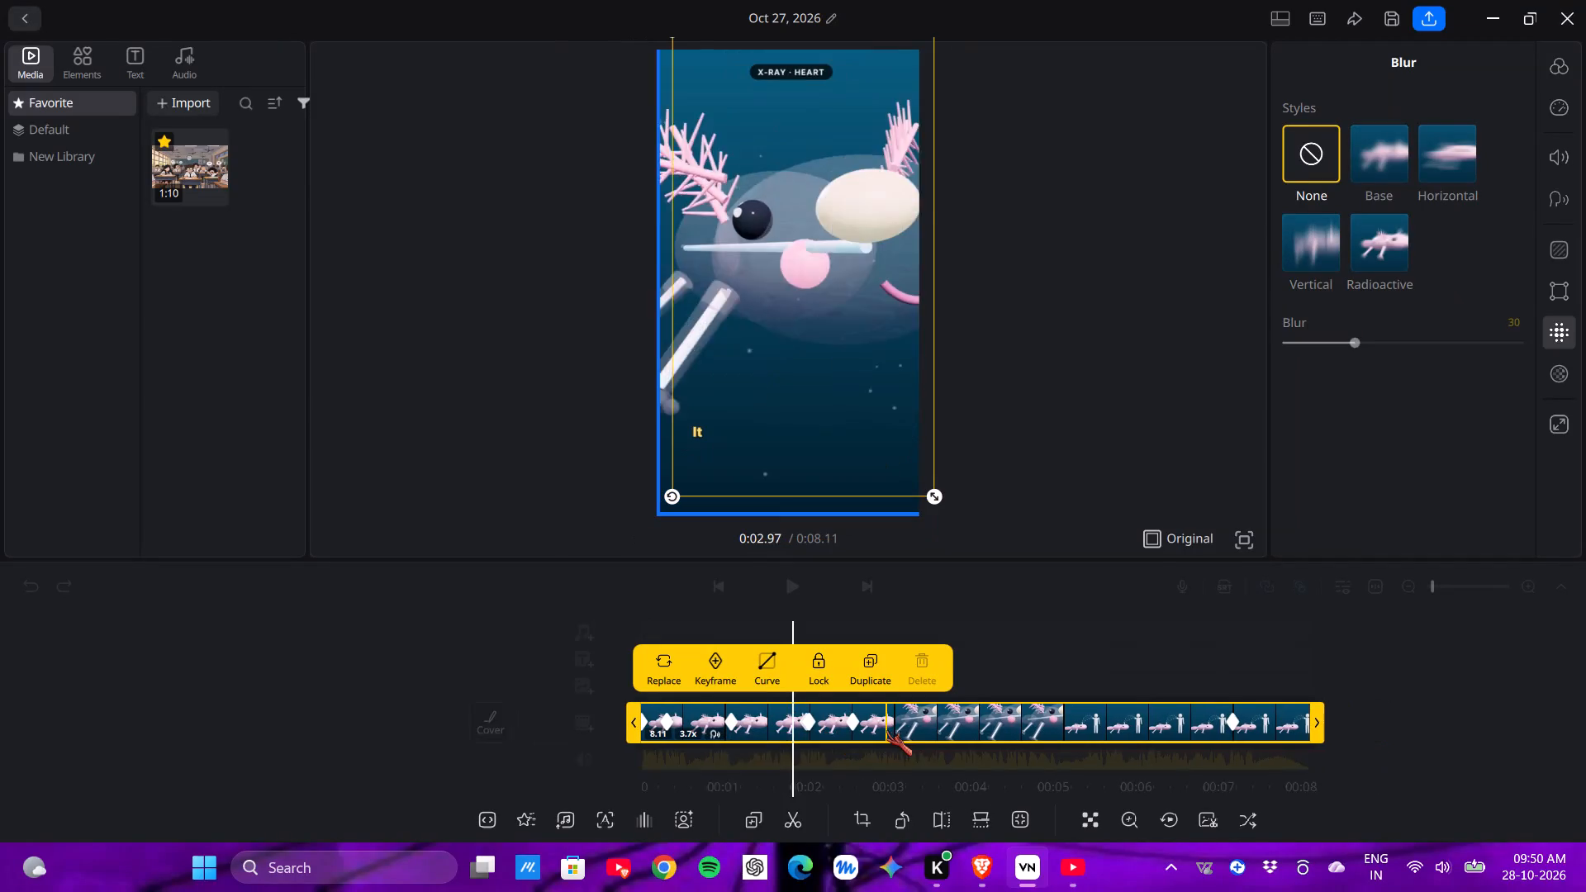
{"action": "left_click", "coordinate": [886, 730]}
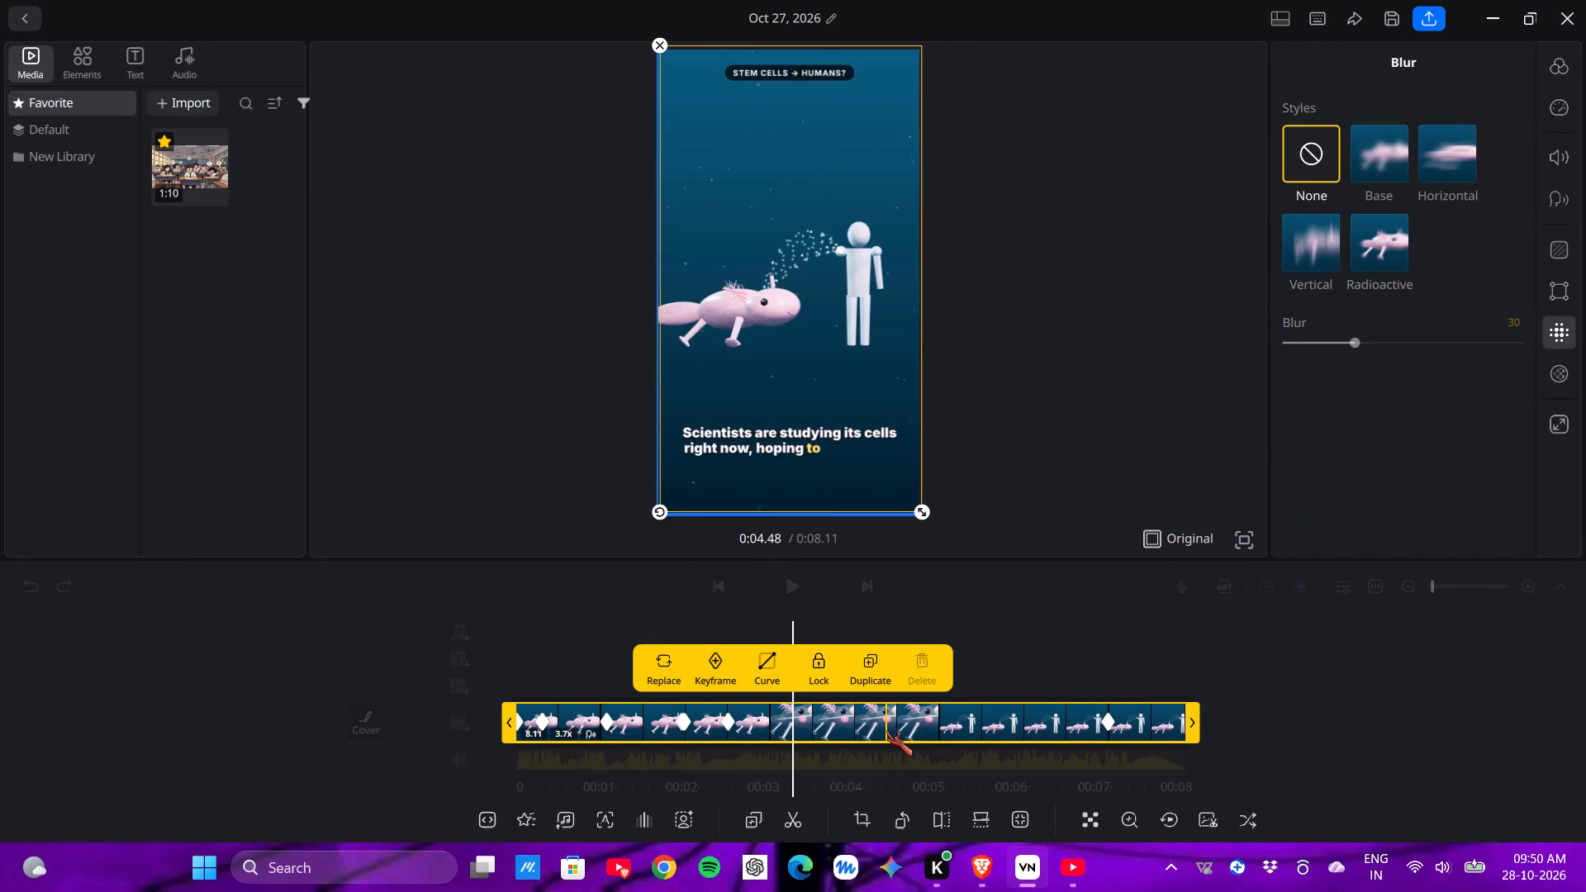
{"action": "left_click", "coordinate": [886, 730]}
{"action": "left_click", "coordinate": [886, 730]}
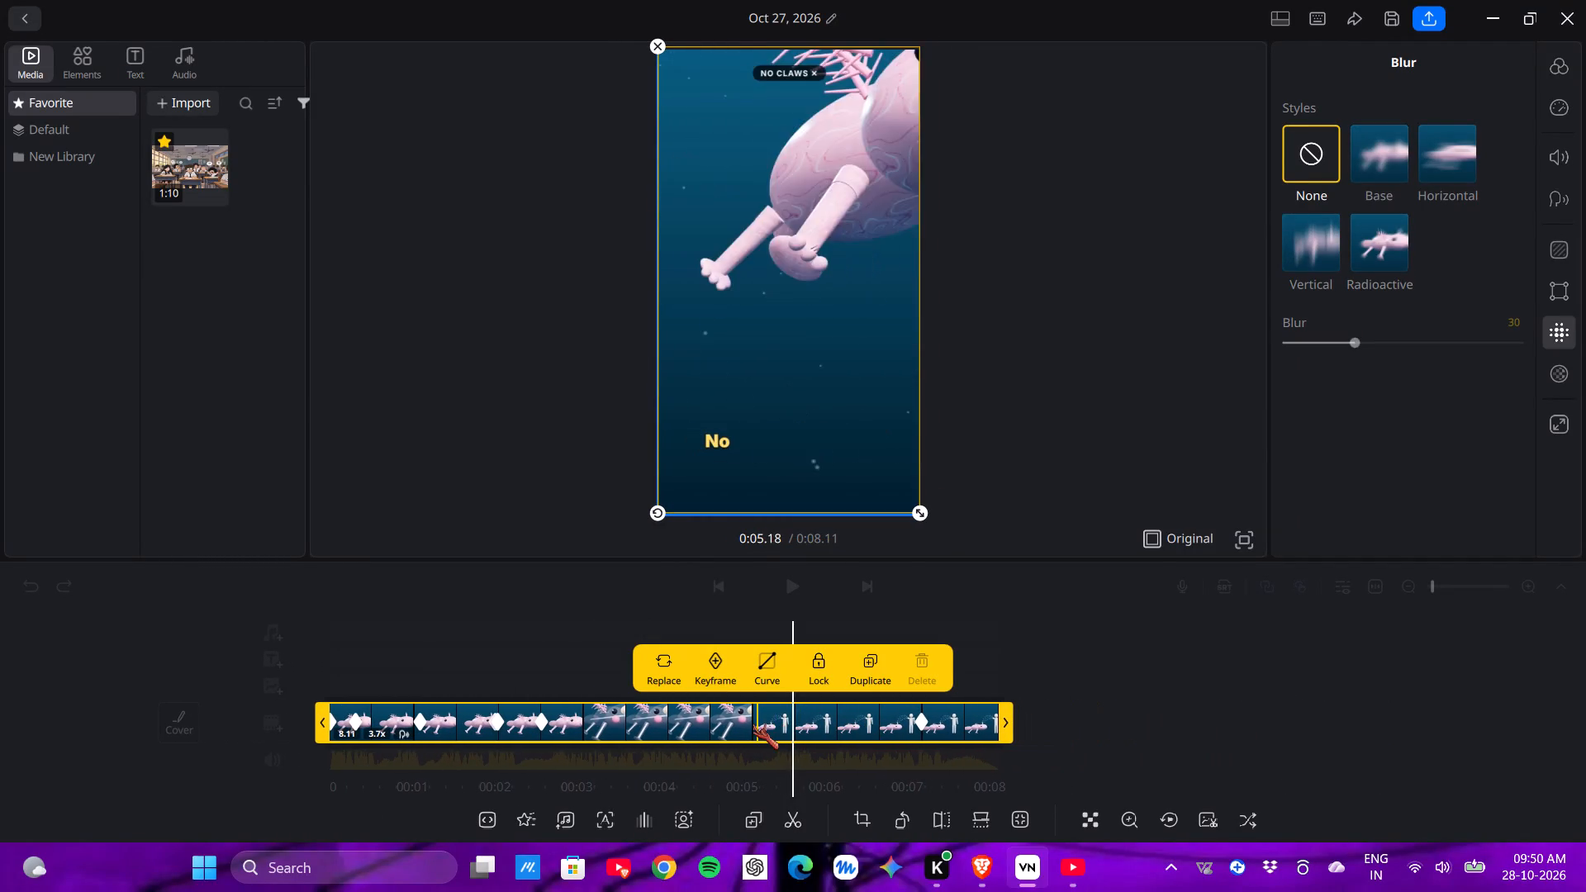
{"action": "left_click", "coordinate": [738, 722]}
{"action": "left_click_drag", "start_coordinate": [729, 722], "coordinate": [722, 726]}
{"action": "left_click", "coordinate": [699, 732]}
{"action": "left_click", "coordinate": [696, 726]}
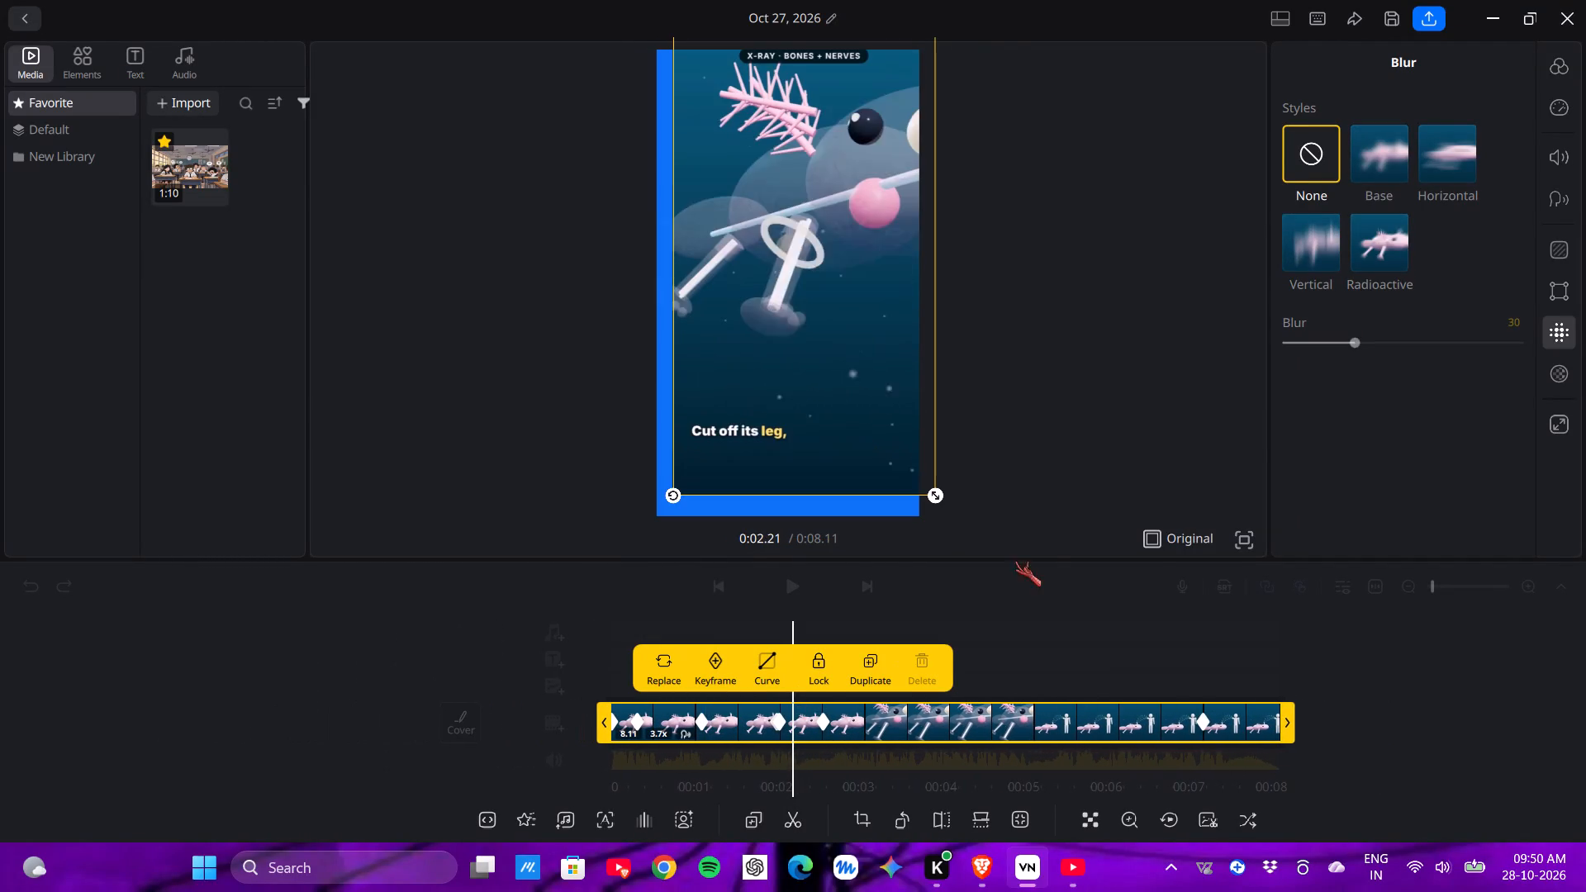
Set the axolotl clip's regular playback speed to 1.2x.
{"action": "left_click", "coordinate": [1556, 120]}
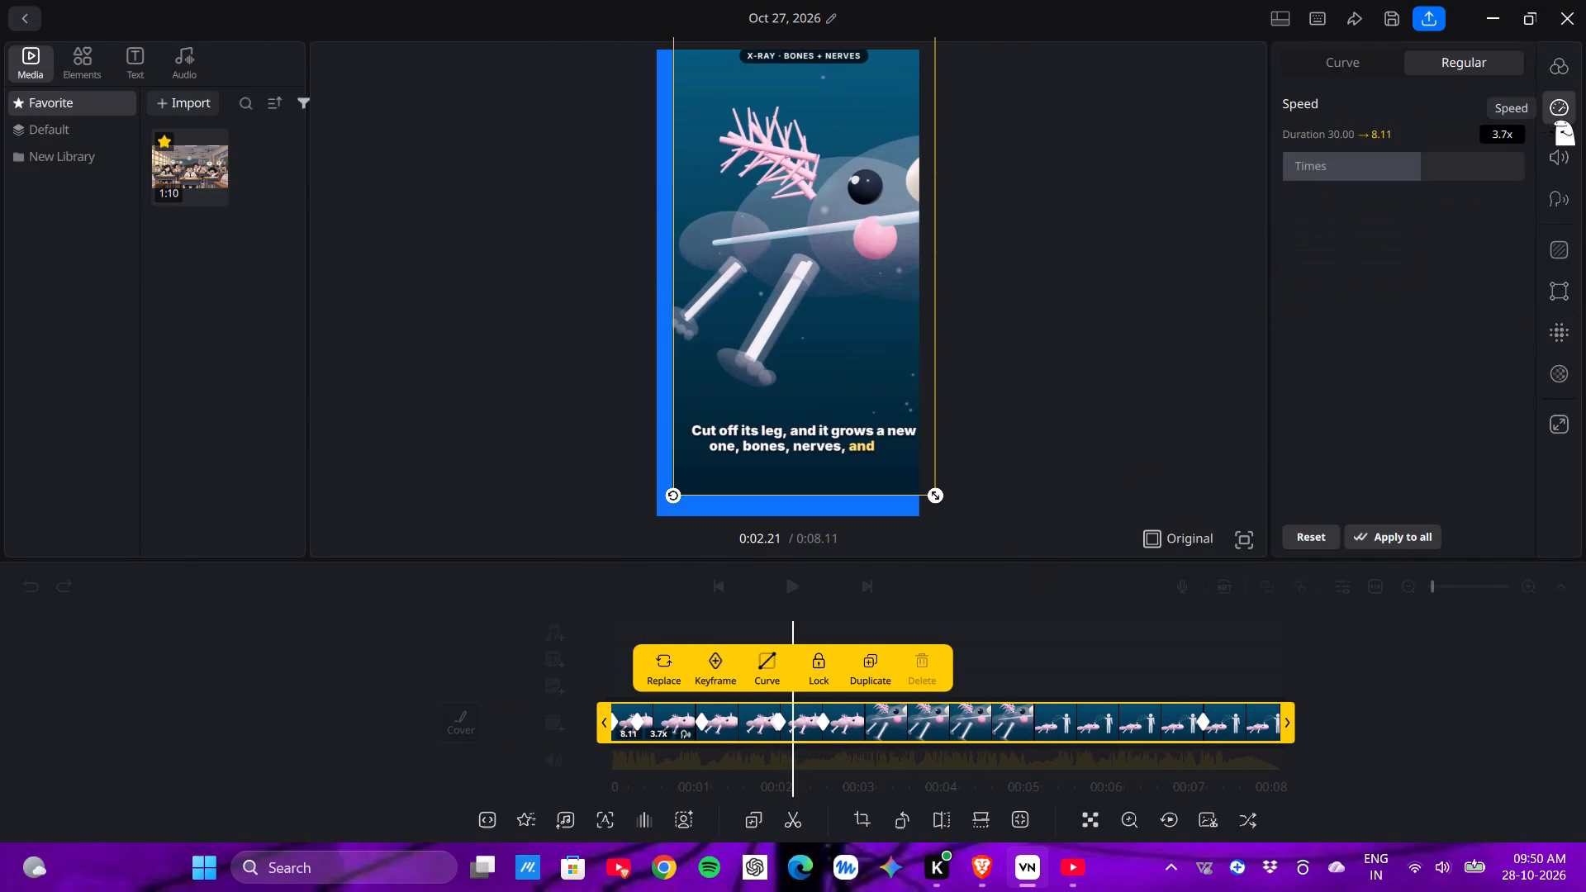
{"action": "left_click_drag", "start_coordinate": [1408, 172], "coordinate": [628, 275]}
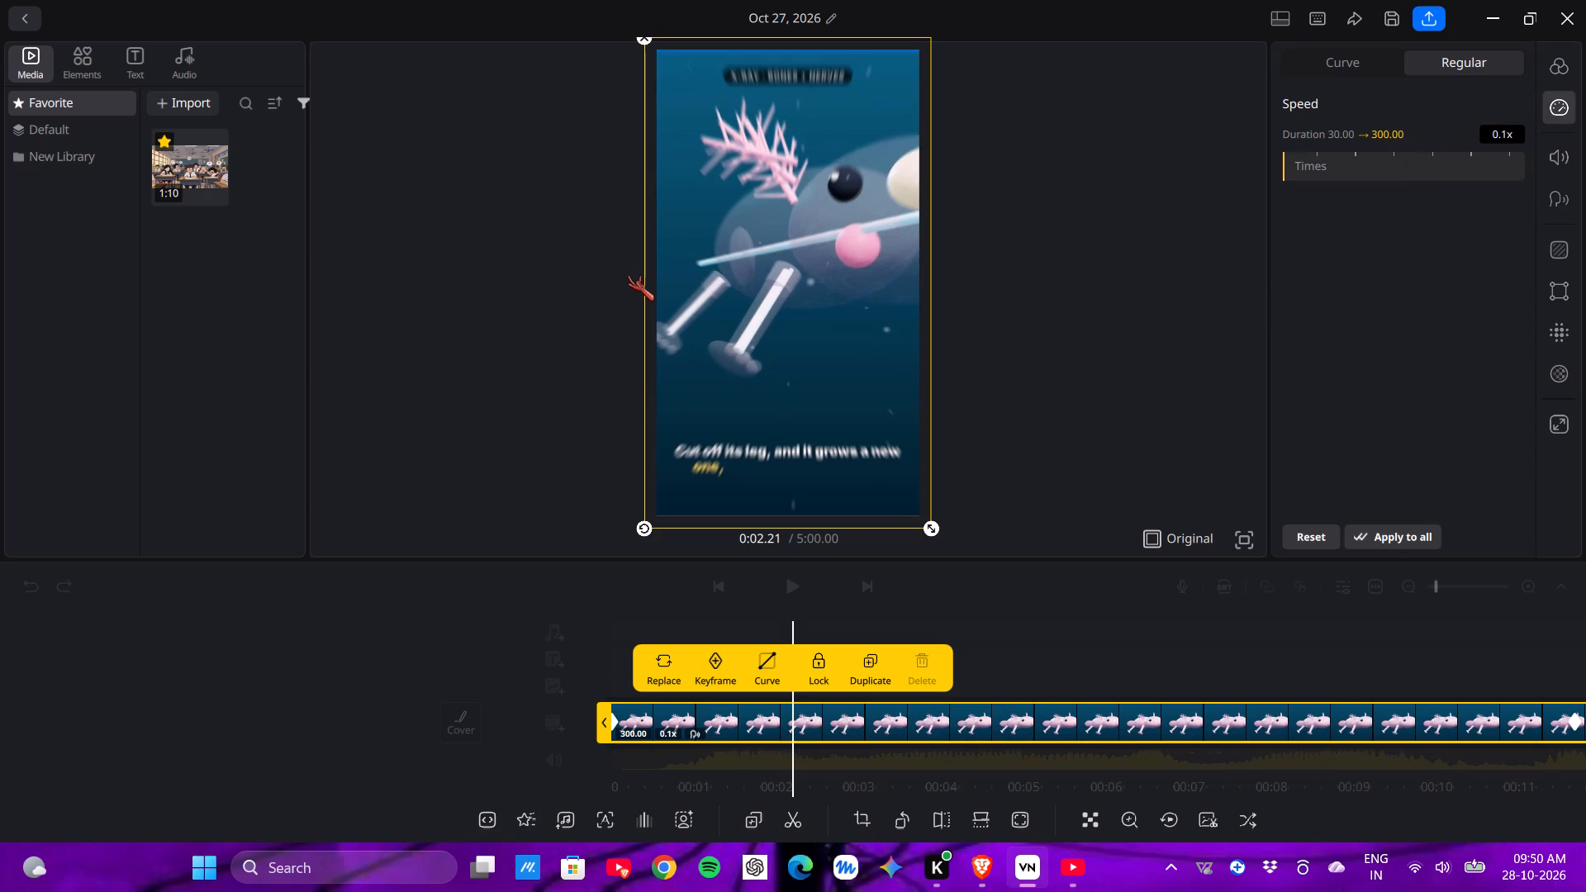
{"action": "left_click_drag", "start_coordinate": [628, 275], "coordinate": [628, 276]}
{"action": "left_click", "coordinate": [628, 276]}
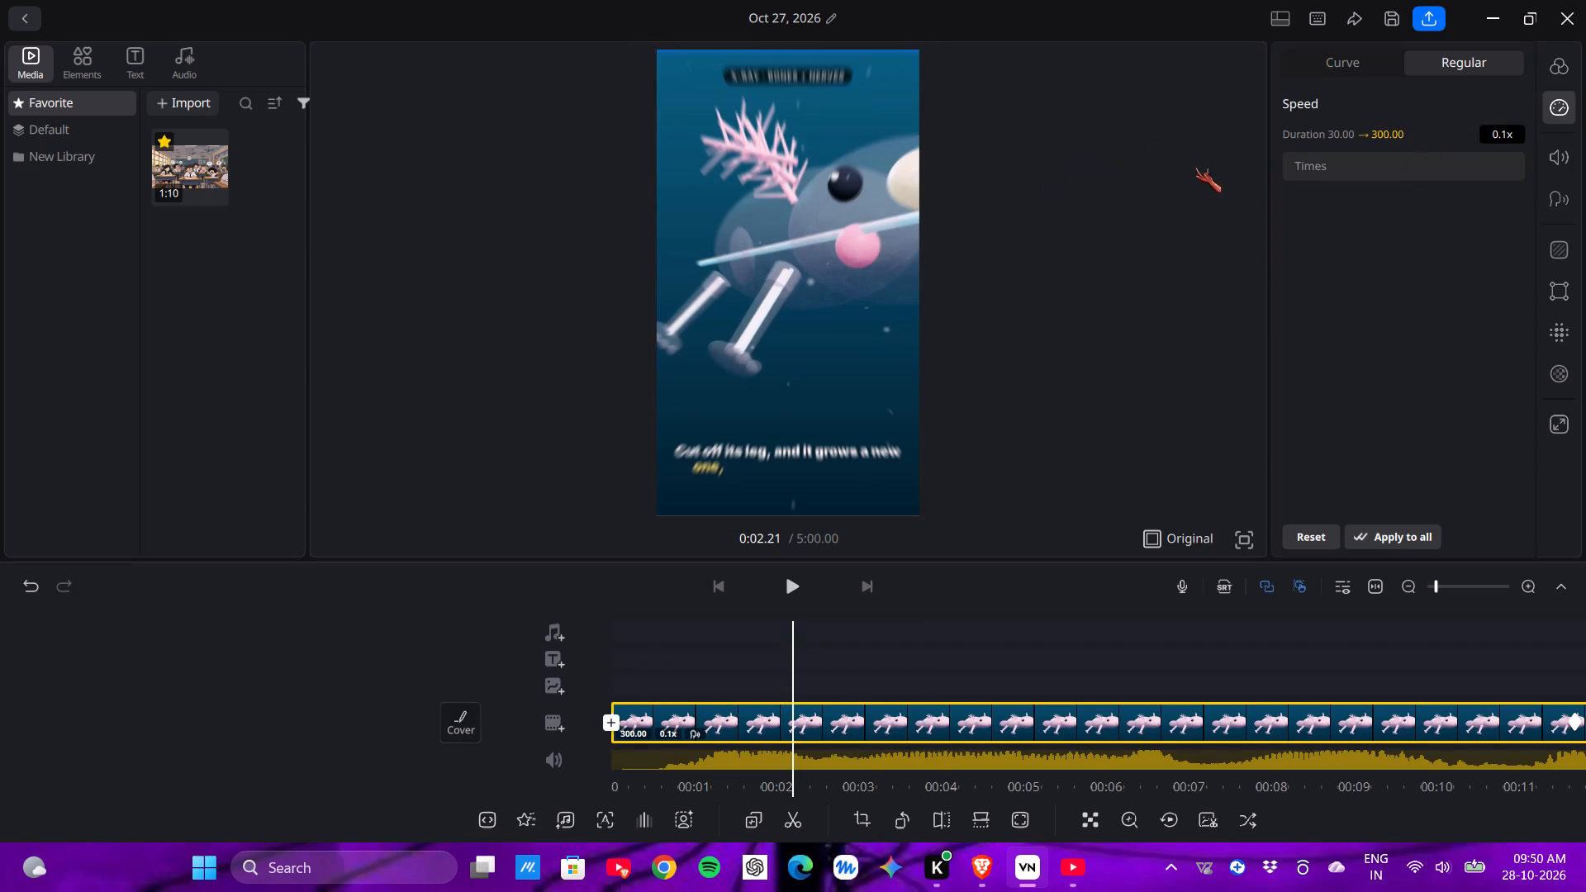
{"action": "left_click", "coordinate": [1294, 165]}
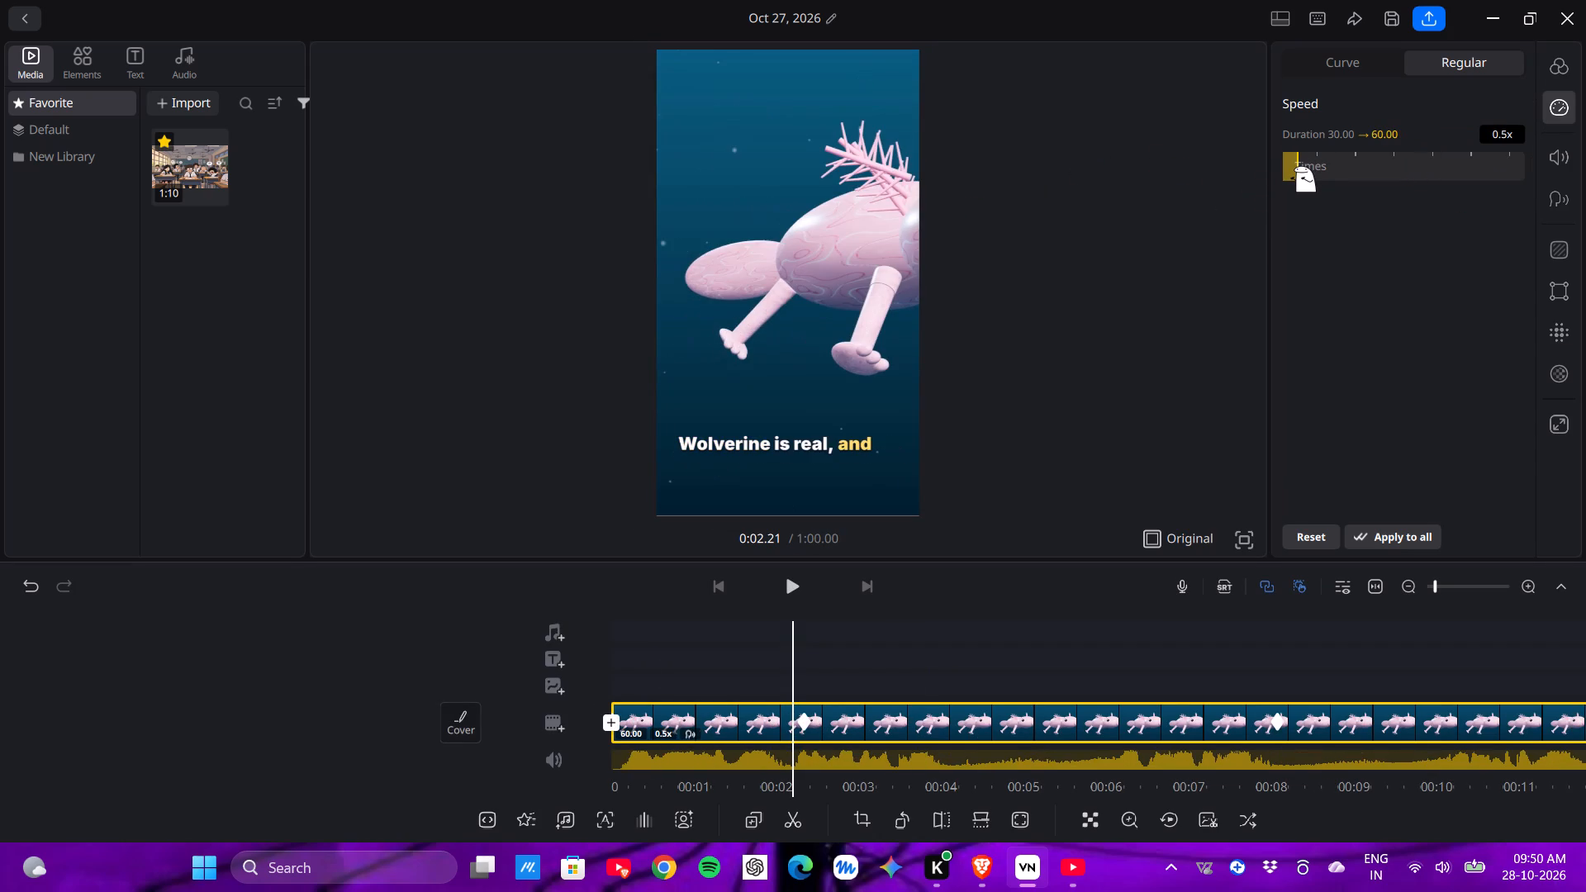
{"action": "left_click", "coordinate": [1299, 167]}
{"action": "left_click", "coordinate": [1302, 169]}
{"action": "left_click_drag", "start_coordinate": [1303, 169], "coordinate": [1312, 174]}
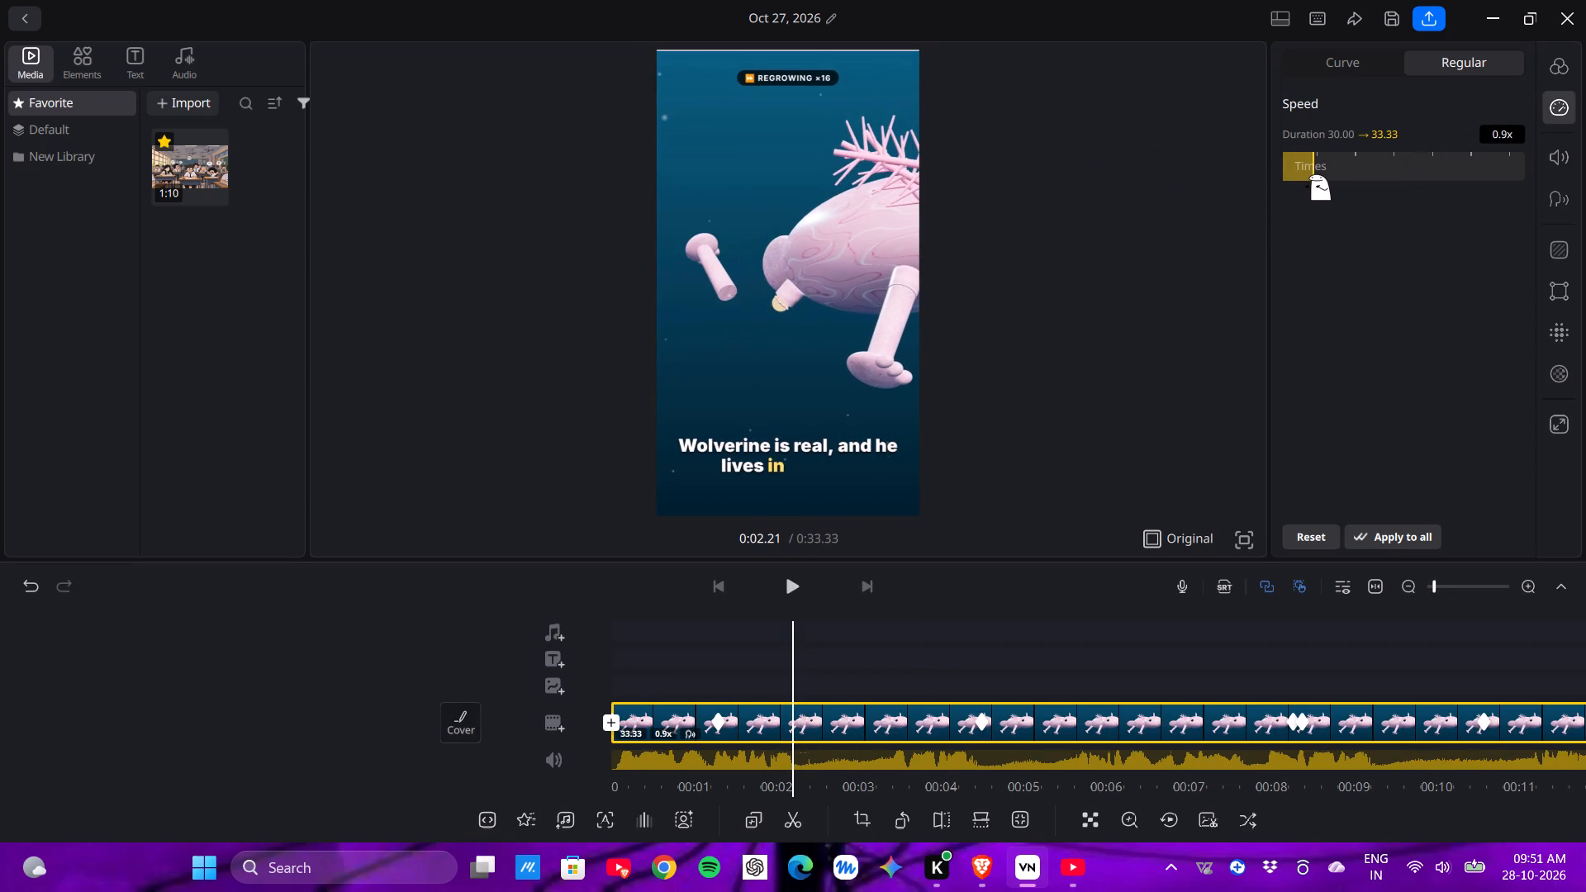
{"action": "left_click", "coordinate": [1312, 174]}
{"action": "left_click", "coordinate": [1312, 175]}
{"action": "left_click_drag", "start_coordinate": [1313, 176], "coordinate": [1318, 178]}
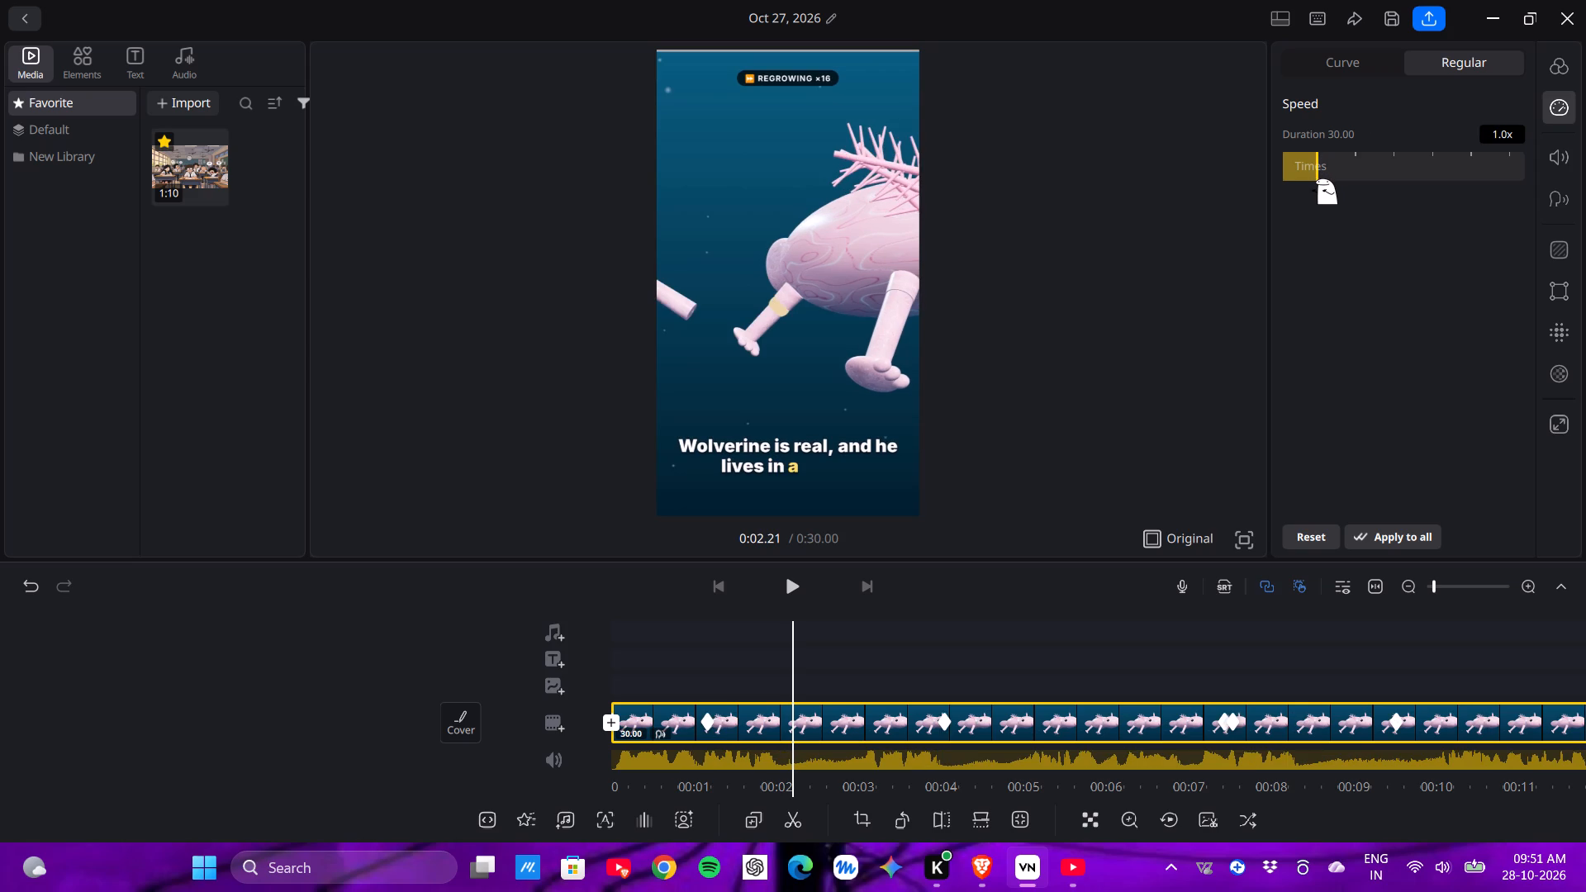
{"action": "left_click_drag", "start_coordinate": [1318, 178], "coordinate": [1321, 181]}
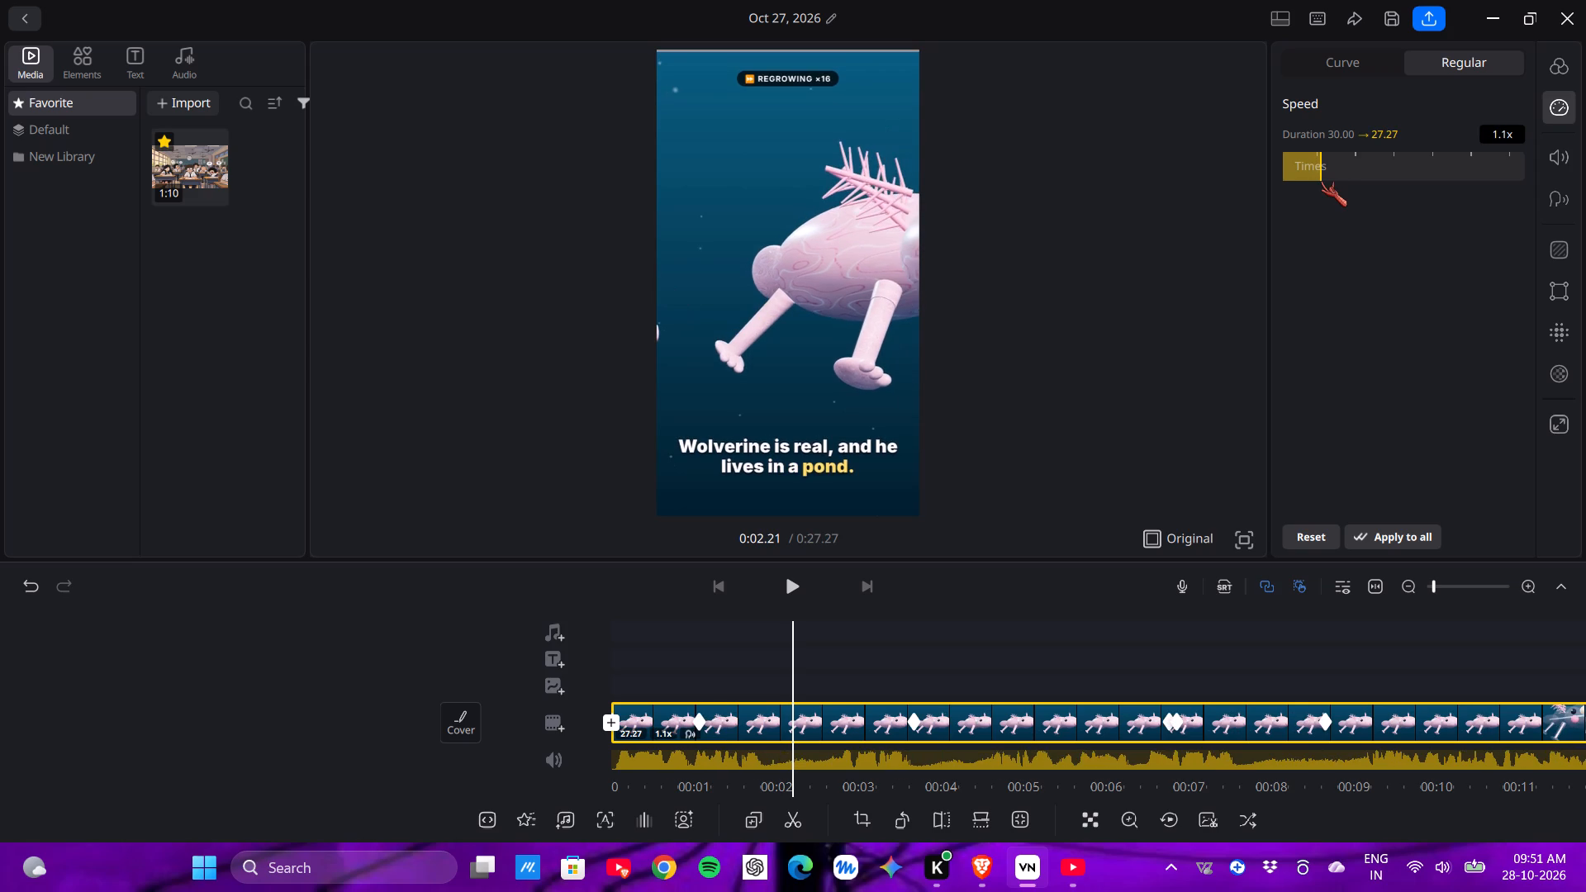
{"action": "left_click_drag", "start_coordinate": [1321, 181], "coordinate": [1323, 183]}
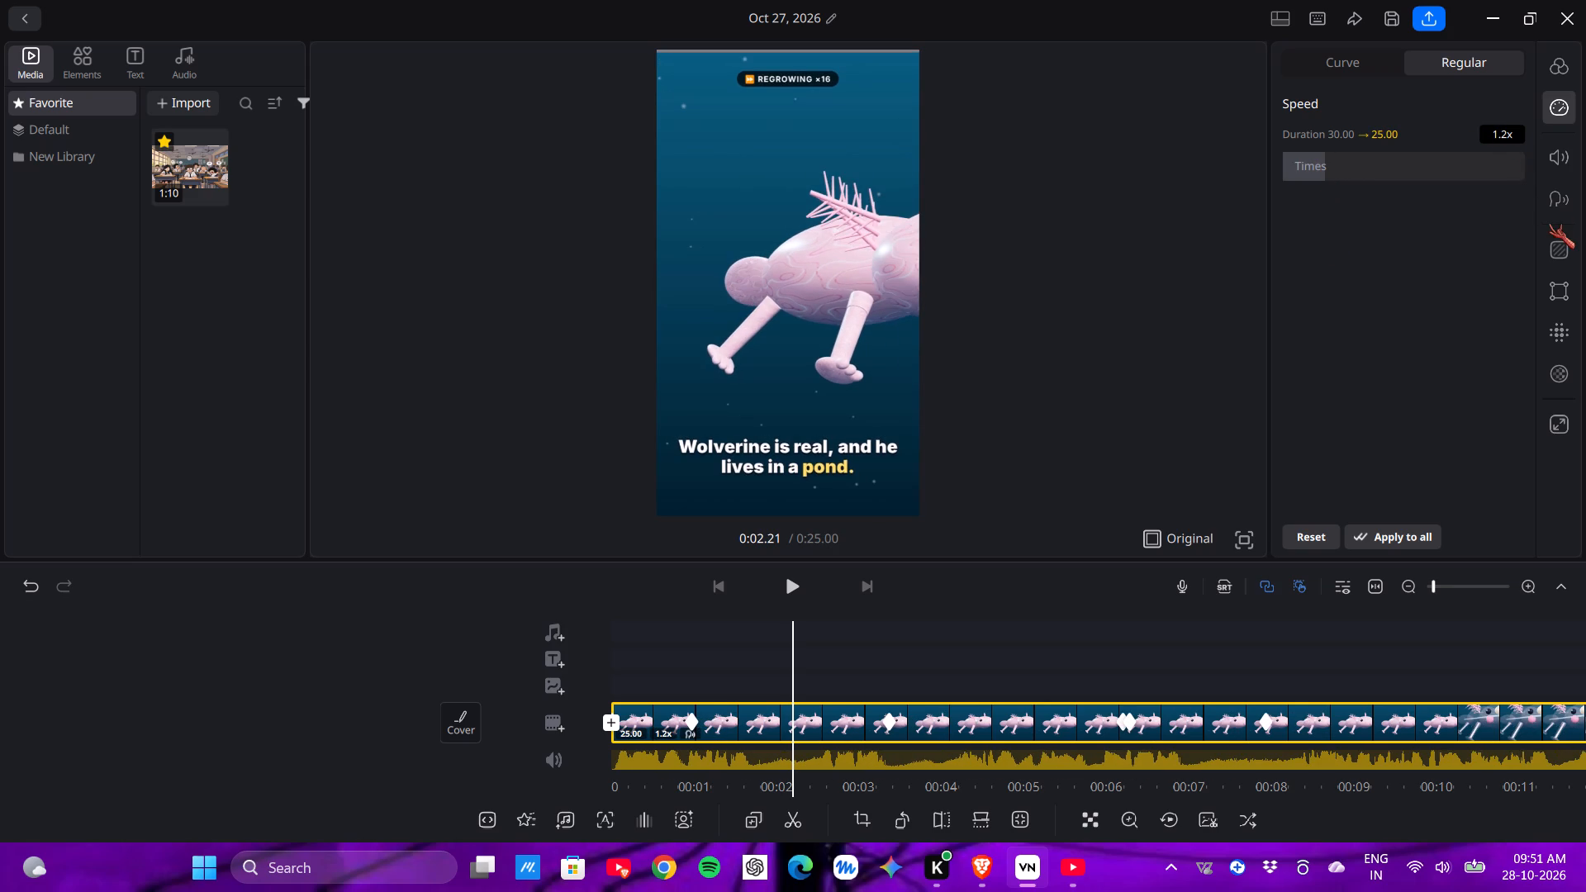
Shift the hue of the clip's background colour to the deep blue 0D1EF8.
{"action": "left_click", "coordinate": [1560, 248]}
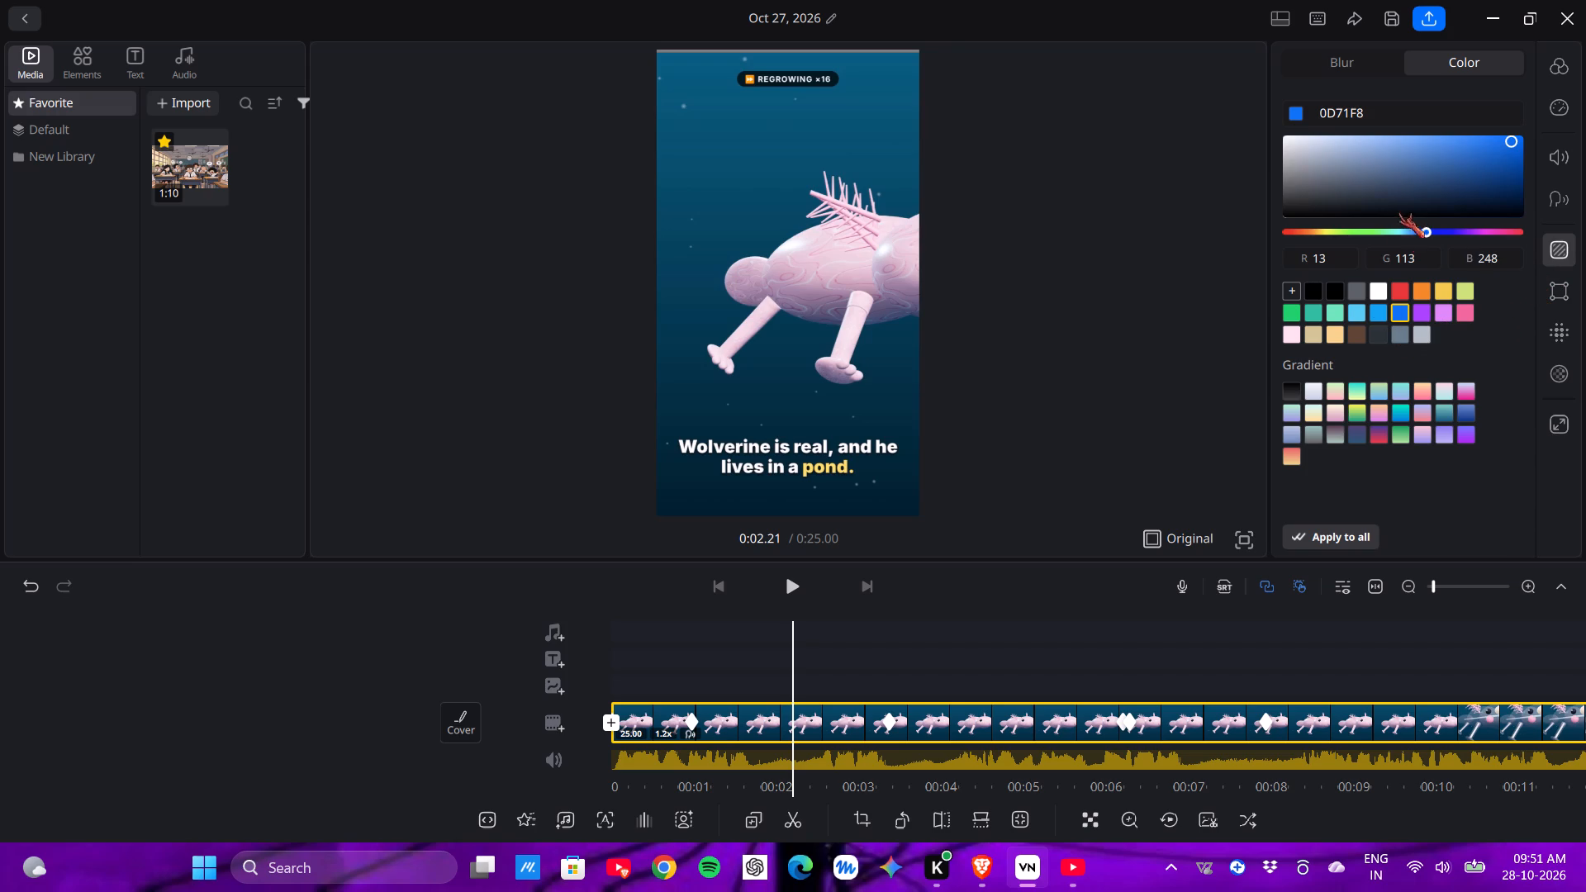
{"action": "left_click_drag", "start_coordinate": [1414, 230], "coordinate": [1267, 271]}
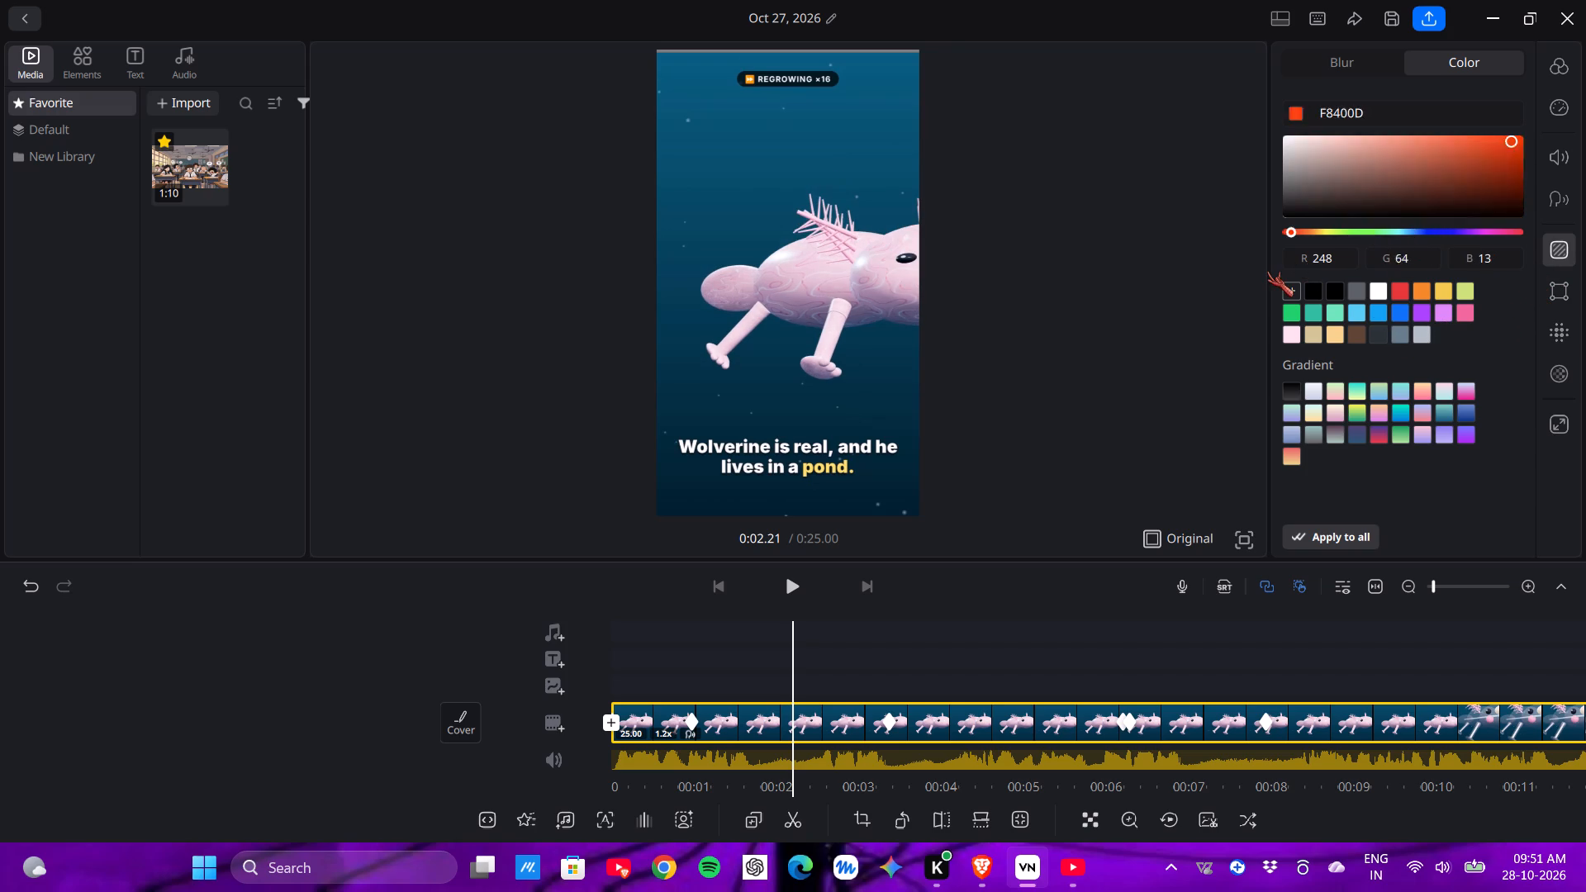
{"action": "left_click_drag", "start_coordinate": [1267, 271], "coordinate": [1492, 274]}
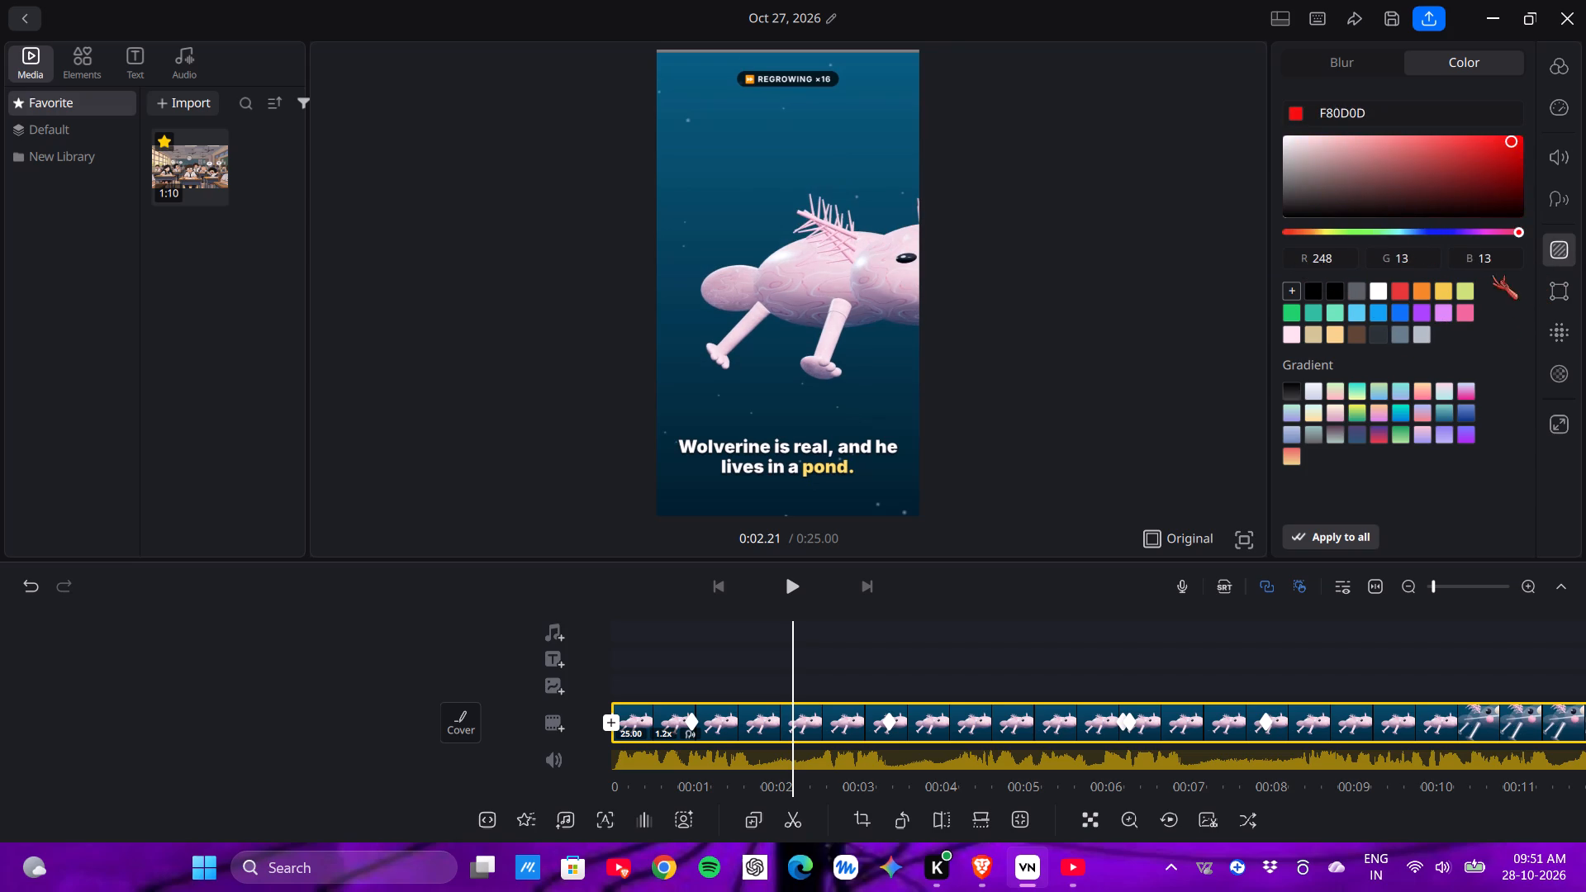
{"action": "left_click_drag", "start_coordinate": [1492, 274], "coordinate": [1441, 285]}
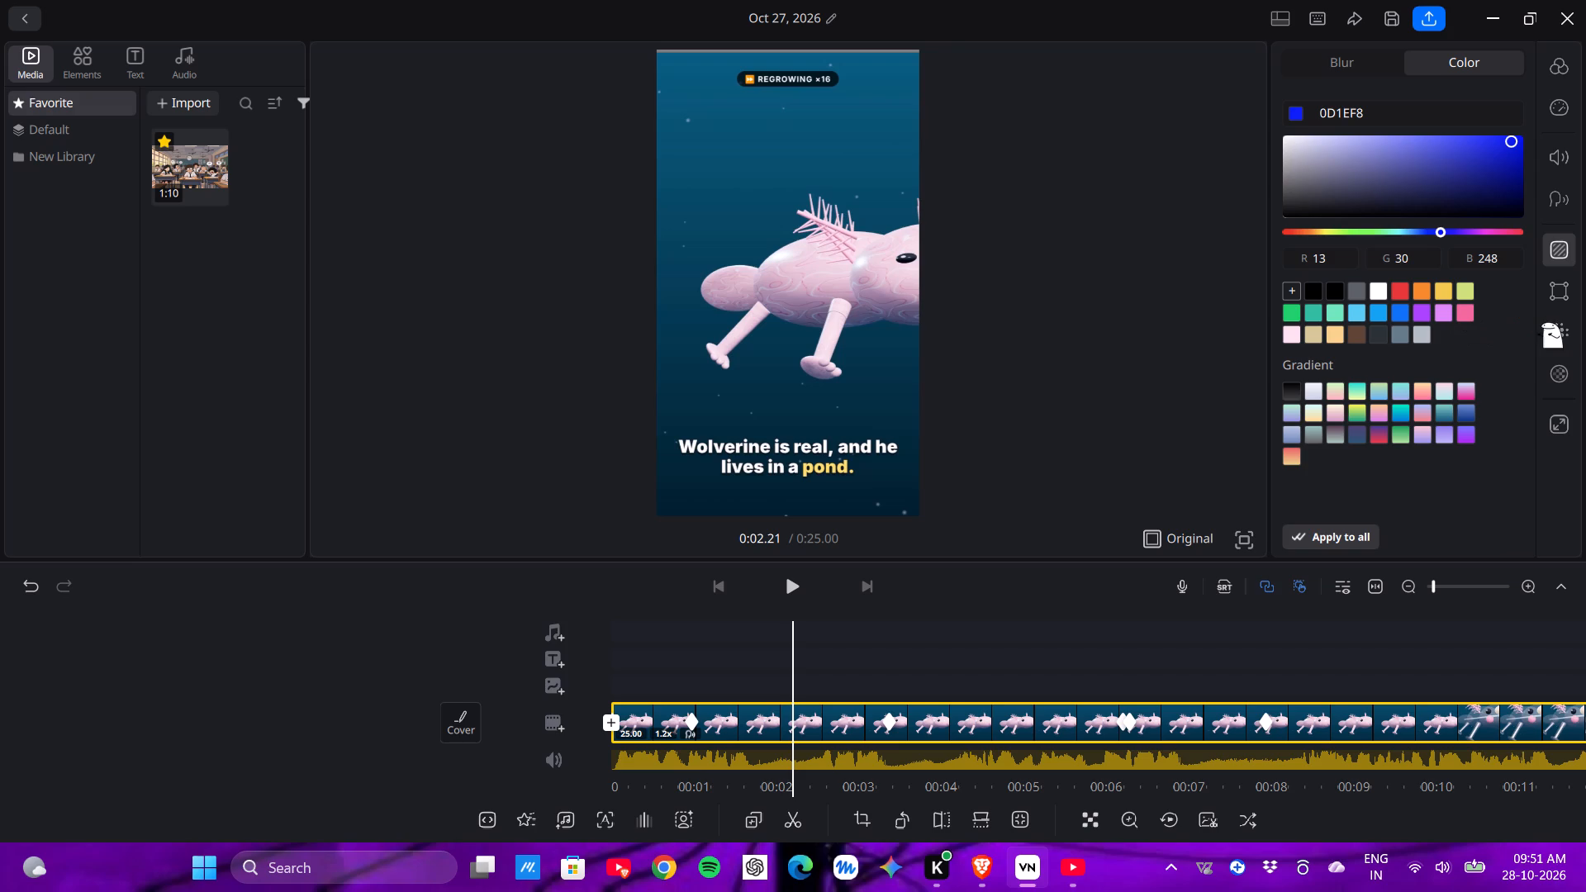
Try the Base and Vertical blur styles on the clip at 0:02.21 and nudge its frame to the canvas centre.
{"action": "left_click", "coordinate": [1544, 322]}
{"action": "left_click", "coordinate": [1384, 164]}
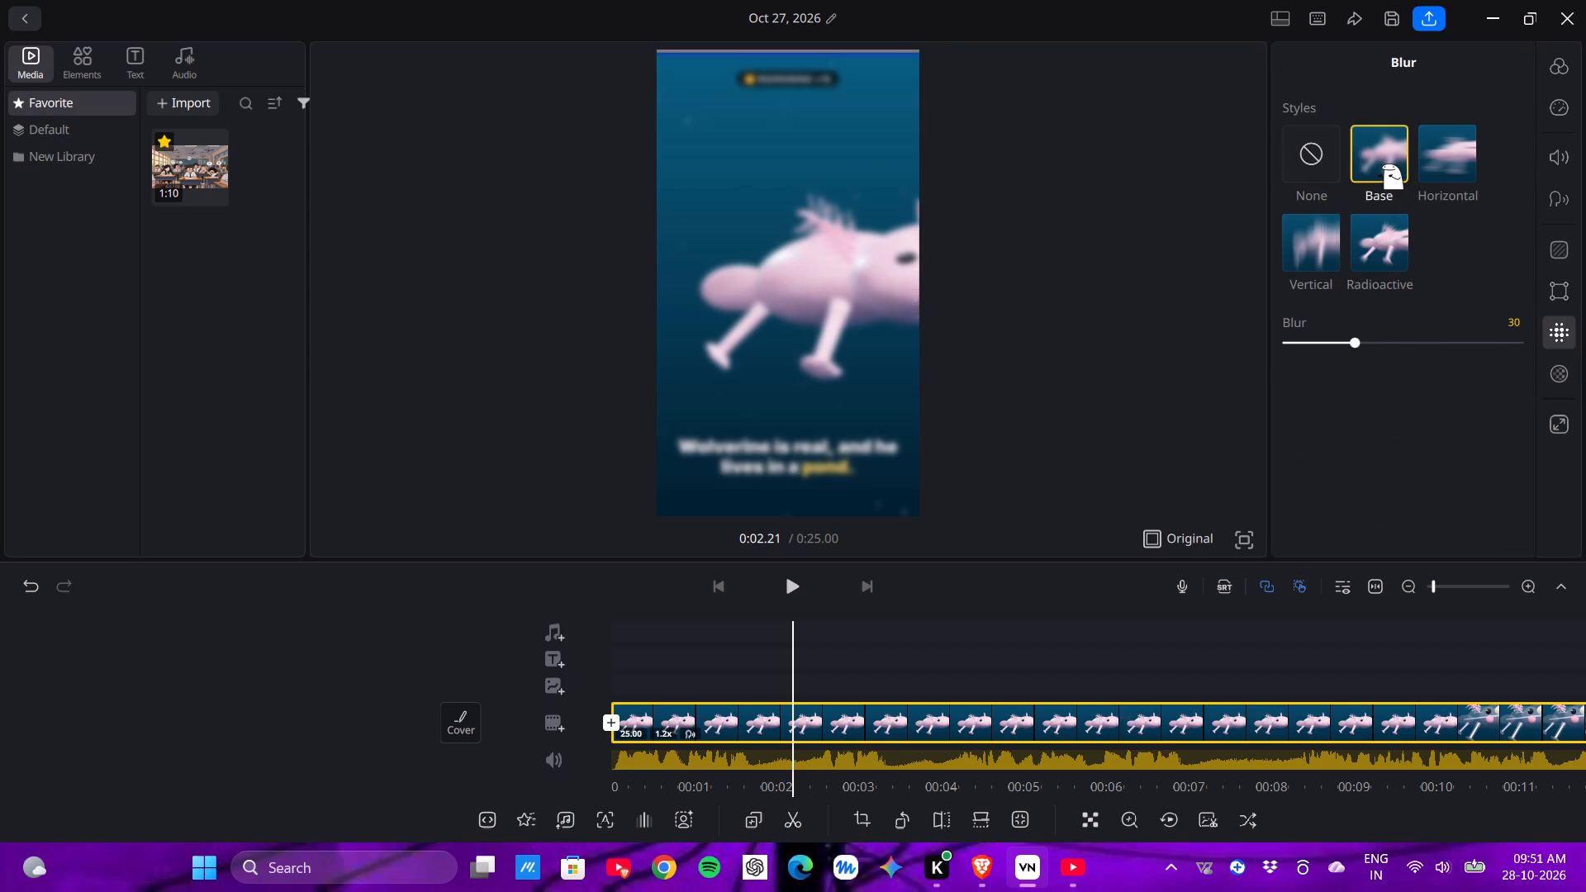
{"action": "left_click_drag", "start_coordinate": [857, 211], "coordinate": [842, 282]}
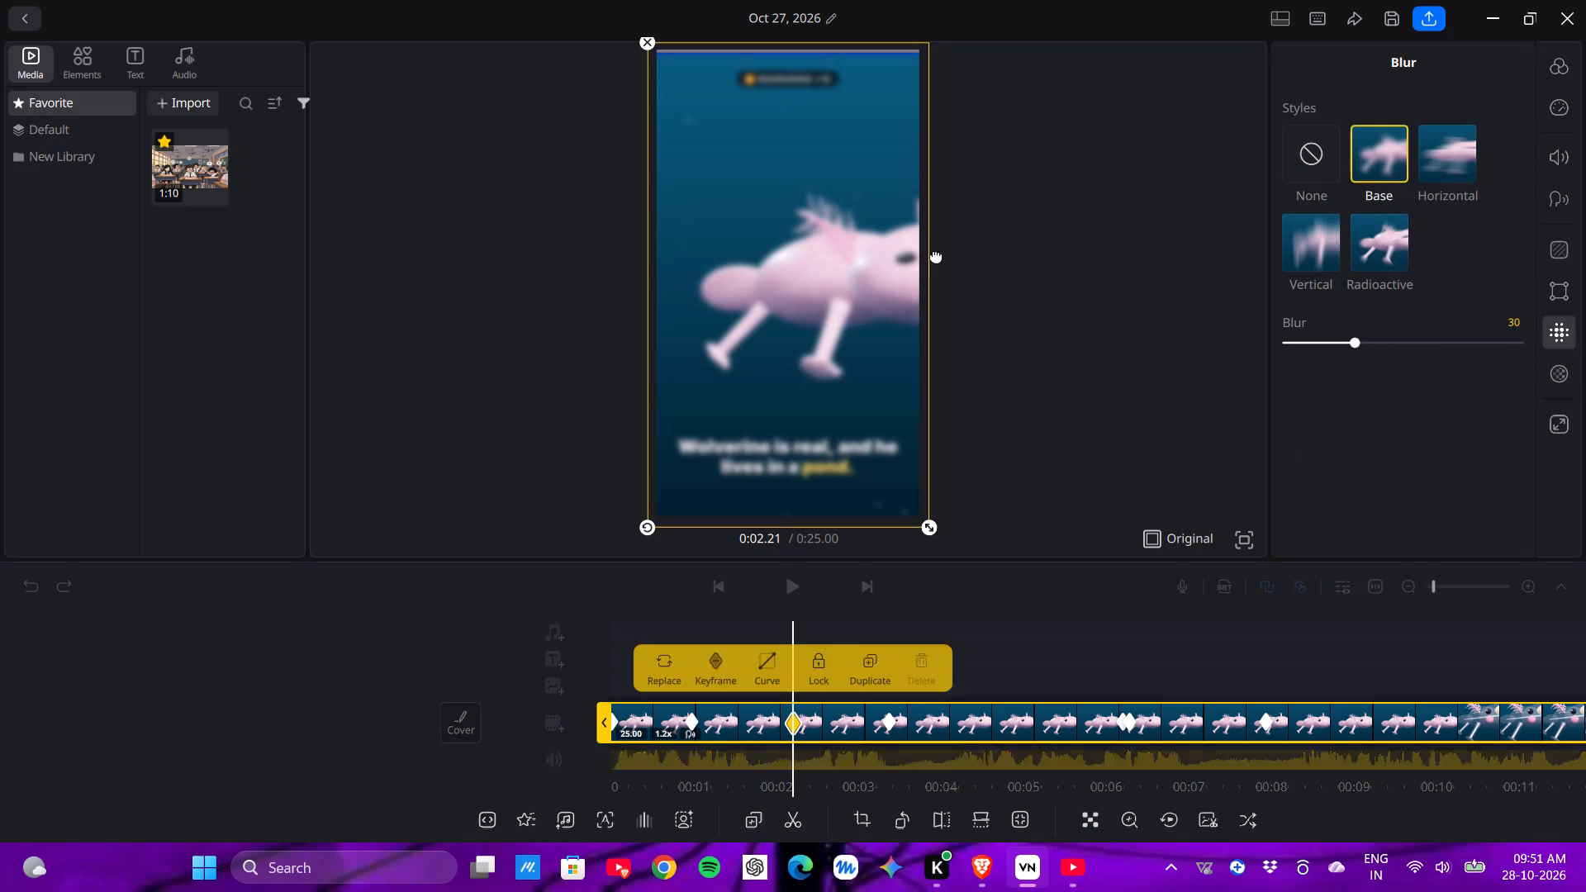
{"action": "left_click", "coordinate": [1311, 246]}
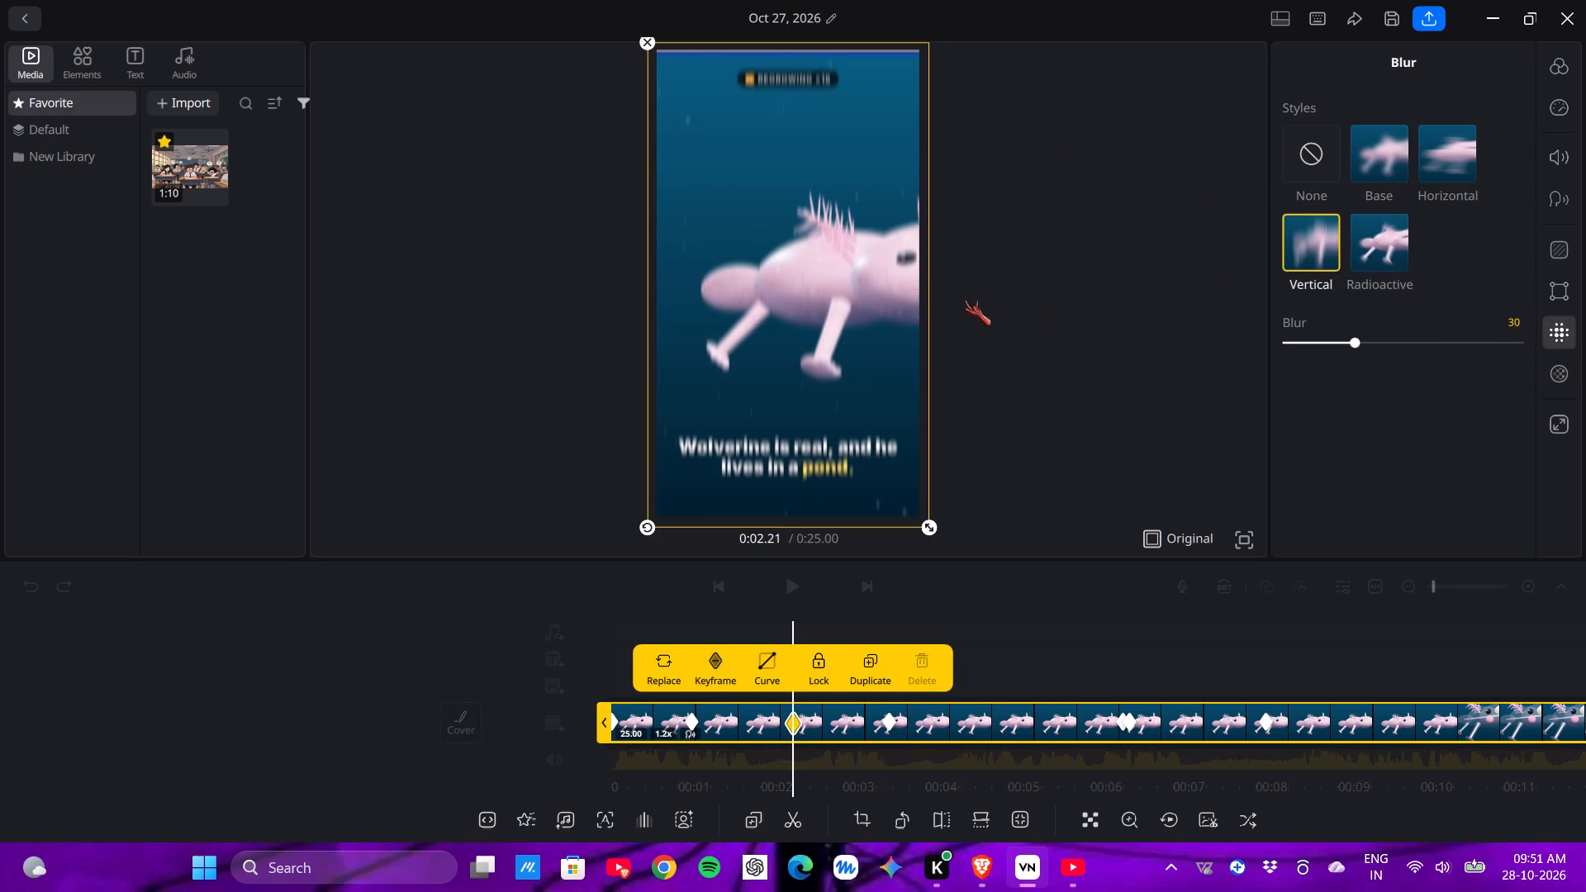
{"action": "left_click", "coordinate": [810, 263]}
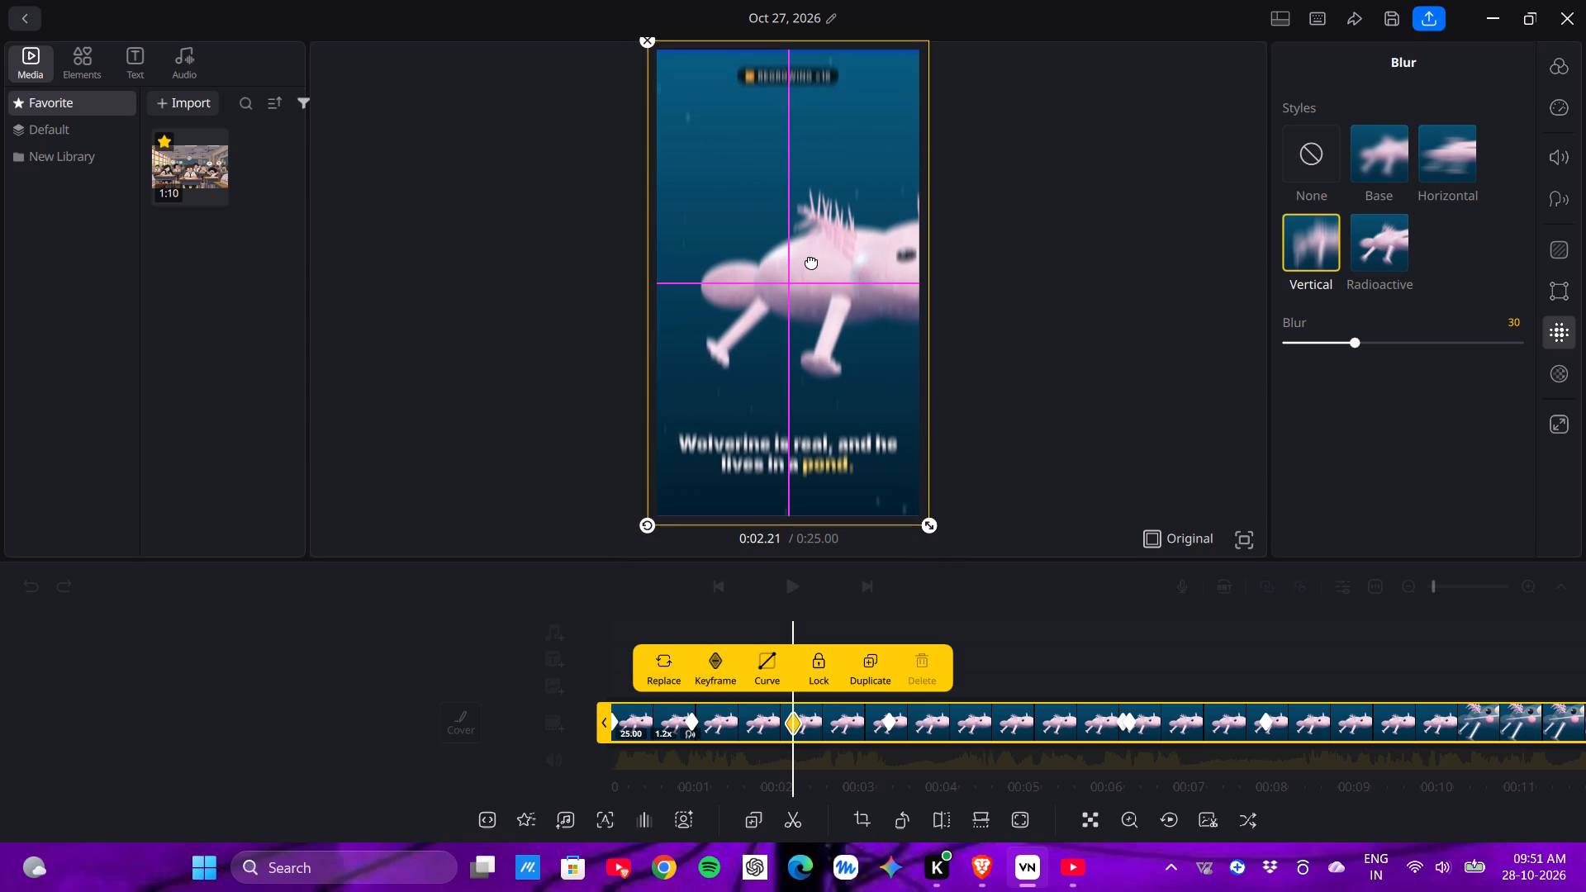
Apply the Radioactive blur style to the clip and move its centre point down onto the caption text.
{"action": "left_click_drag", "start_coordinate": [1367, 230], "coordinate": [1375, 229]}
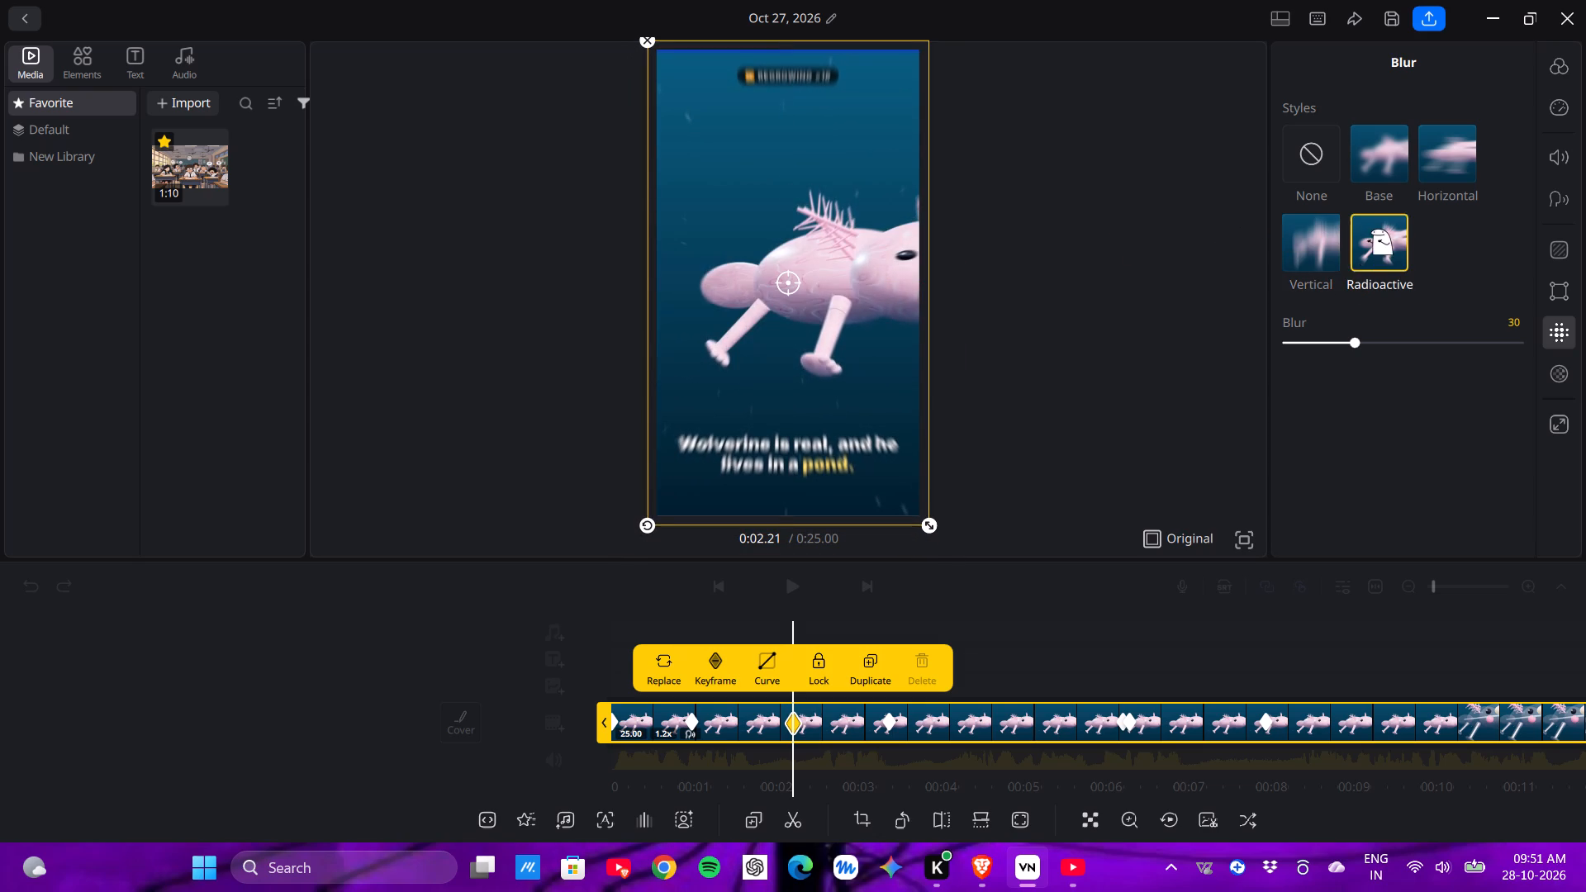
{"action": "left_click_drag", "start_coordinate": [776, 287], "coordinate": [788, 372]}
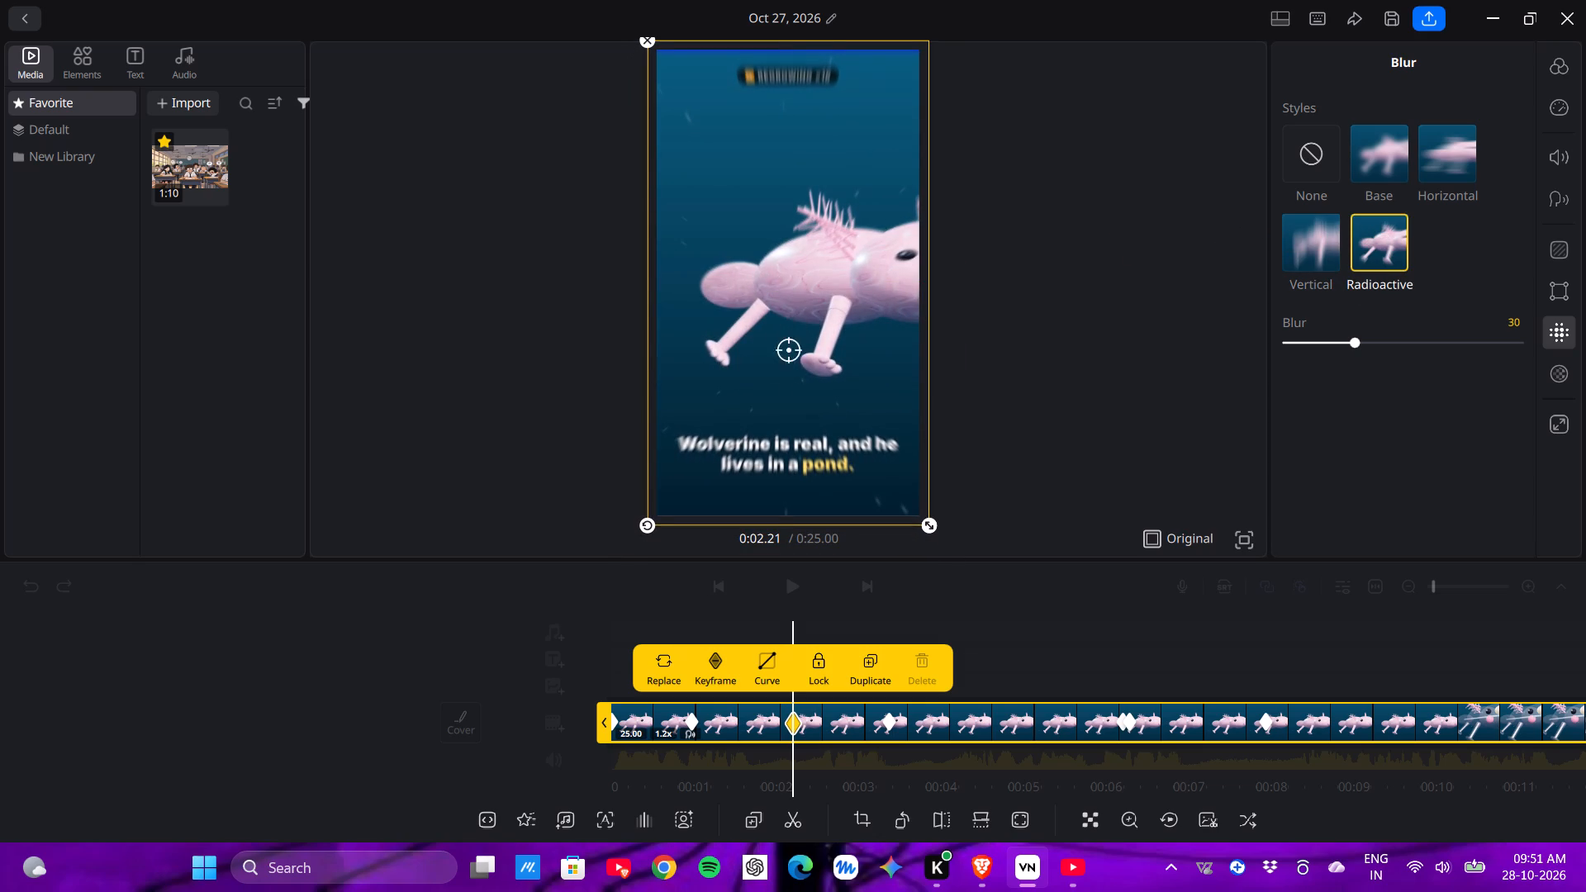
{"action": "left_click_drag", "start_coordinate": [788, 372], "coordinate": [779, 456]}
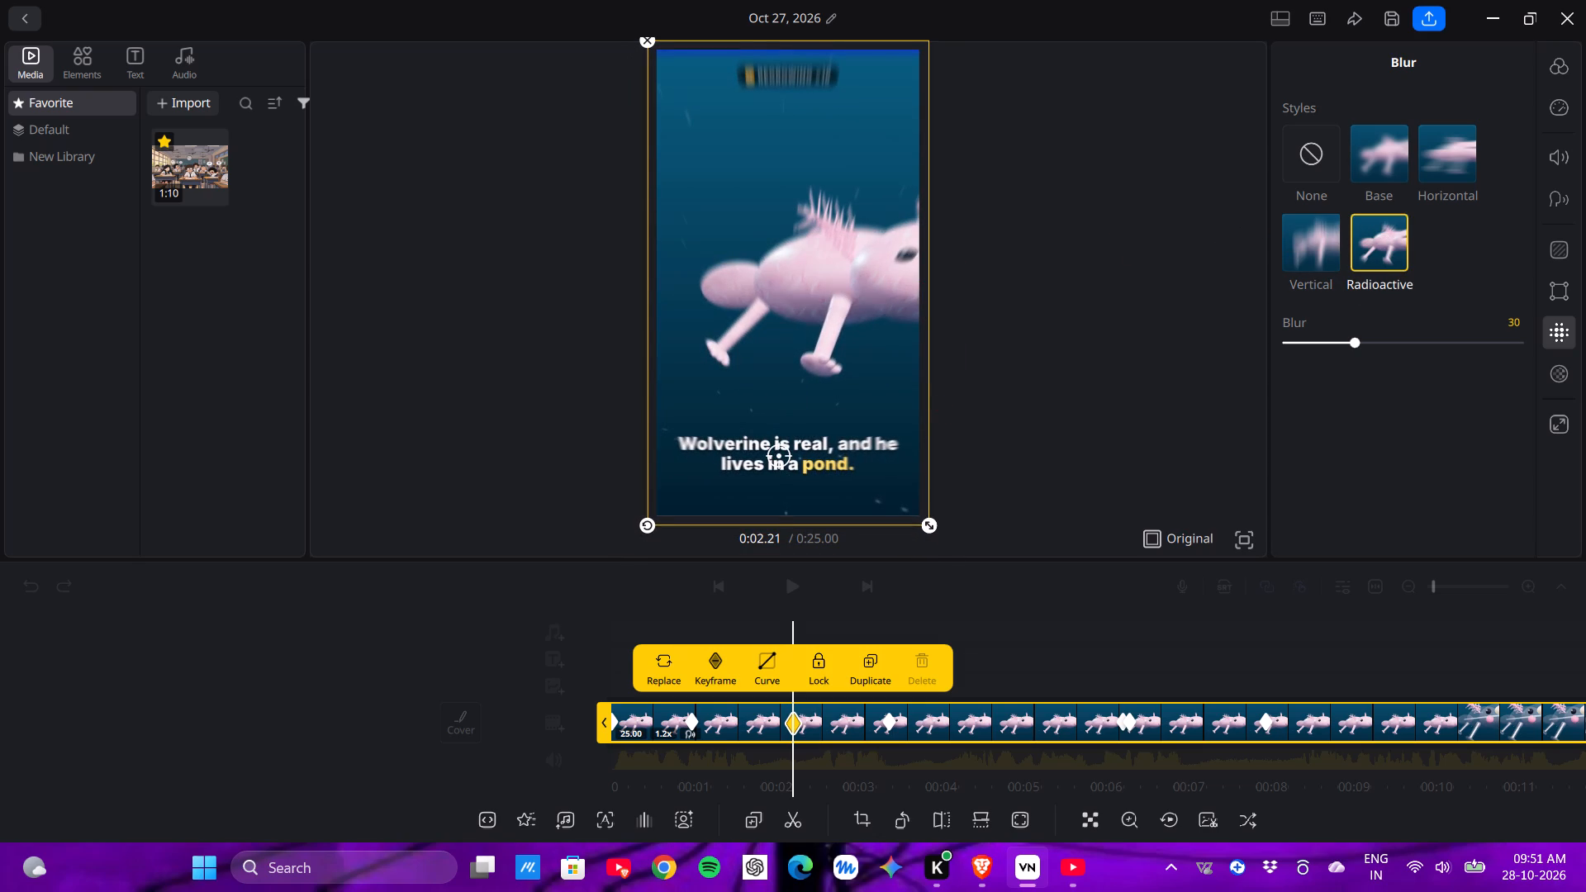
{"action": "left_click", "coordinate": [933, 392]}
Scrub along the timeline to review the clip's blur and keyframes between its opening seconds and about 0:20.
{"action": "left_click_drag", "start_coordinate": [863, 688], "coordinate": [913, 690]}
{"action": "left_click_drag", "start_coordinate": [905, 702], "coordinate": [938, 714]}
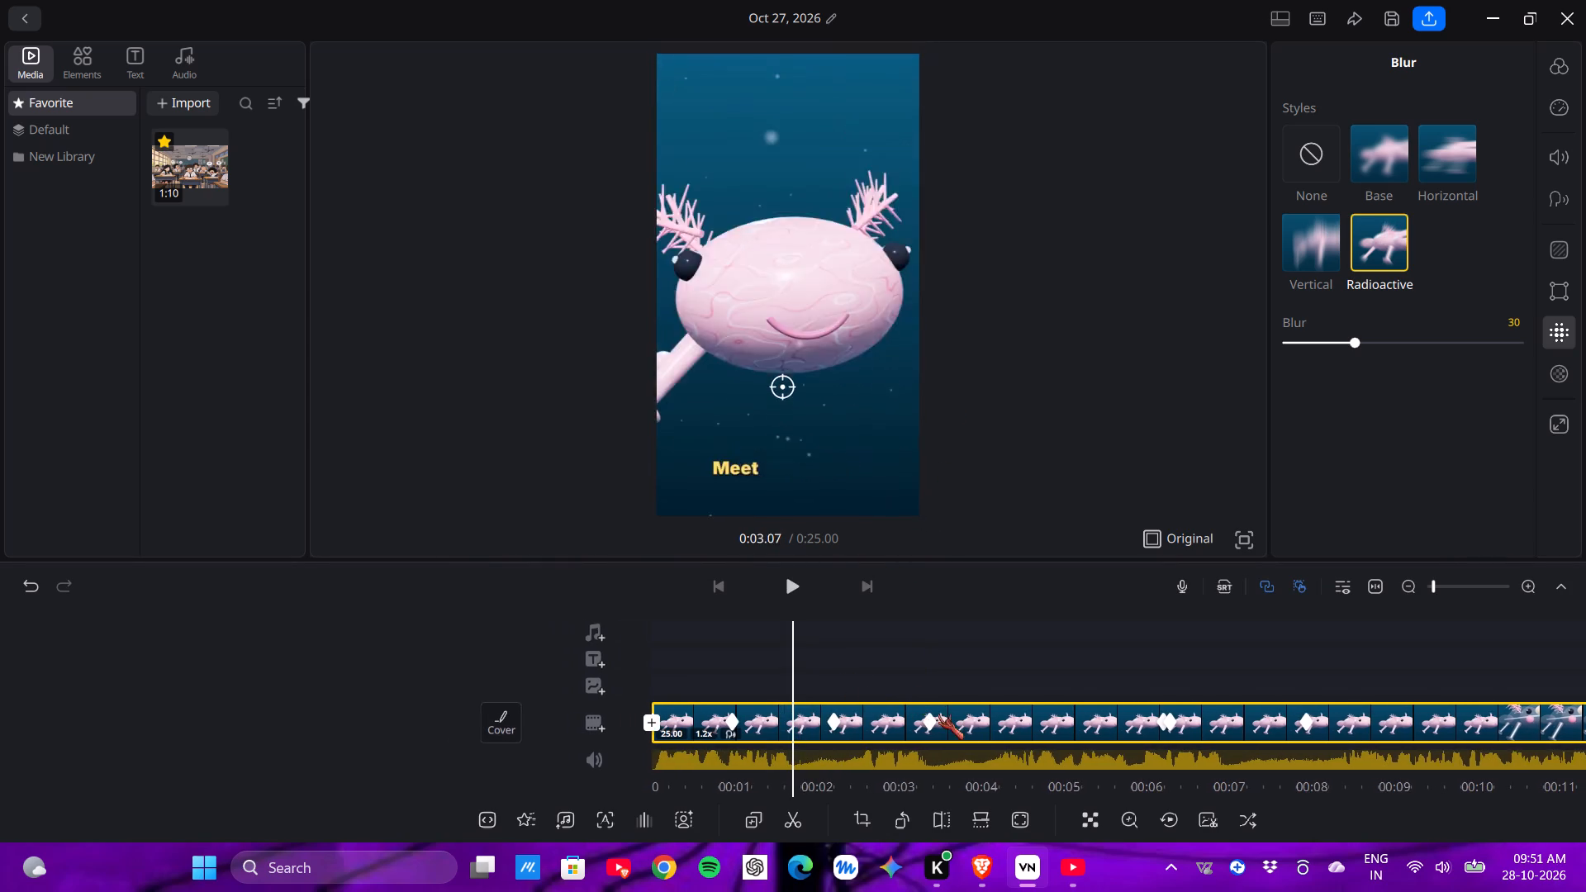
{"action": "left_click_drag", "start_coordinate": [938, 714], "coordinate": [1170, 715]}
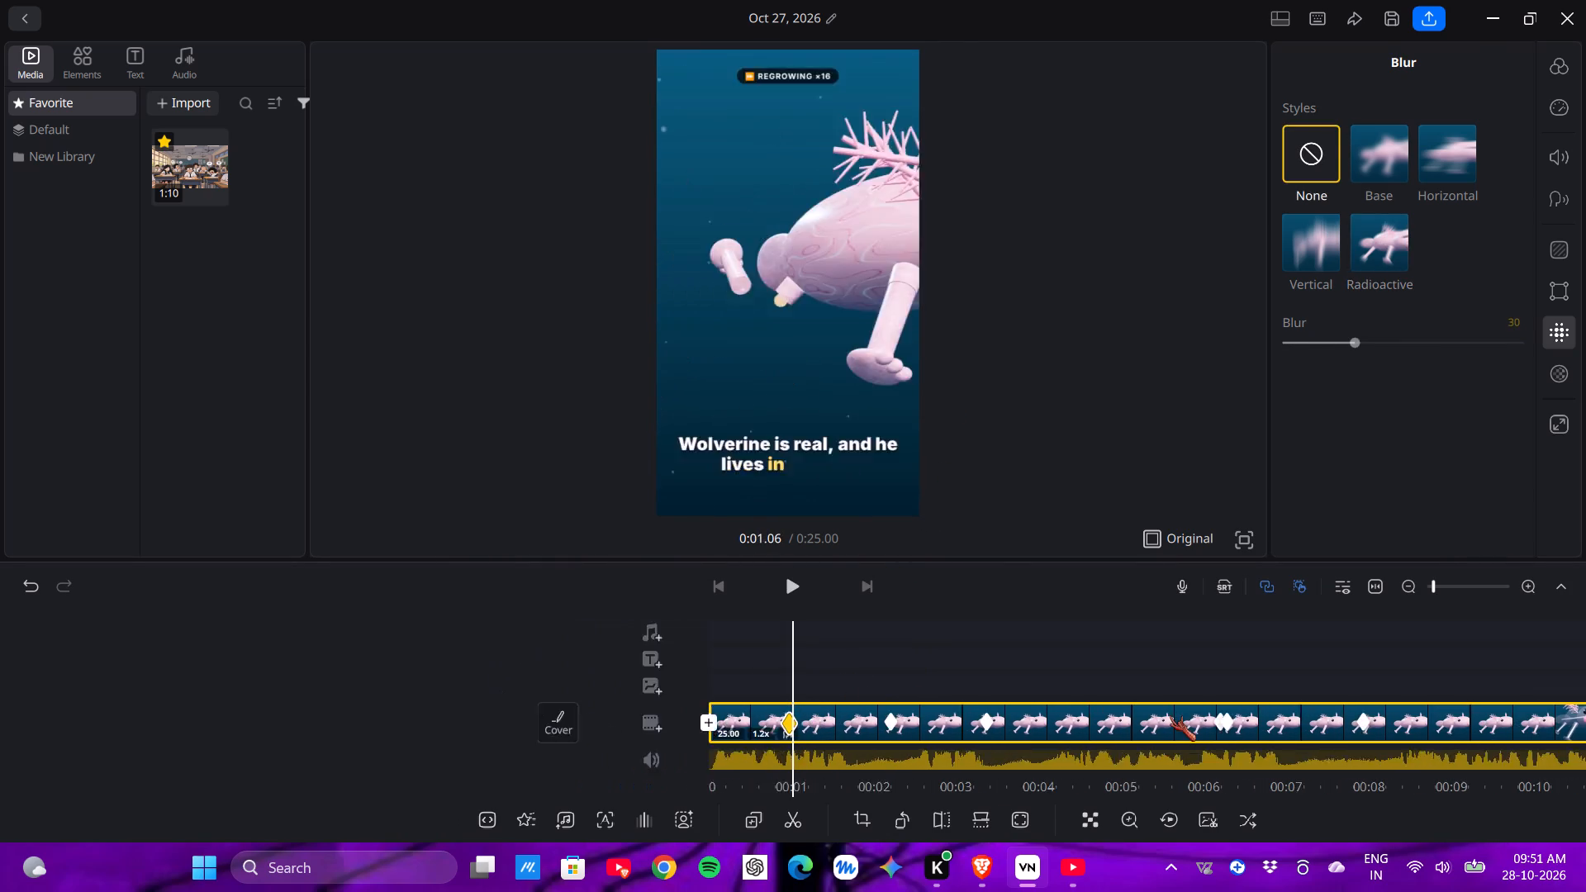
{"action": "left_click_drag", "start_coordinate": [1170, 715], "coordinate": [947, 741]}
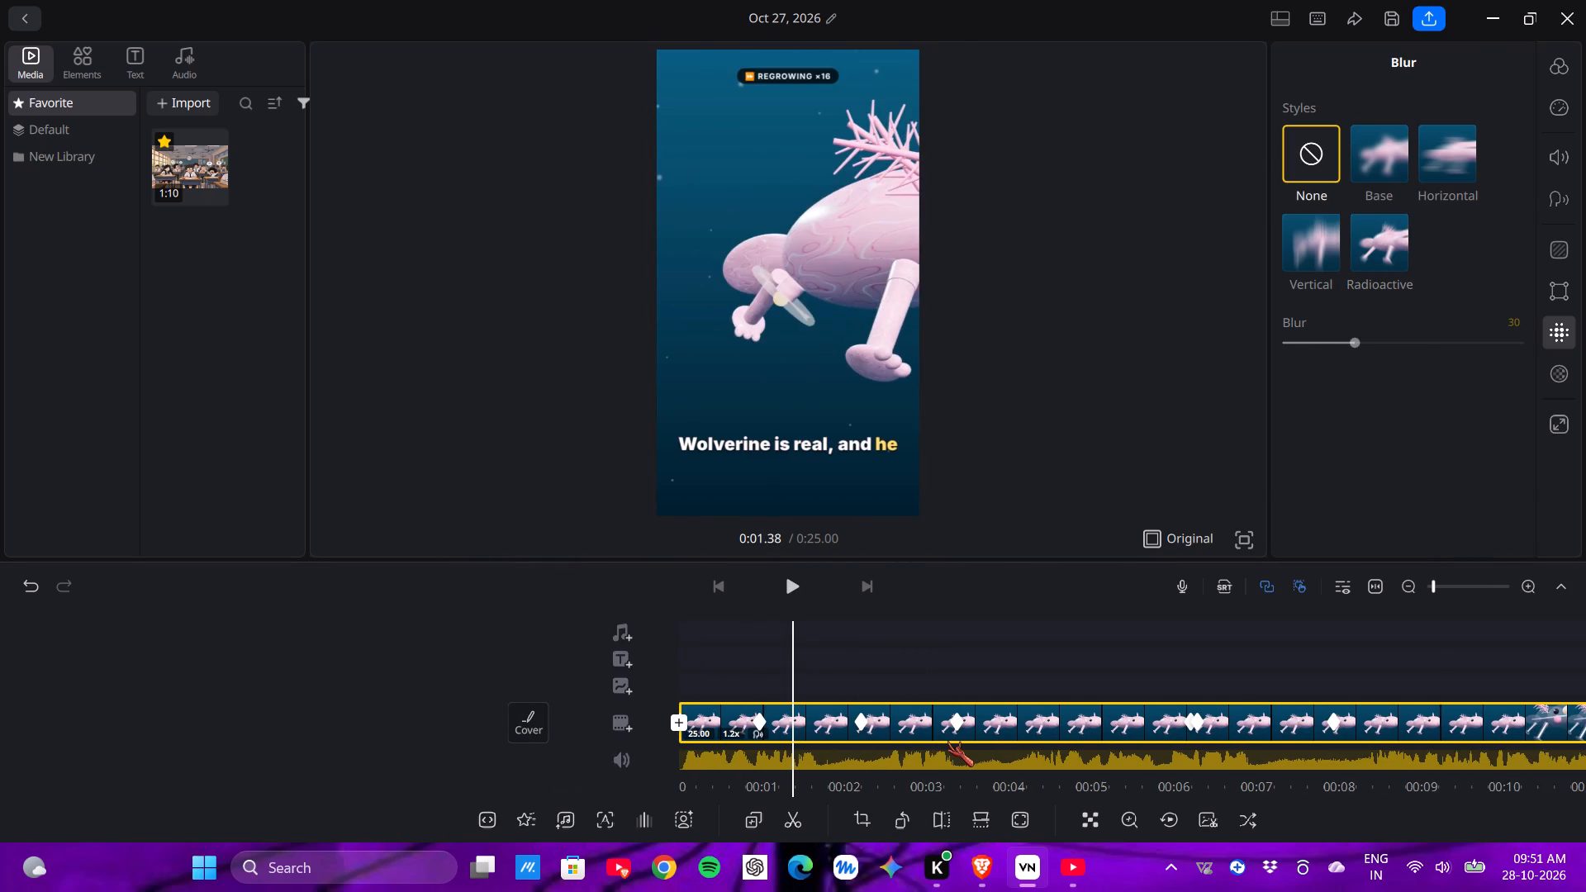
{"action": "left_click_drag", "start_coordinate": [947, 741], "coordinate": [708, 776]}
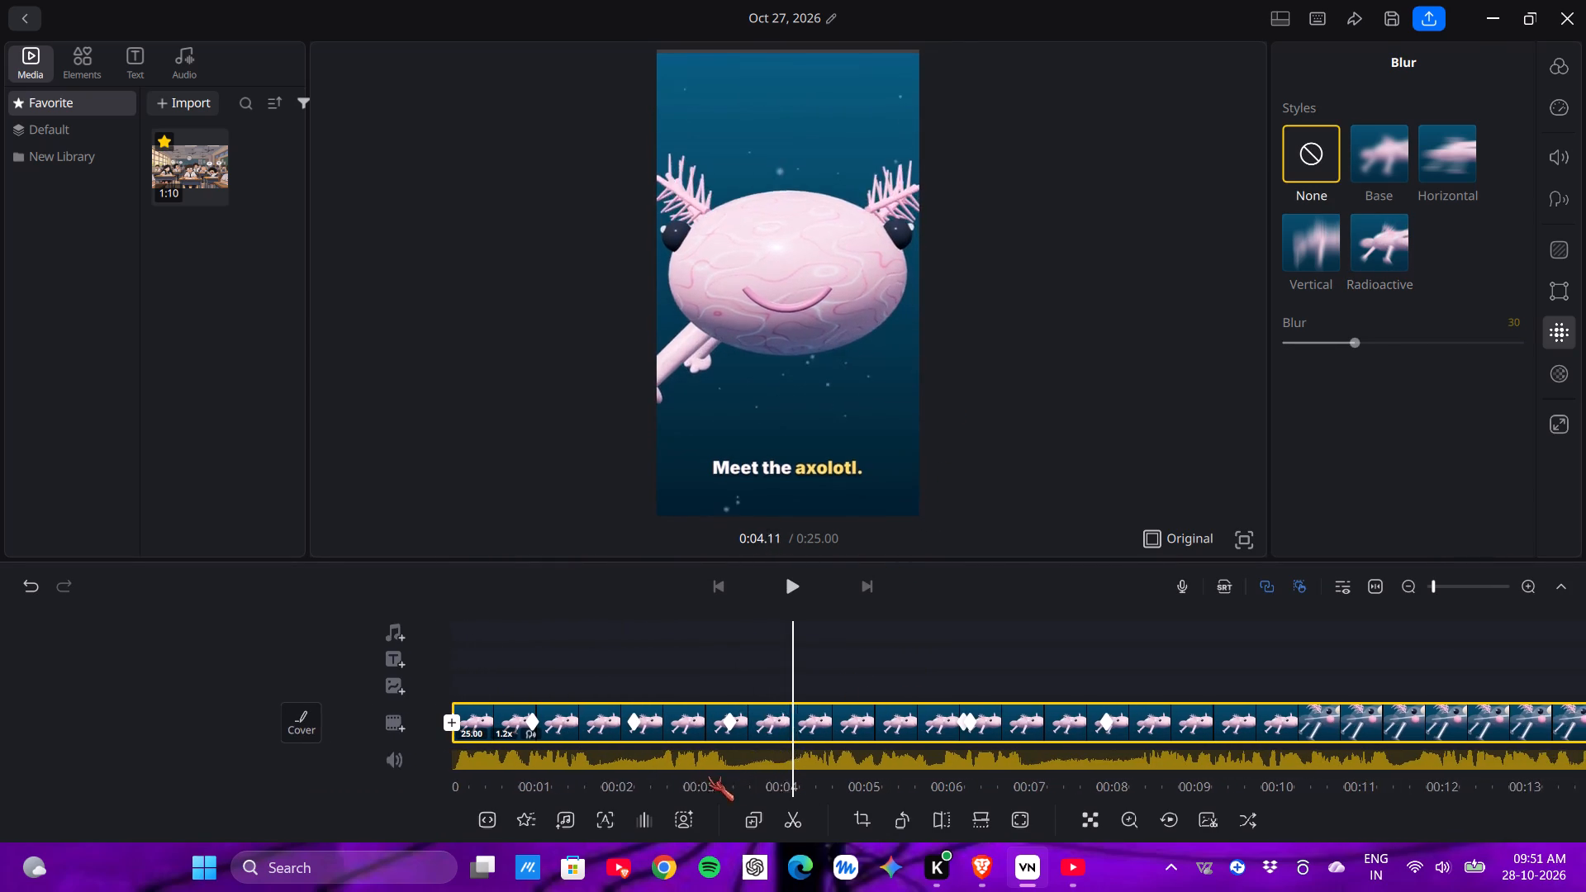
{"action": "left_click_drag", "start_coordinate": [708, 776], "coordinate": [487, 802]}
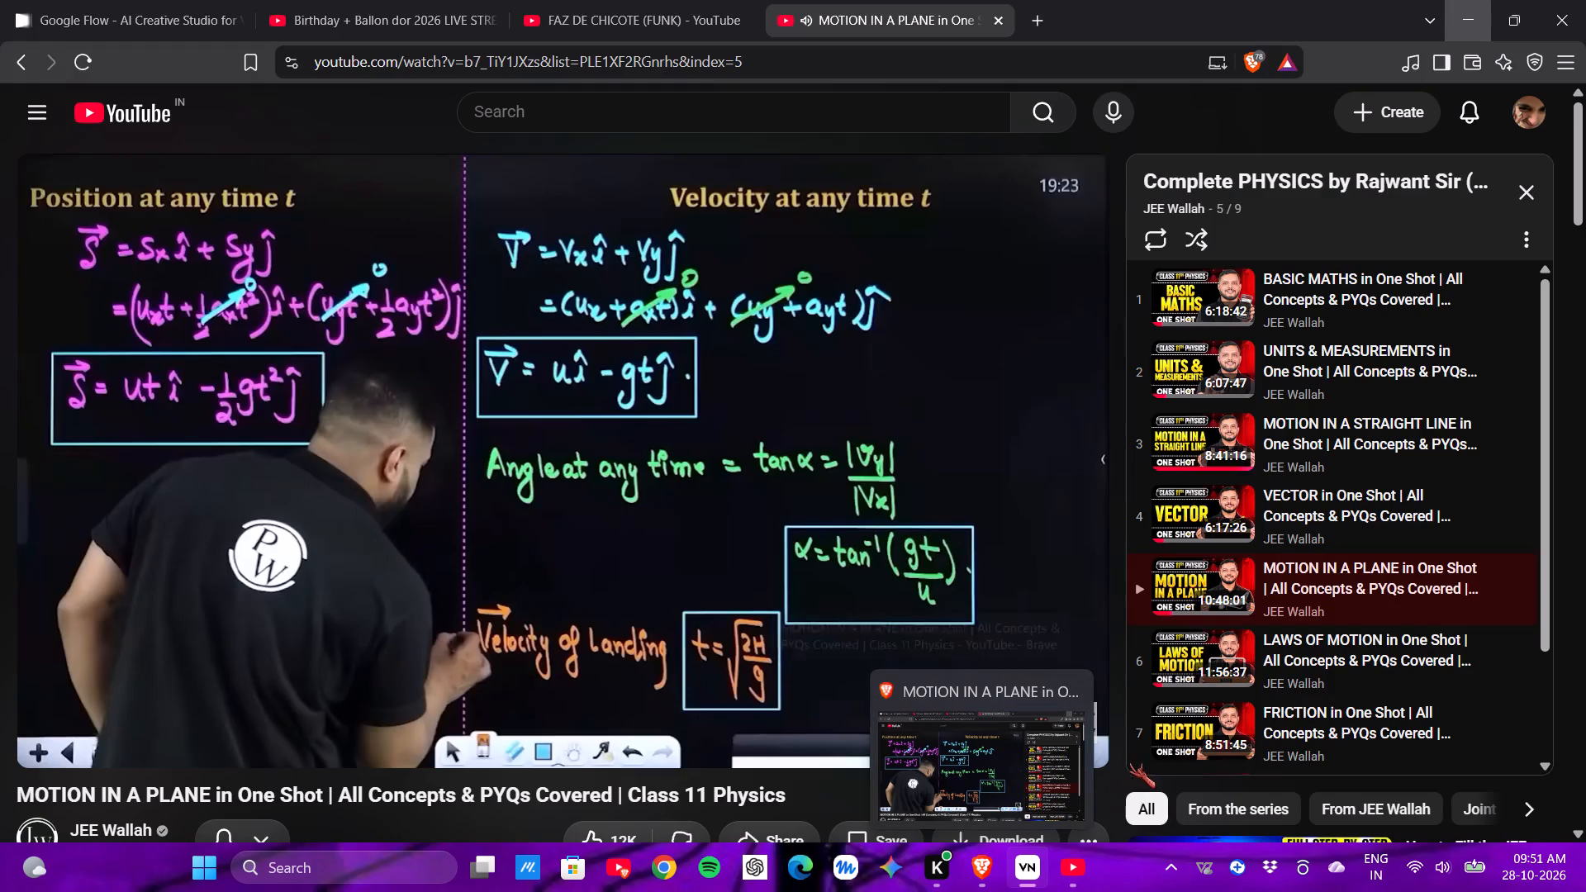
{"action": "left_click", "coordinate": [1169, 732]}
{"action": "left_click", "coordinate": [1181, 729]}
{"action": "left_click", "coordinate": [1190, 730]}
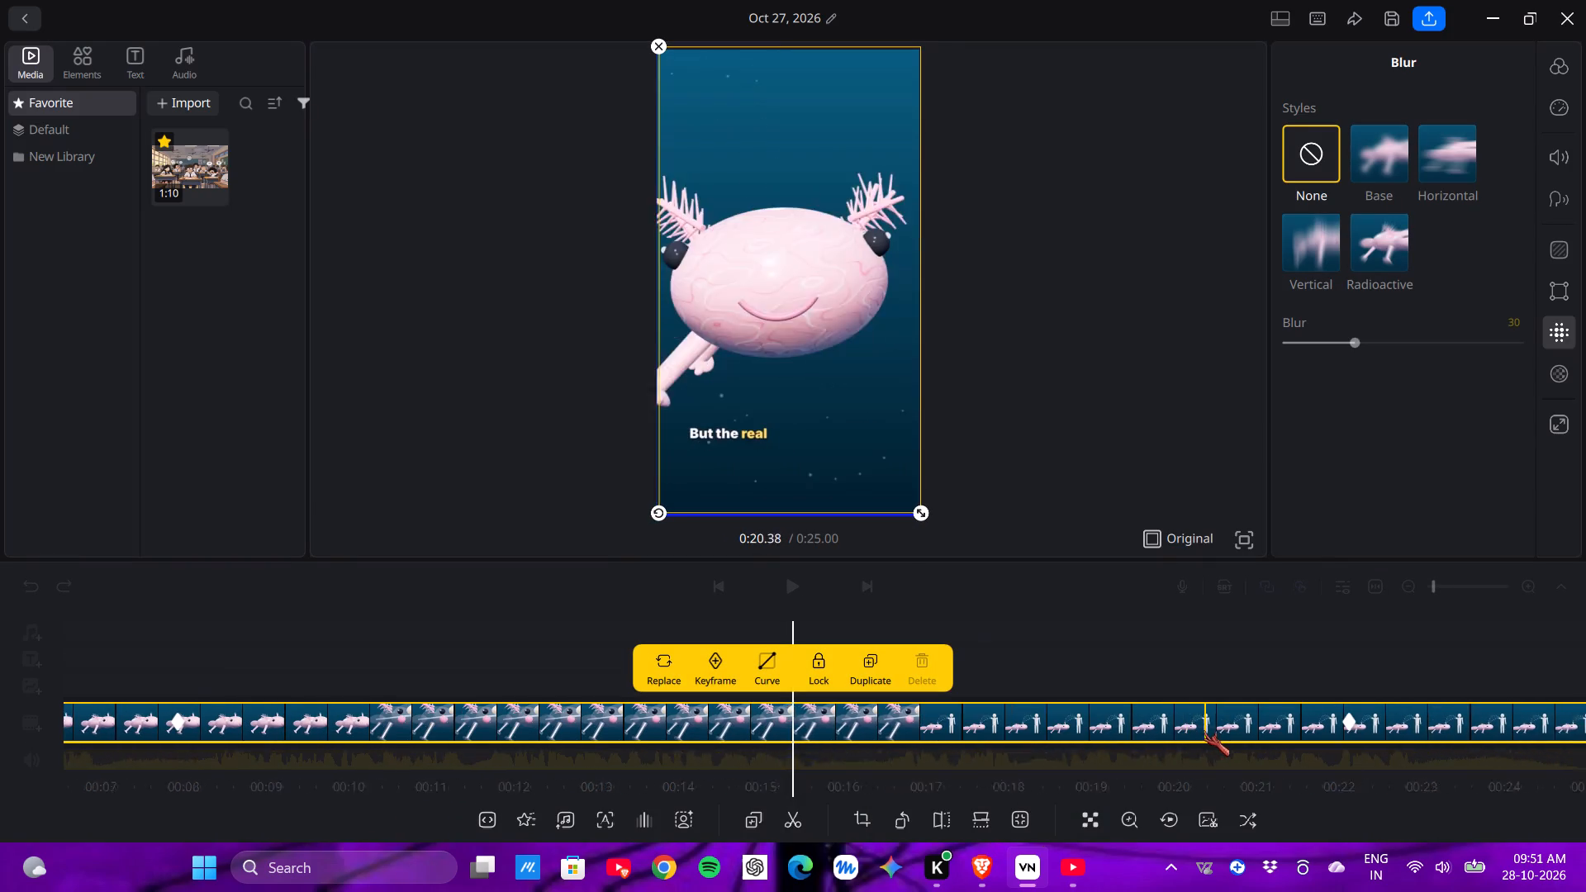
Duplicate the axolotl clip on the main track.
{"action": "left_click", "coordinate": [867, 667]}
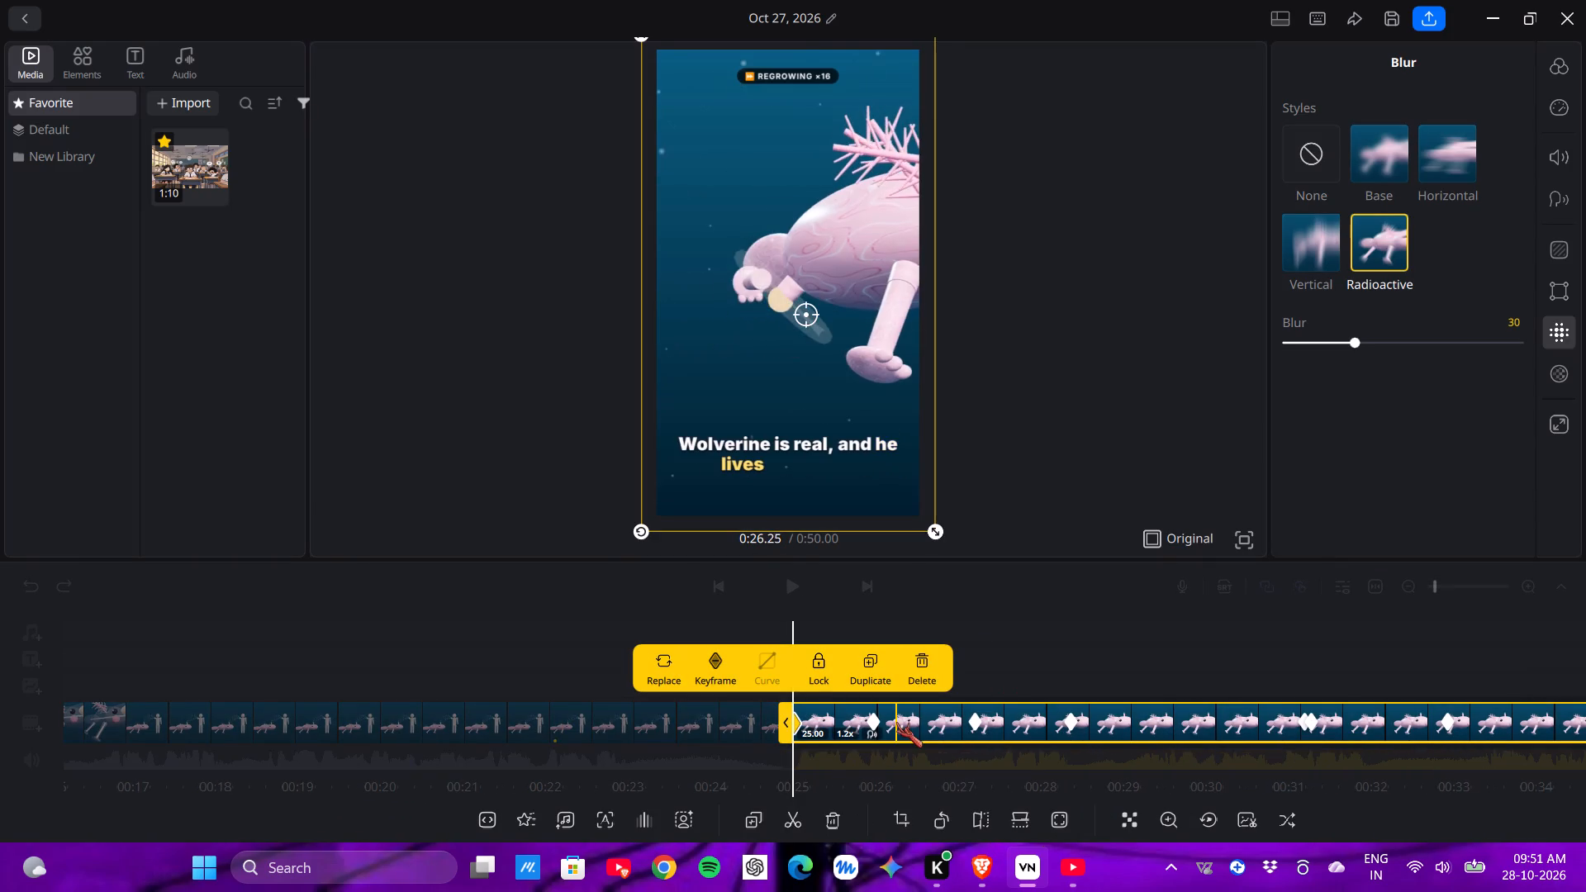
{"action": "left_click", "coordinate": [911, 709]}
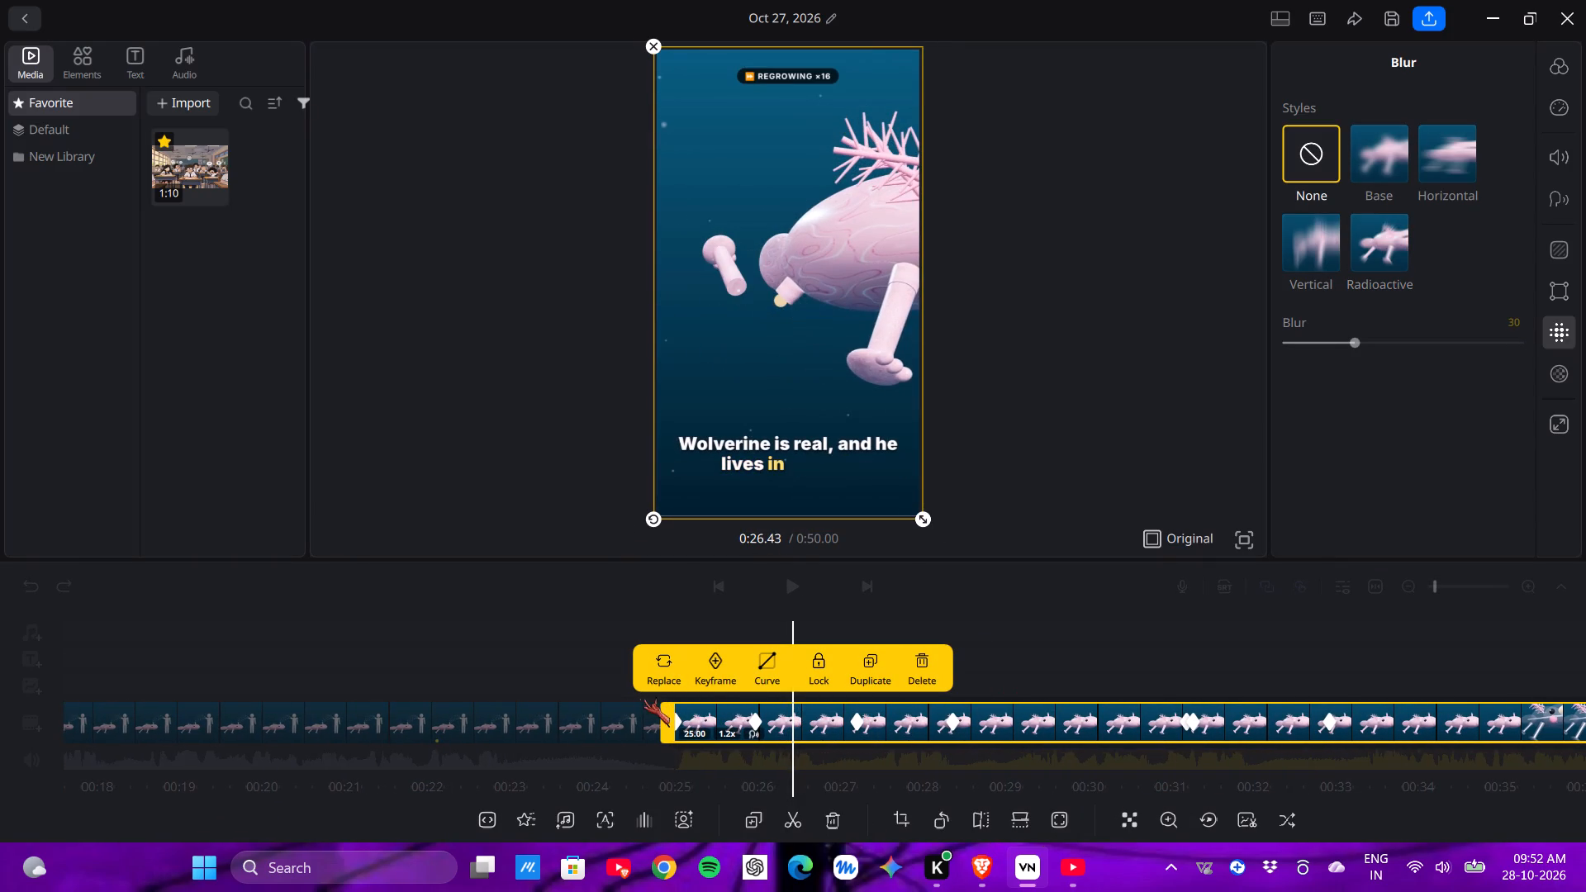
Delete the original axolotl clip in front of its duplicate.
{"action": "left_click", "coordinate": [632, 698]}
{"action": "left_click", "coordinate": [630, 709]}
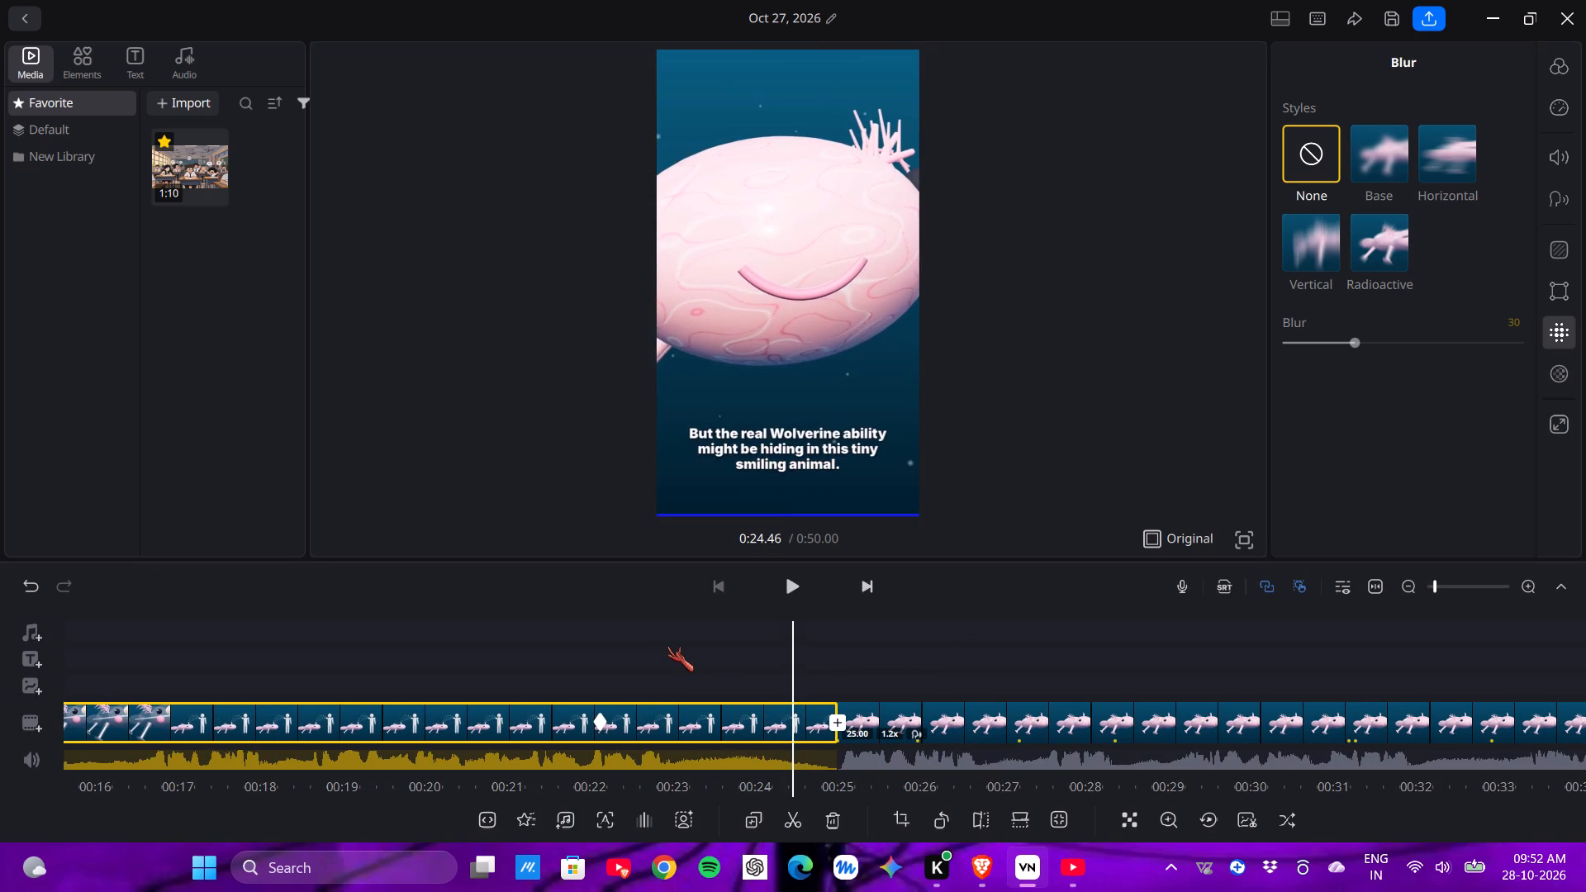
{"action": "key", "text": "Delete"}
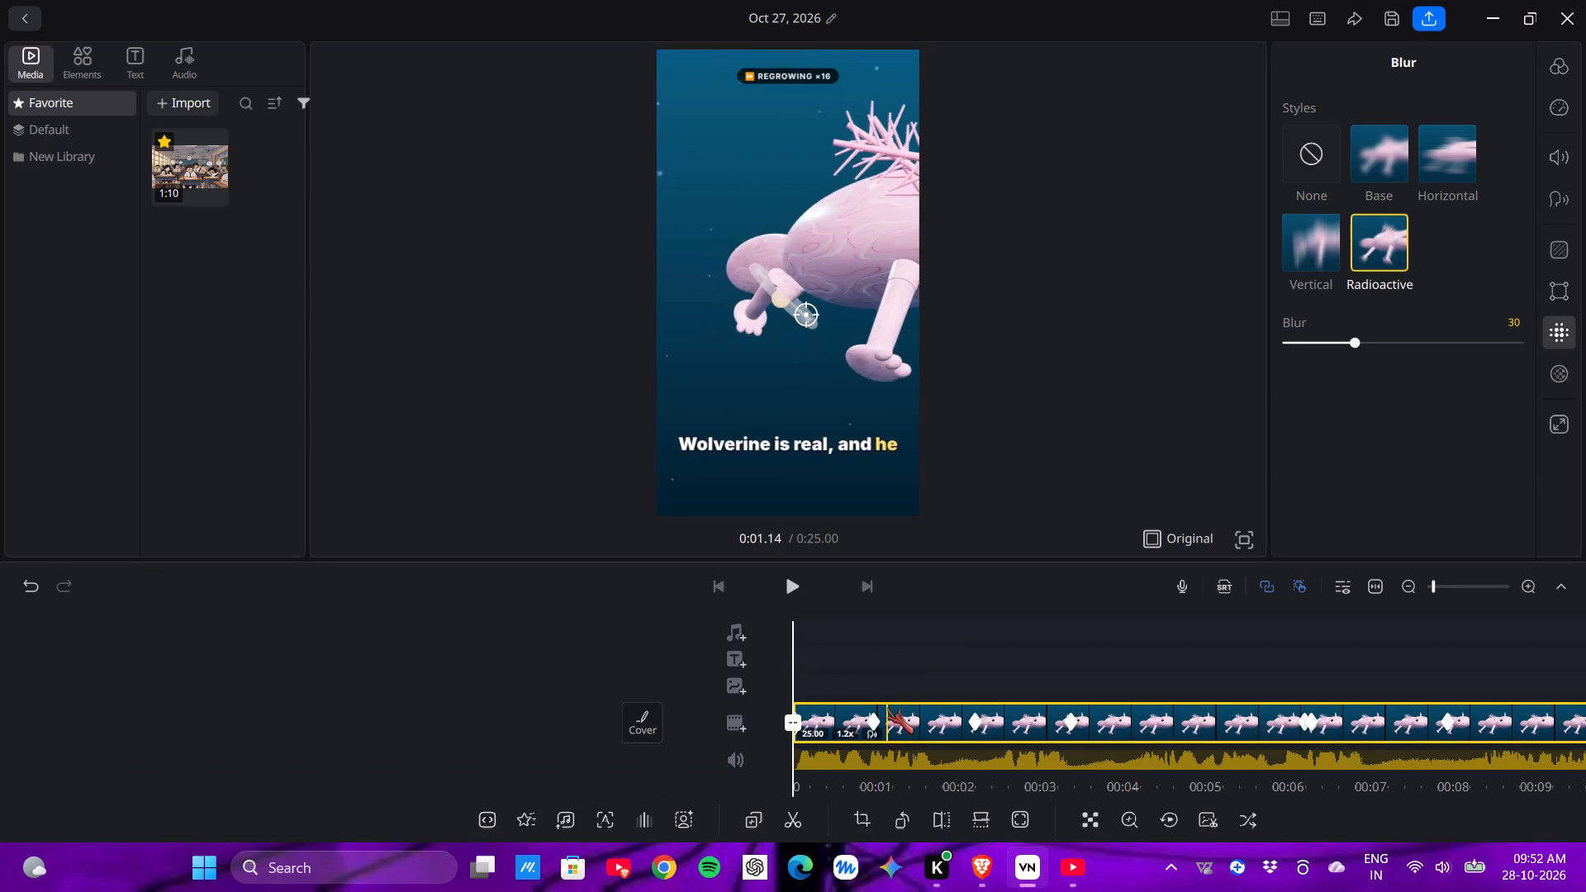
At 0:04.25, reposition the clip slightly lower on the canvas, leaving a thin blue background strip above it.
{"action": "left_click_drag", "start_coordinate": [902, 716], "coordinate": [548, 763]}
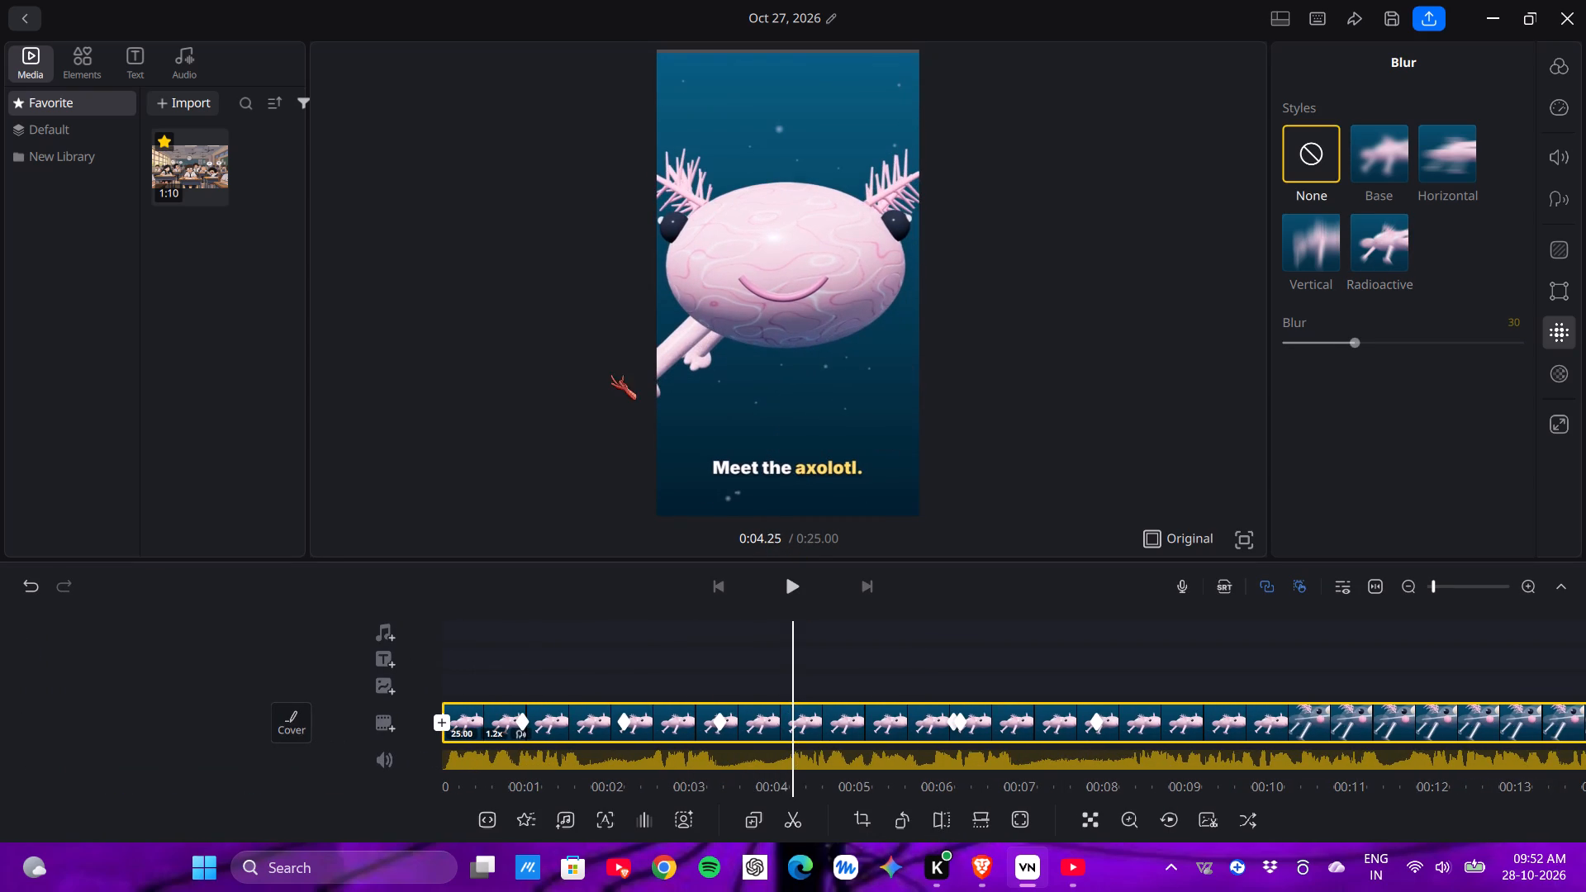
{"action": "left_click_drag", "start_coordinate": [743, 235], "coordinate": [772, 337]}
{"action": "left_click_drag", "start_coordinate": [767, 227], "coordinate": [774, 339]}
{"action": "left_click_drag", "start_coordinate": [773, 229], "coordinate": [783, 287]}
{"action": "left_click_drag", "start_coordinate": [777, 184], "coordinate": [801, 45]}
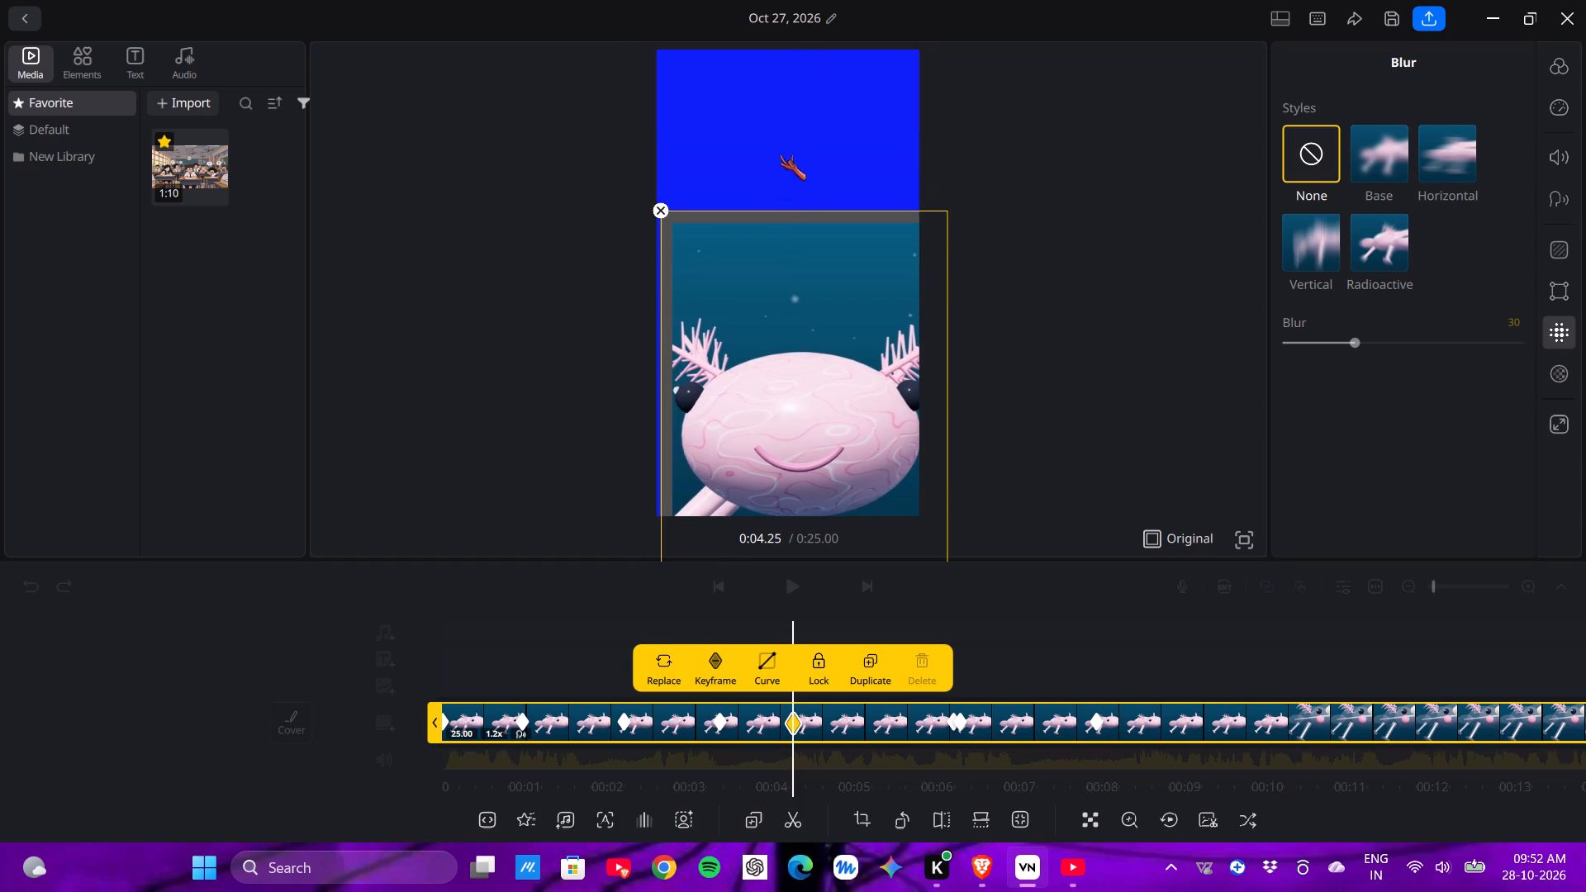
{"action": "left_click_drag", "start_coordinate": [771, 349], "coordinate": [774, 199]}
{"action": "left_click_drag", "start_coordinate": [763, 345], "coordinate": [747, 341]}
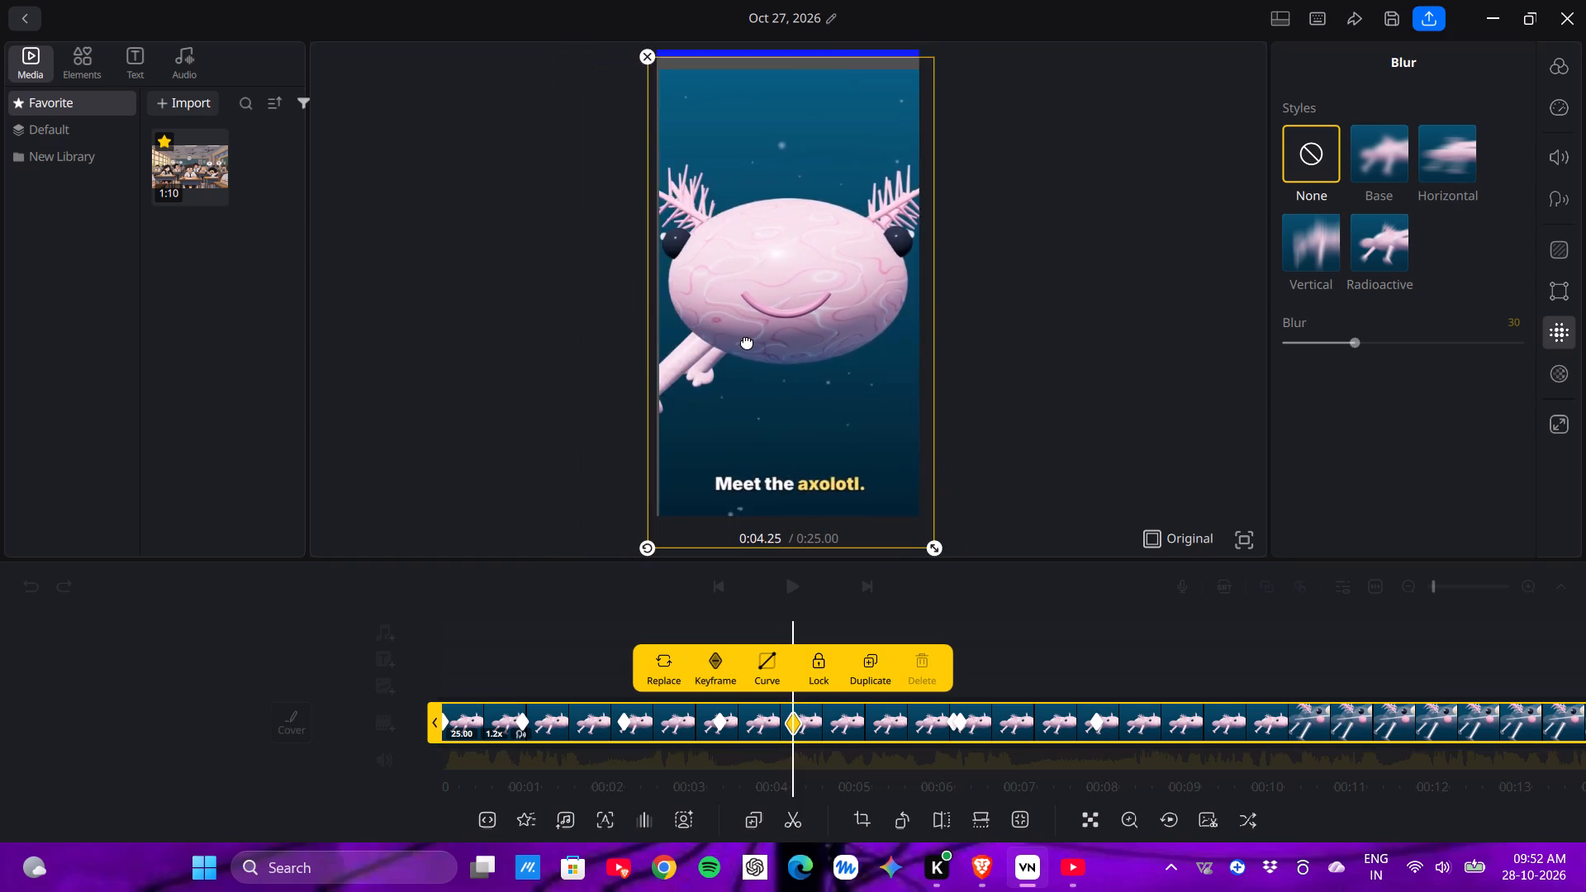
At 0:04.25, move the clip around the canvas and settle it horizontally centred, with its bottom edge aligned to the canvas's bottom edge.
{"action": "left_click_drag", "start_coordinate": [747, 341], "coordinate": [316, 439]}
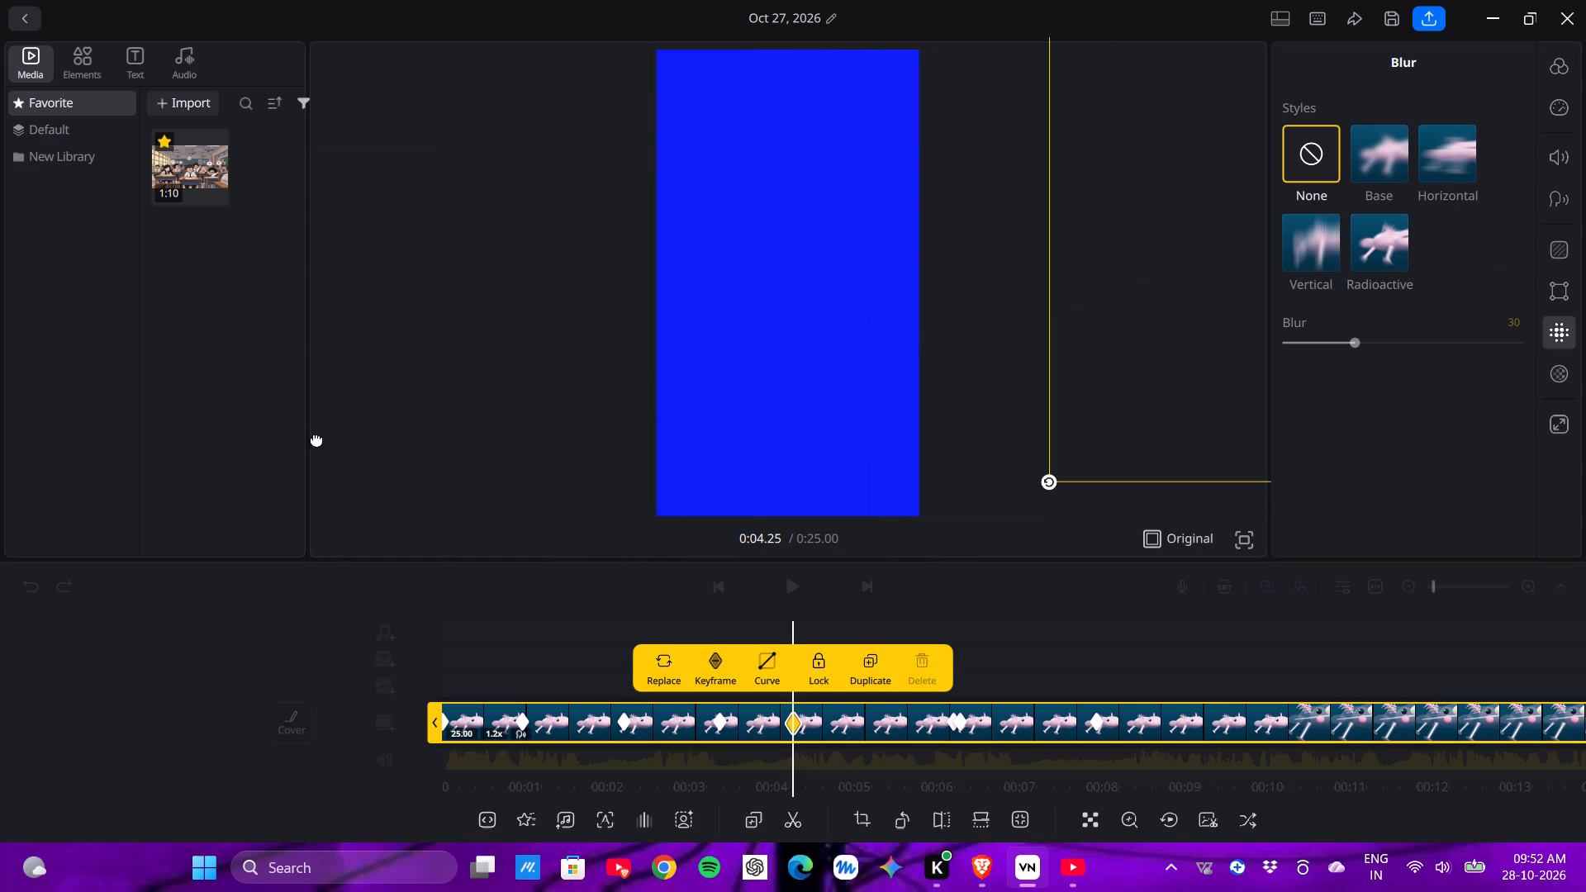
{"action": "left_click_drag", "start_coordinate": [316, 439], "coordinate": [496, 338]}
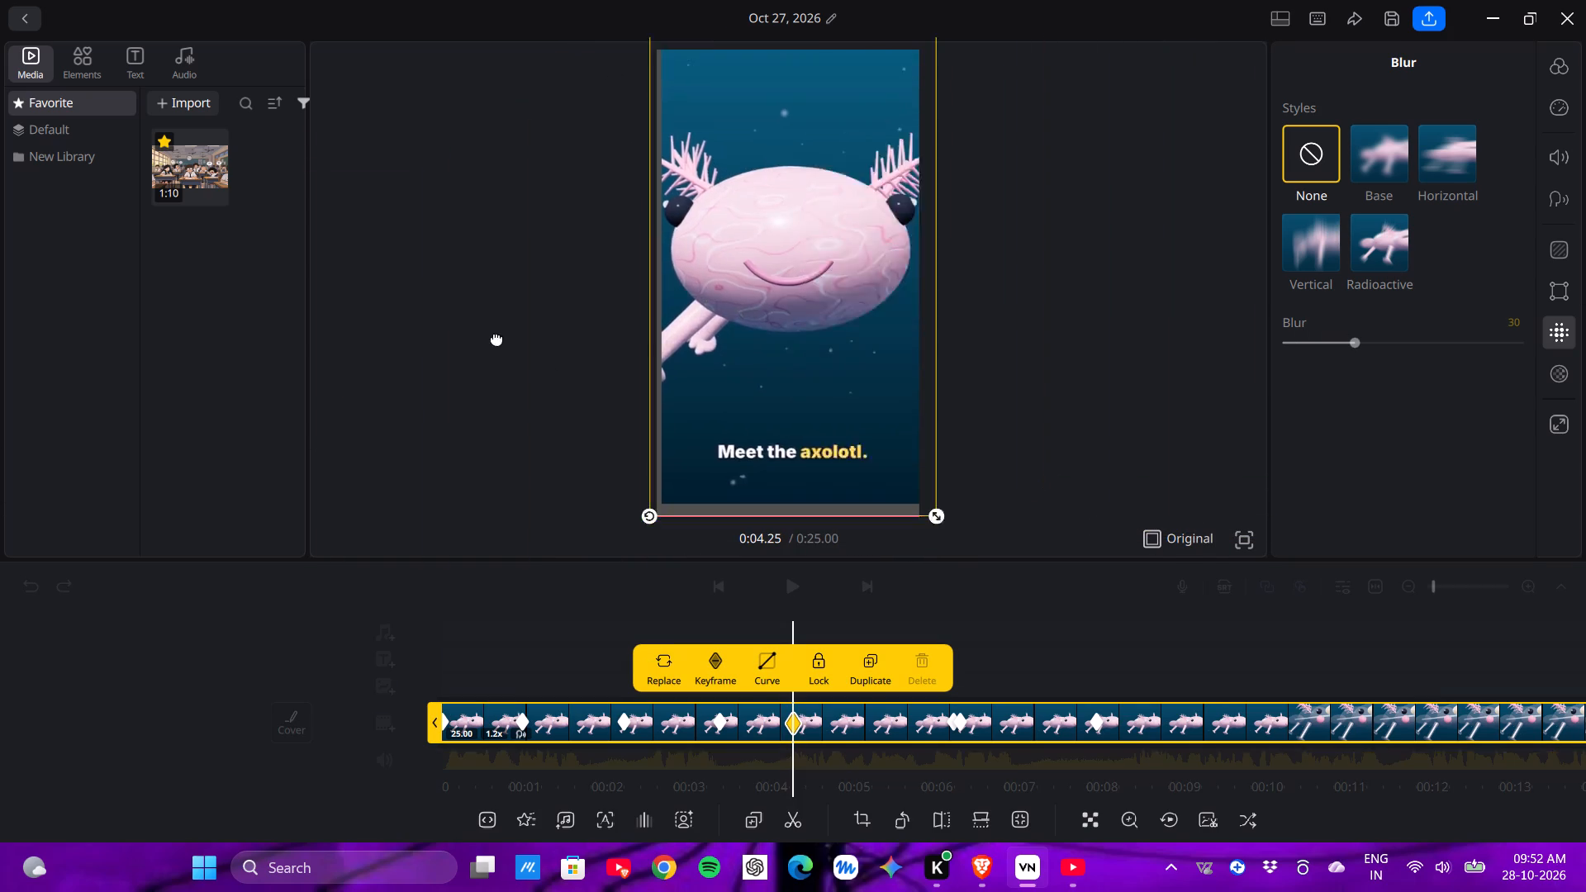
{"action": "left_click_drag", "start_coordinate": [496, 338], "coordinate": [826, 326]}
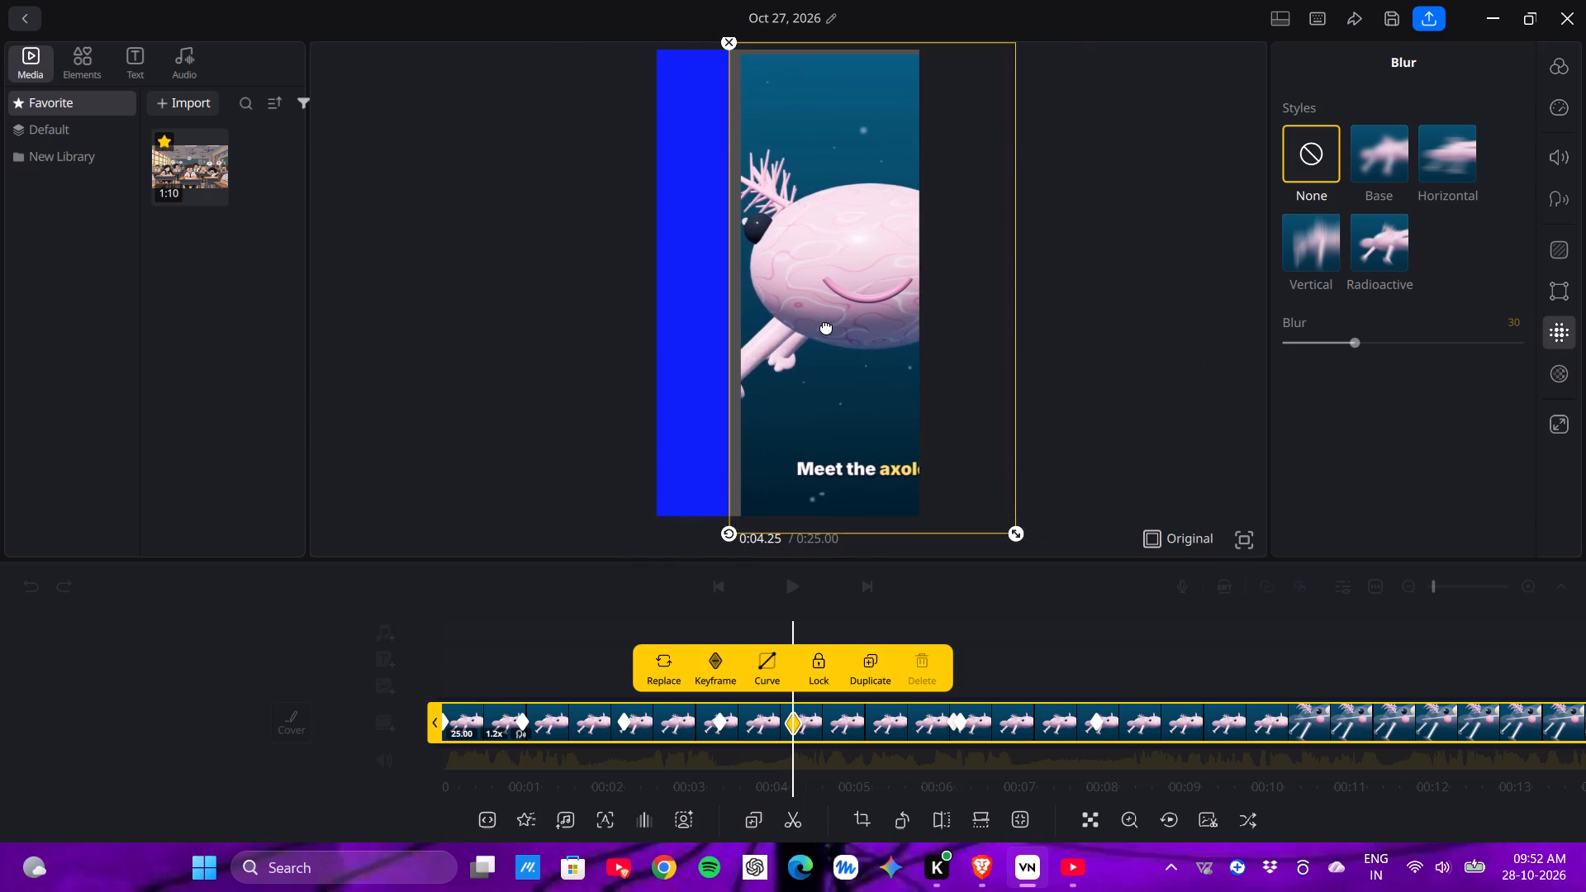
{"action": "left_click_drag", "start_coordinate": [826, 326], "coordinate": [805, 328]}
{"action": "left_click_drag", "start_coordinate": [803, 328], "coordinate": [772, 330]}
{"action": "left_click_drag", "start_coordinate": [772, 330], "coordinate": [379, 363]}
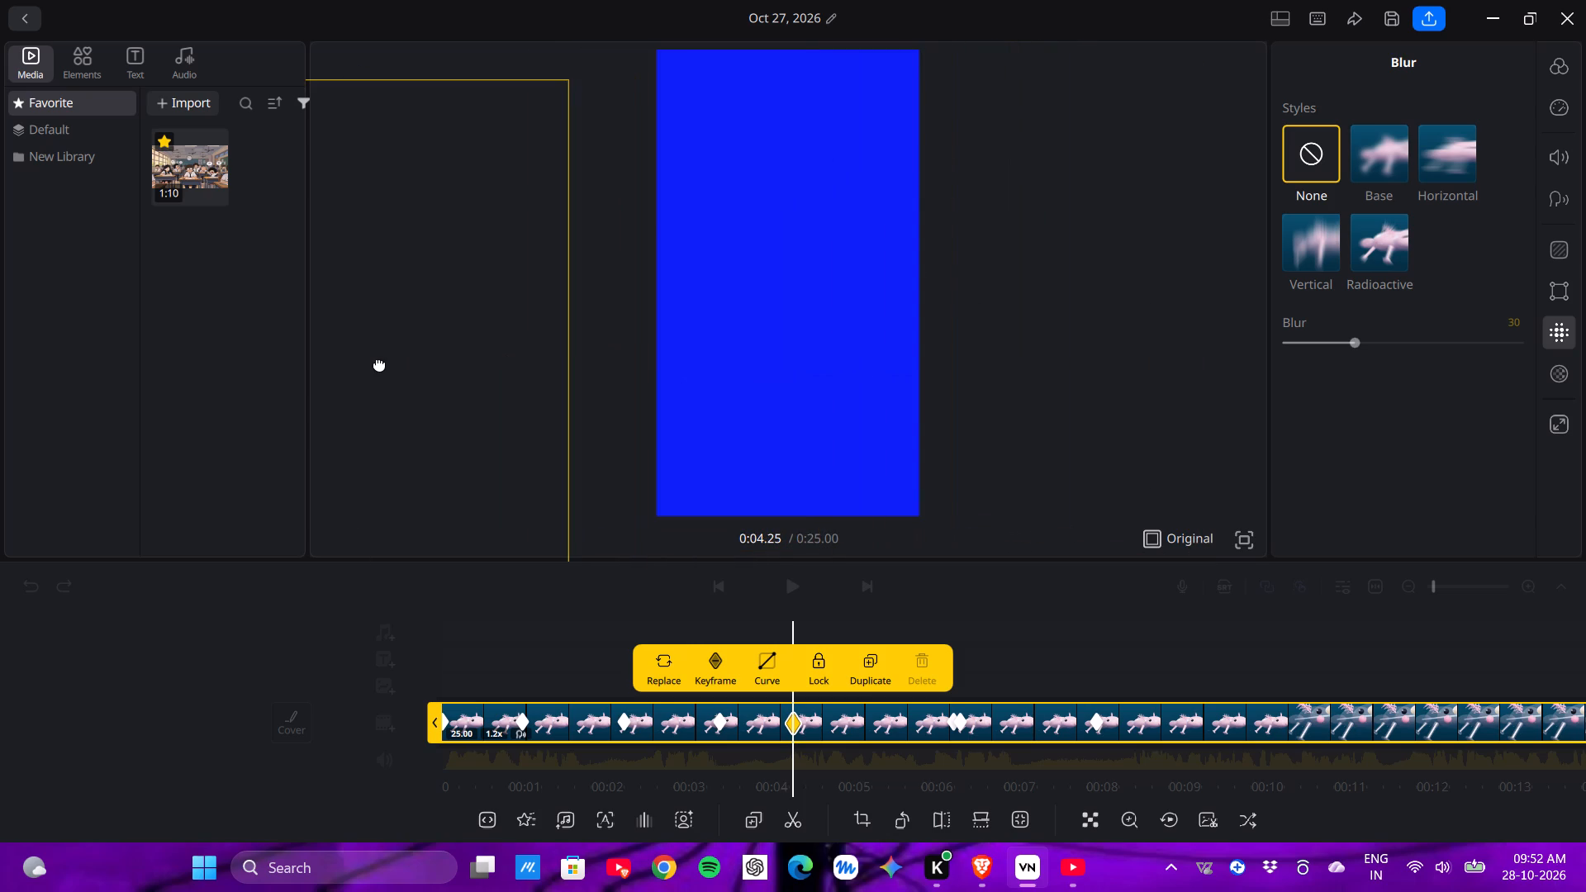
{"action": "left_click_drag", "start_coordinate": [379, 363], "coordinate": [1076, 280]}
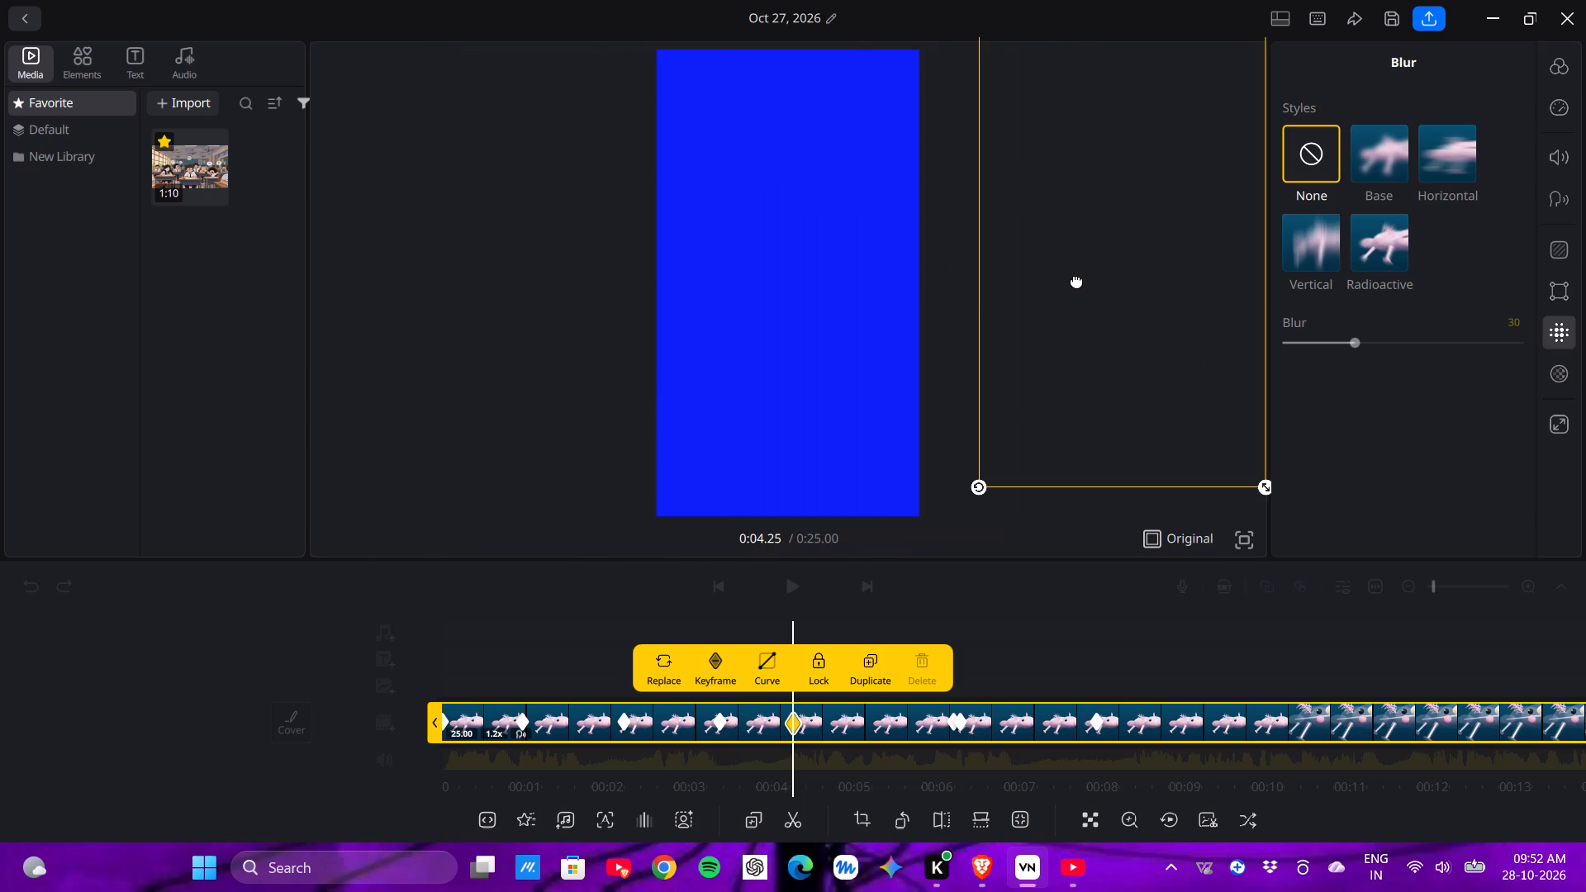
{"action": "left_click_drag", "start_coordinate": [1076, 280], "coordinate": [534, 210]}
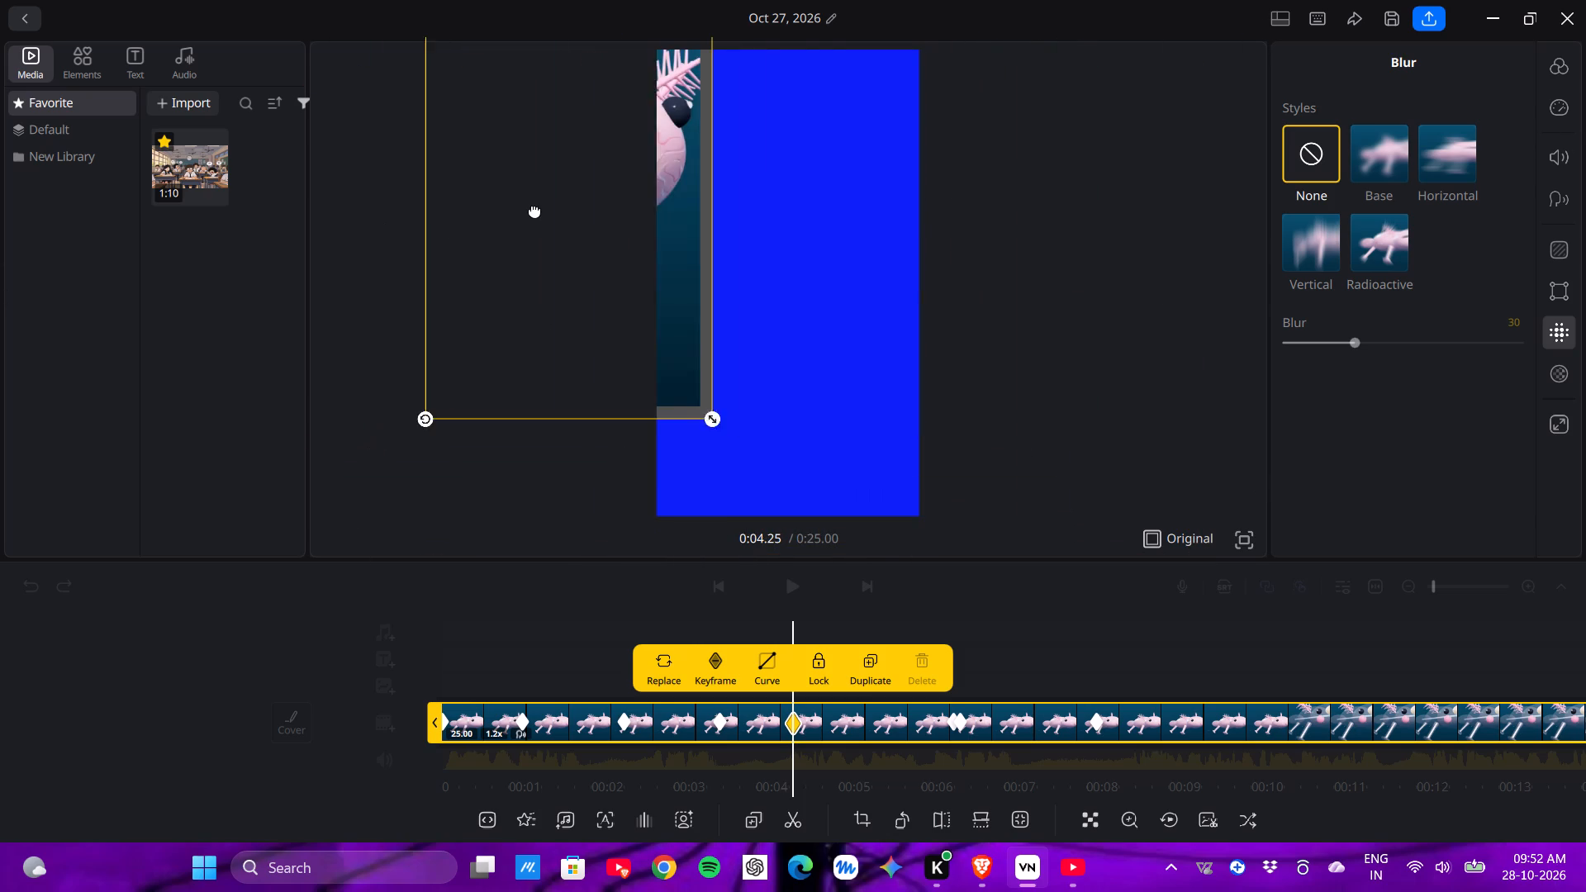
{"action": "left_click_drag", "start_coordinate": [534, 210], "coordinate": [746, 288]}
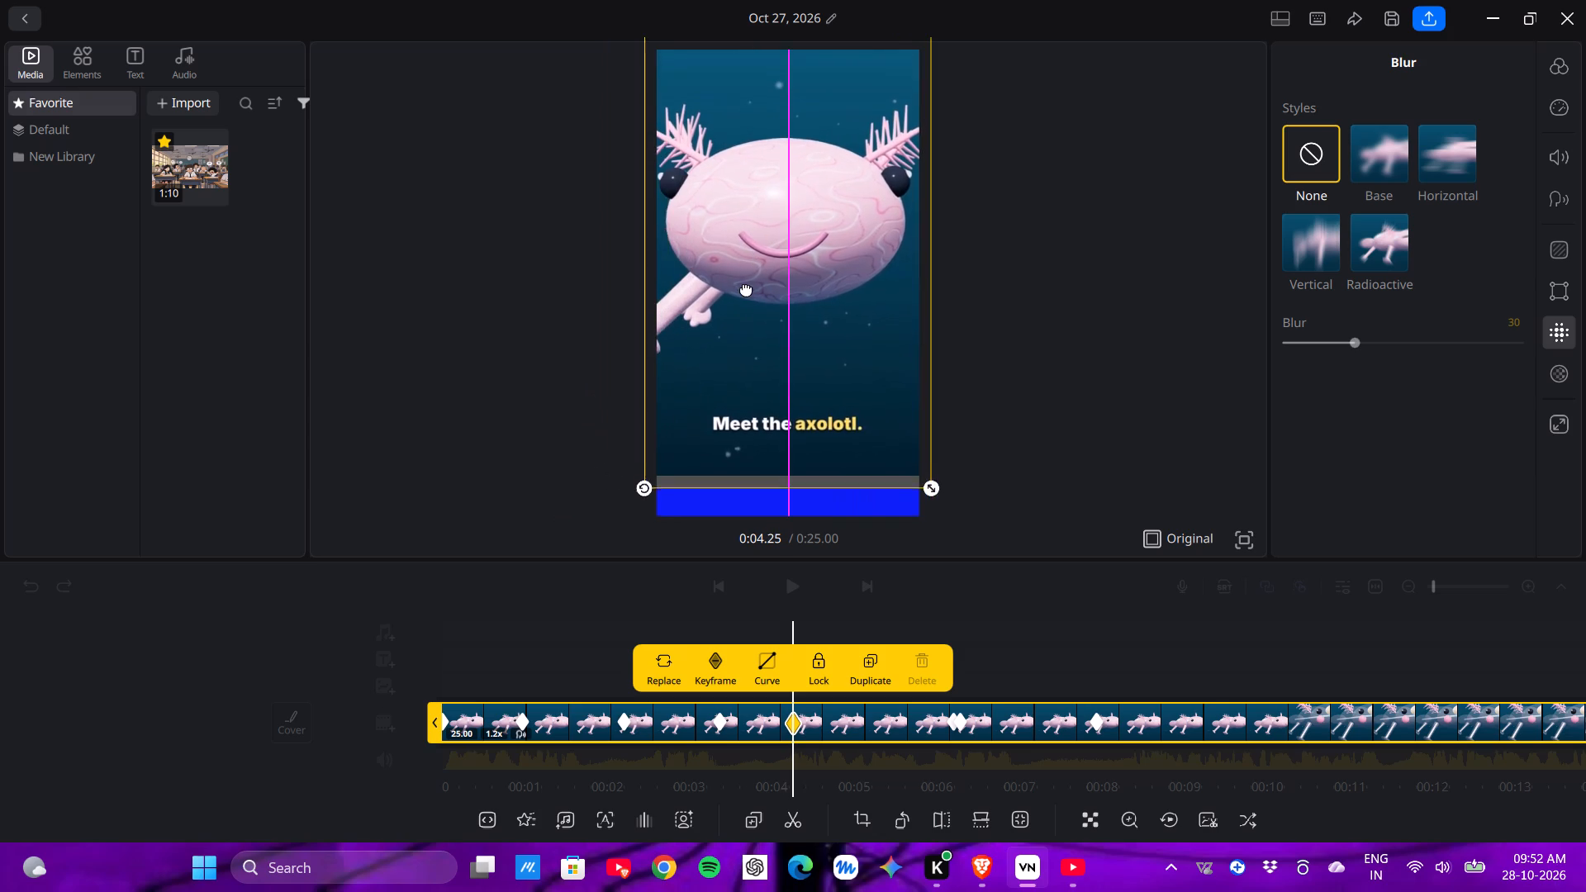
{"action": "left_click_drag", "start_coordinate": [746, 288], "coordinate": [742, 311]}
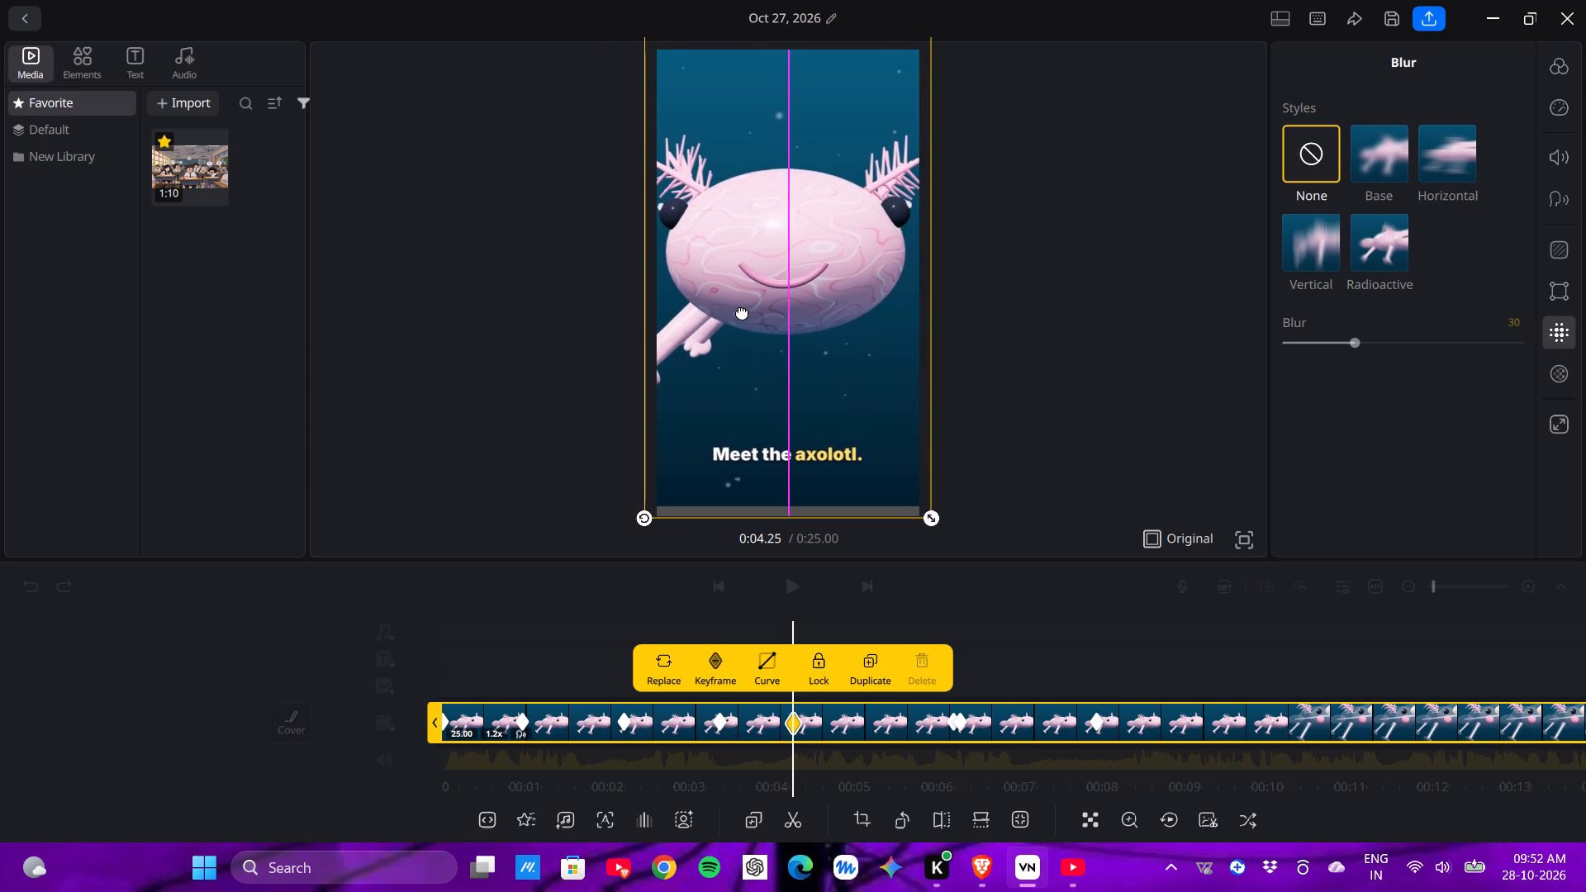
{"action": "left_click_drag", "start_coordinate": [742, 311], "coordinate": [741, 311]}
Apply the Vertical blur style to the axolotl clip and set its blur strength to 100.
{"action": "left_click_drag", "start_coordinate": [1322, 239], "coordinate": [1345, 254]}
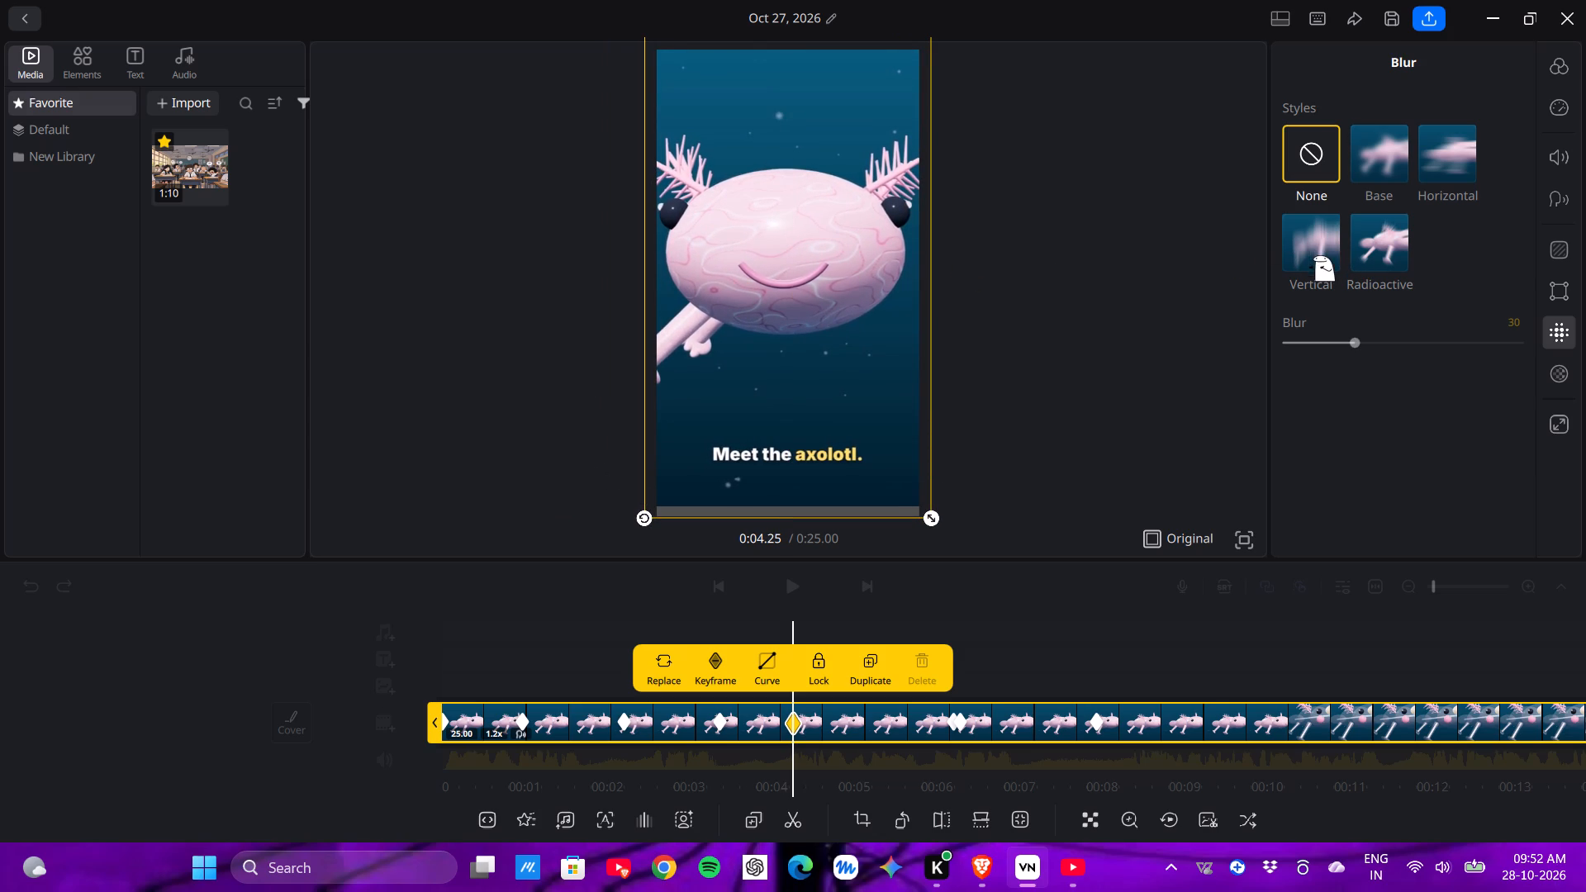
{"action": "left_click", "coordinate": [1316, 255]}
{"action": "left_click", "coordinate": [1365, 348]}
{"action": "left_click_drag", "start_coordinate": [1353, 342], "coordinate": [1396, 350]}
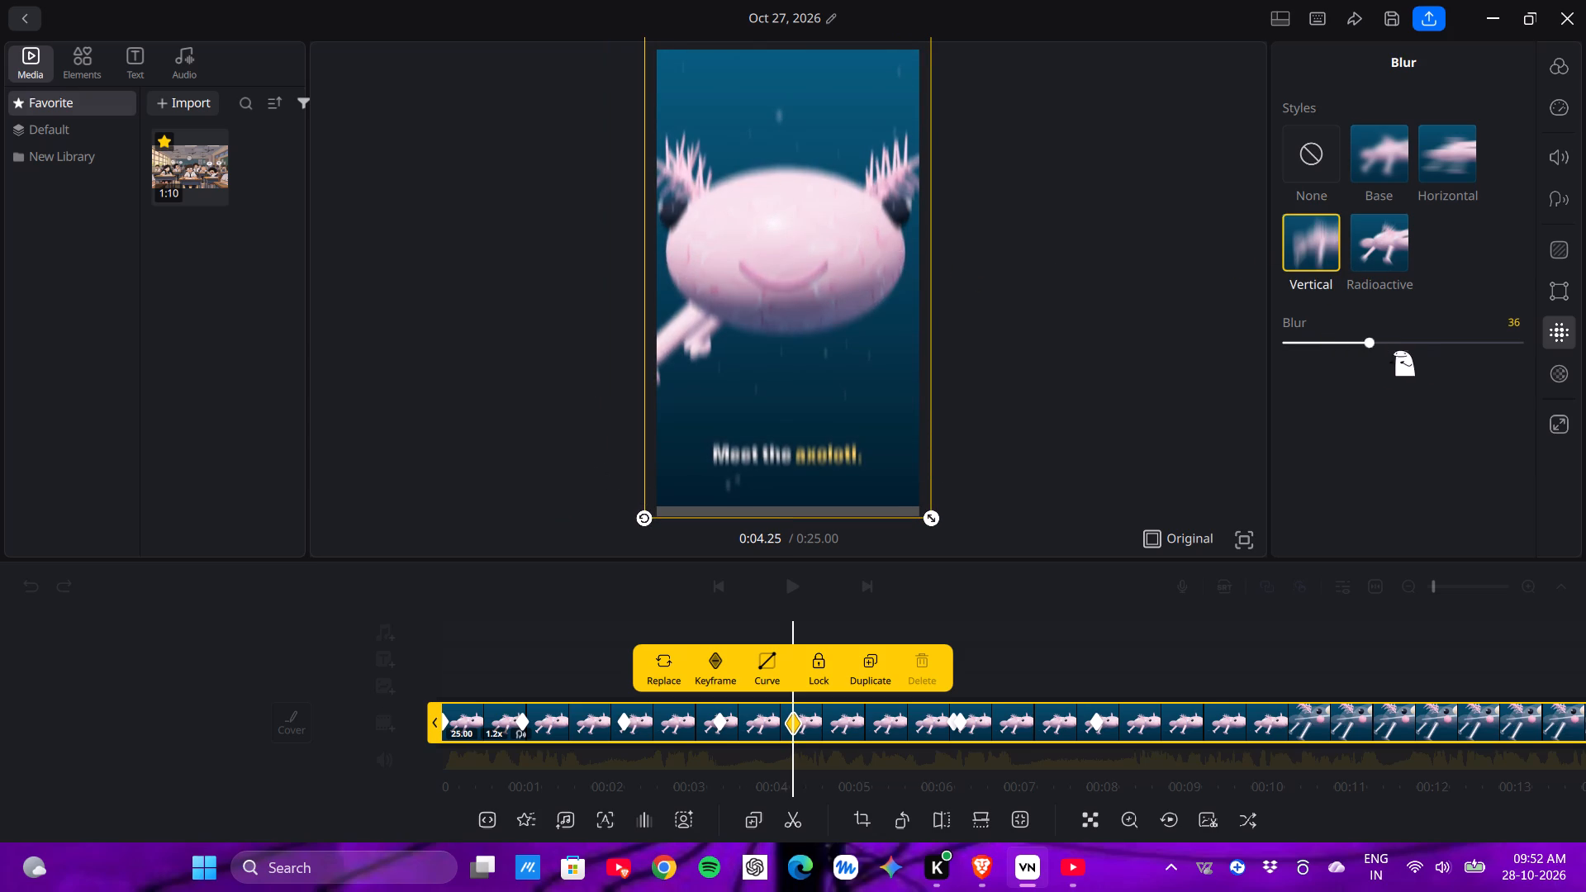
{"action": "left_click_drag", "start_coordinate": [1396, 350], "coordinate": [1585, 413]}
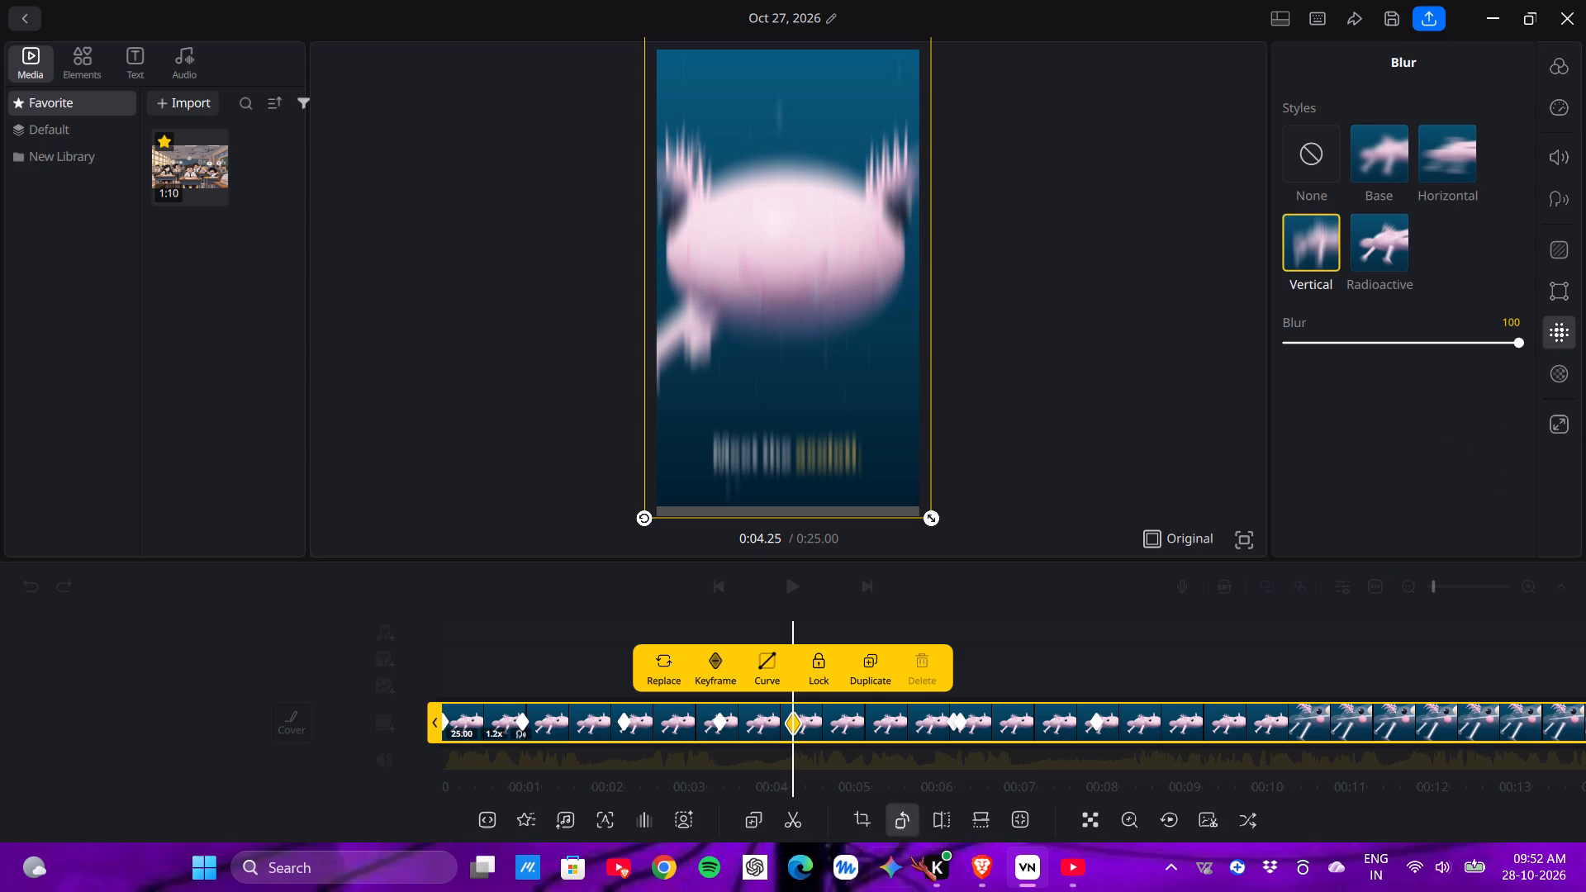
Switch to the Brave browser window showing the Motion in a Plane physics lecture on YouTube.
{"action": "left_click", "coordinate": [952, 765]}
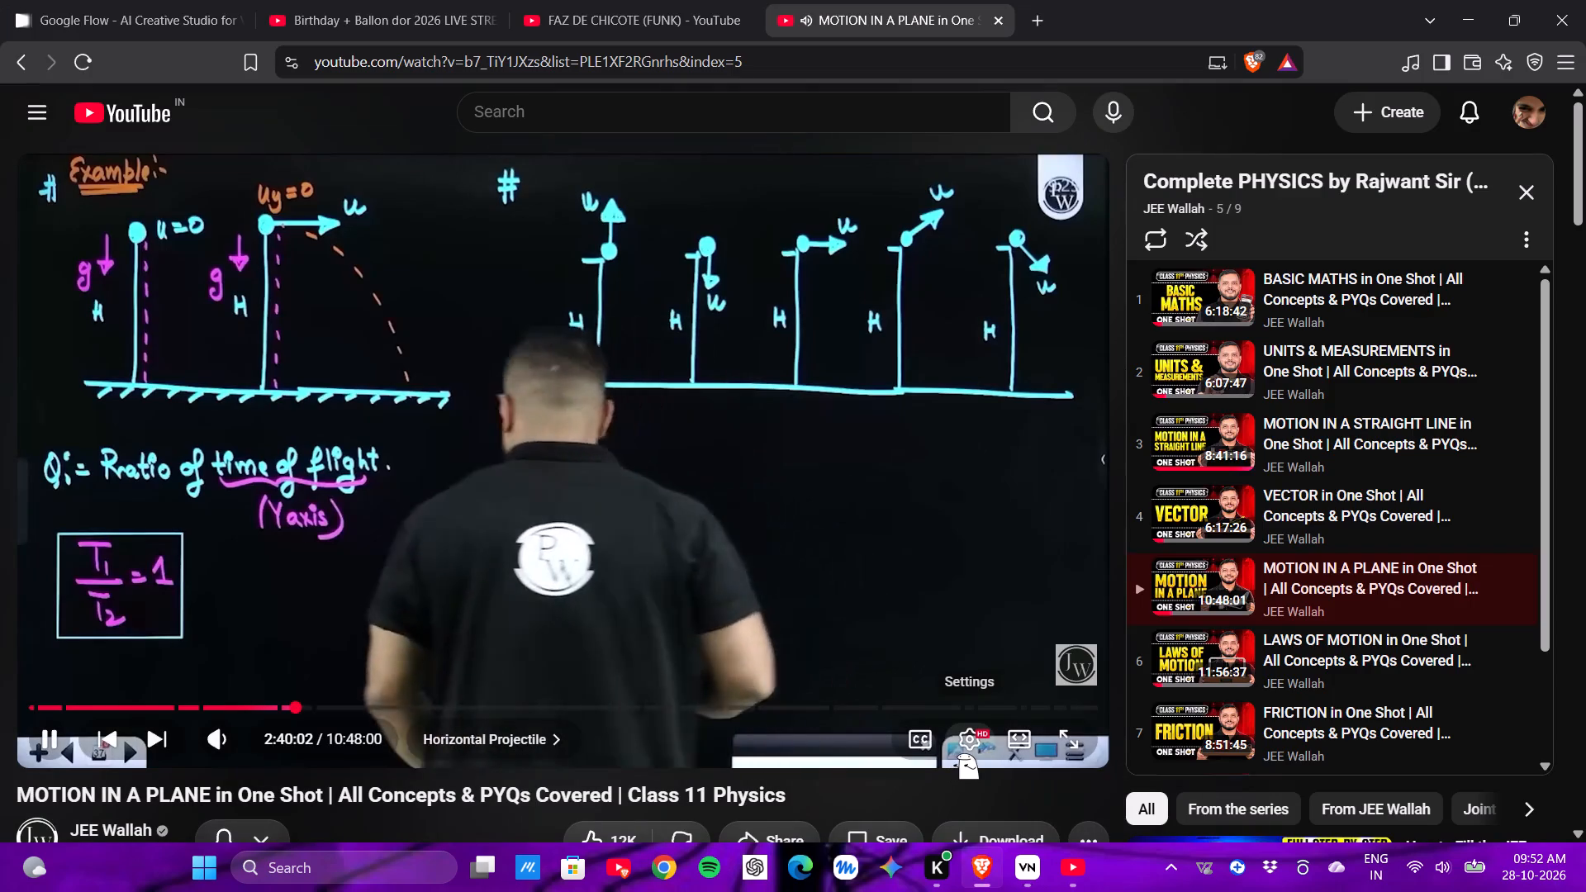
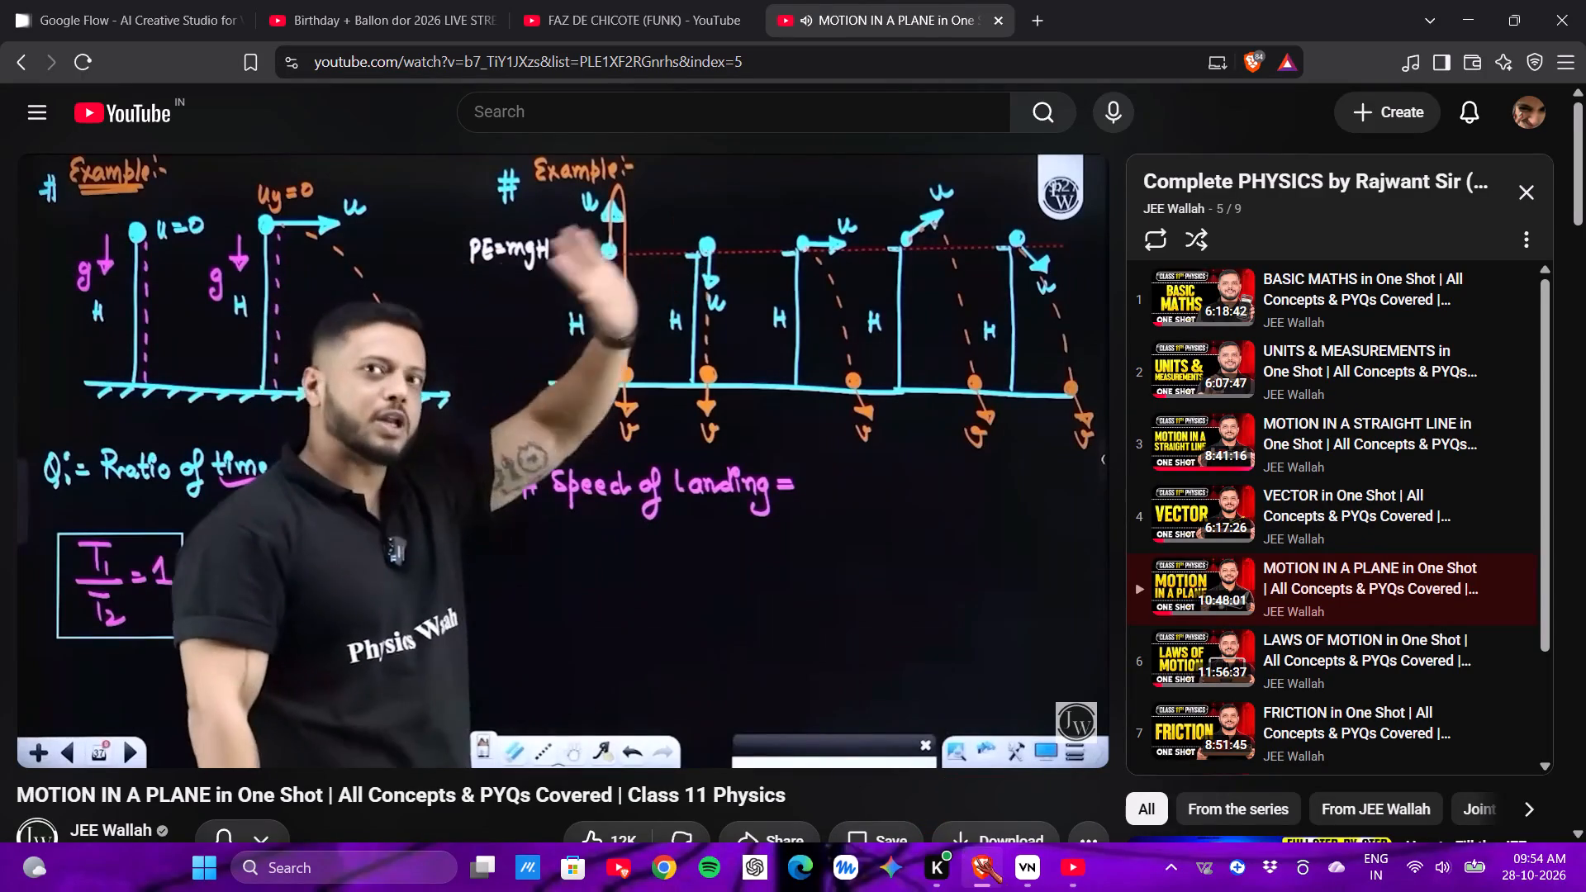
Return to the VN project and move the axolotl clip's last keyframe earlier, to about 0:07.16.
{"action": "left_click", "coordinate": [1017, 771]}
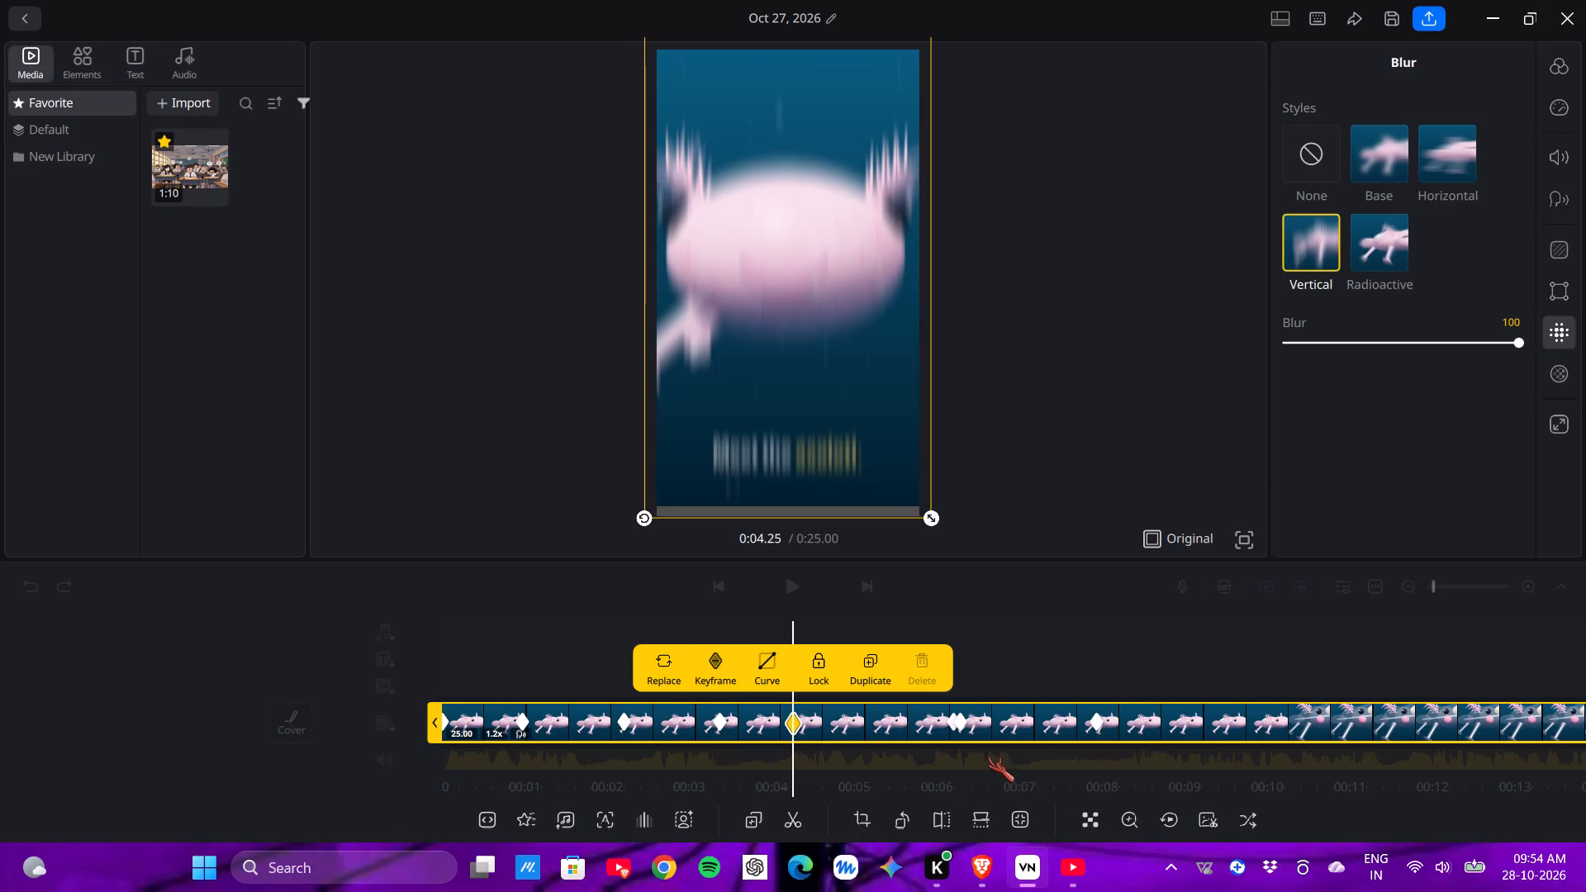
{"action": "left_click_drag", "start_coordinate": [1092, 713], "coordinate": [1030, 734]}
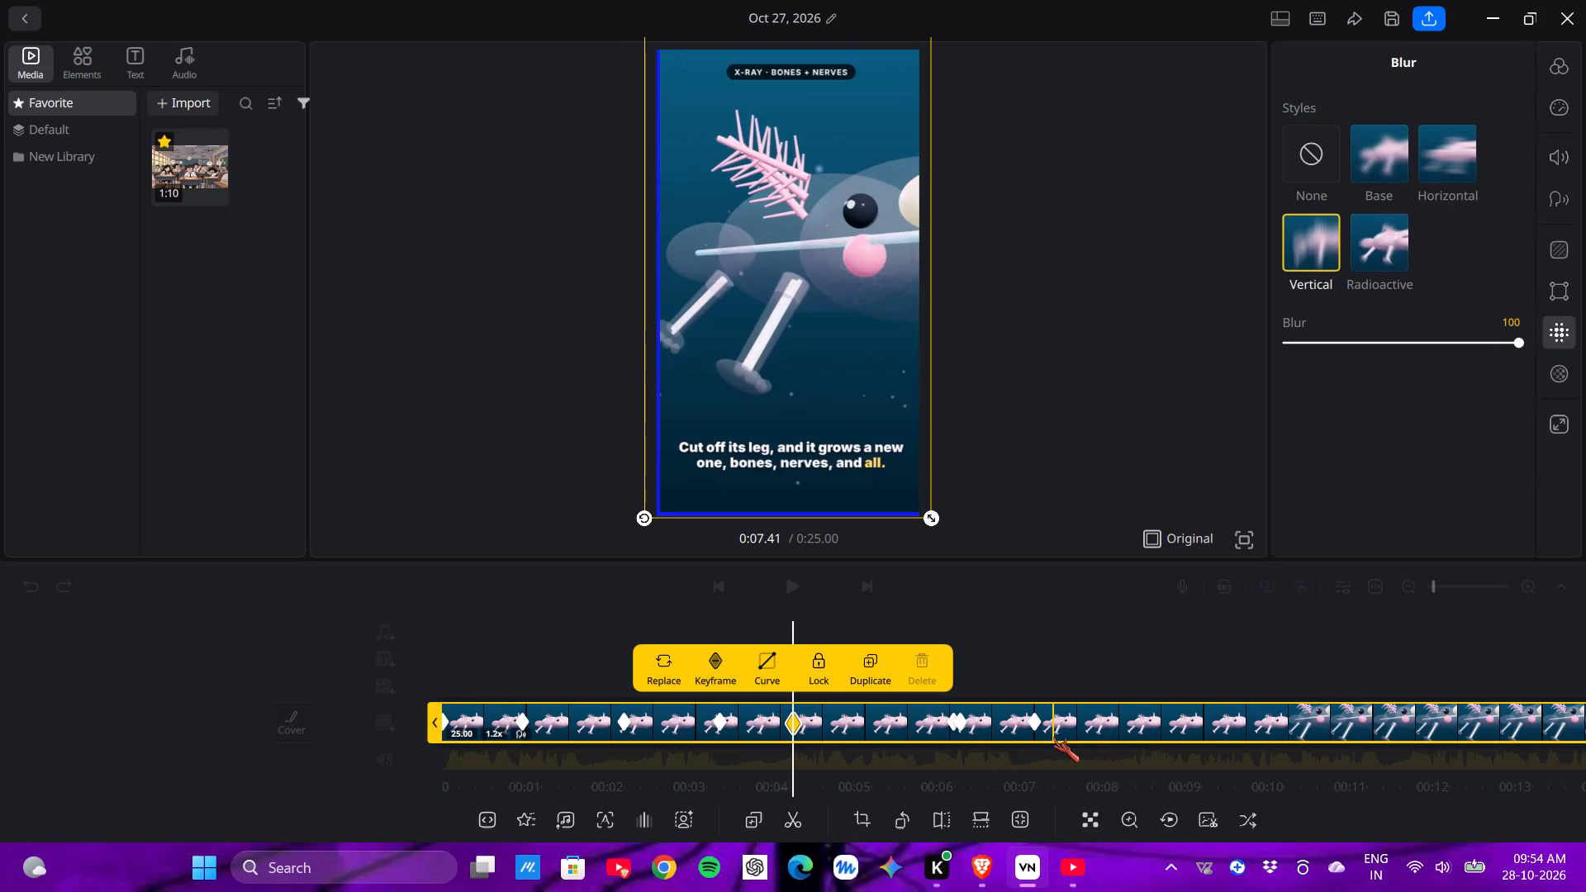
At about 0:01.81, raise the clip's Radioactive blur strength to the maximum of 100.
{"action": "left_click_drag", "start_coordinate": [1053, 735], "coordinate": [1069, 728]}
{"action": "left_click_drag", "start_coordinate": [1083, 719], "coordinate": [723, 823]}
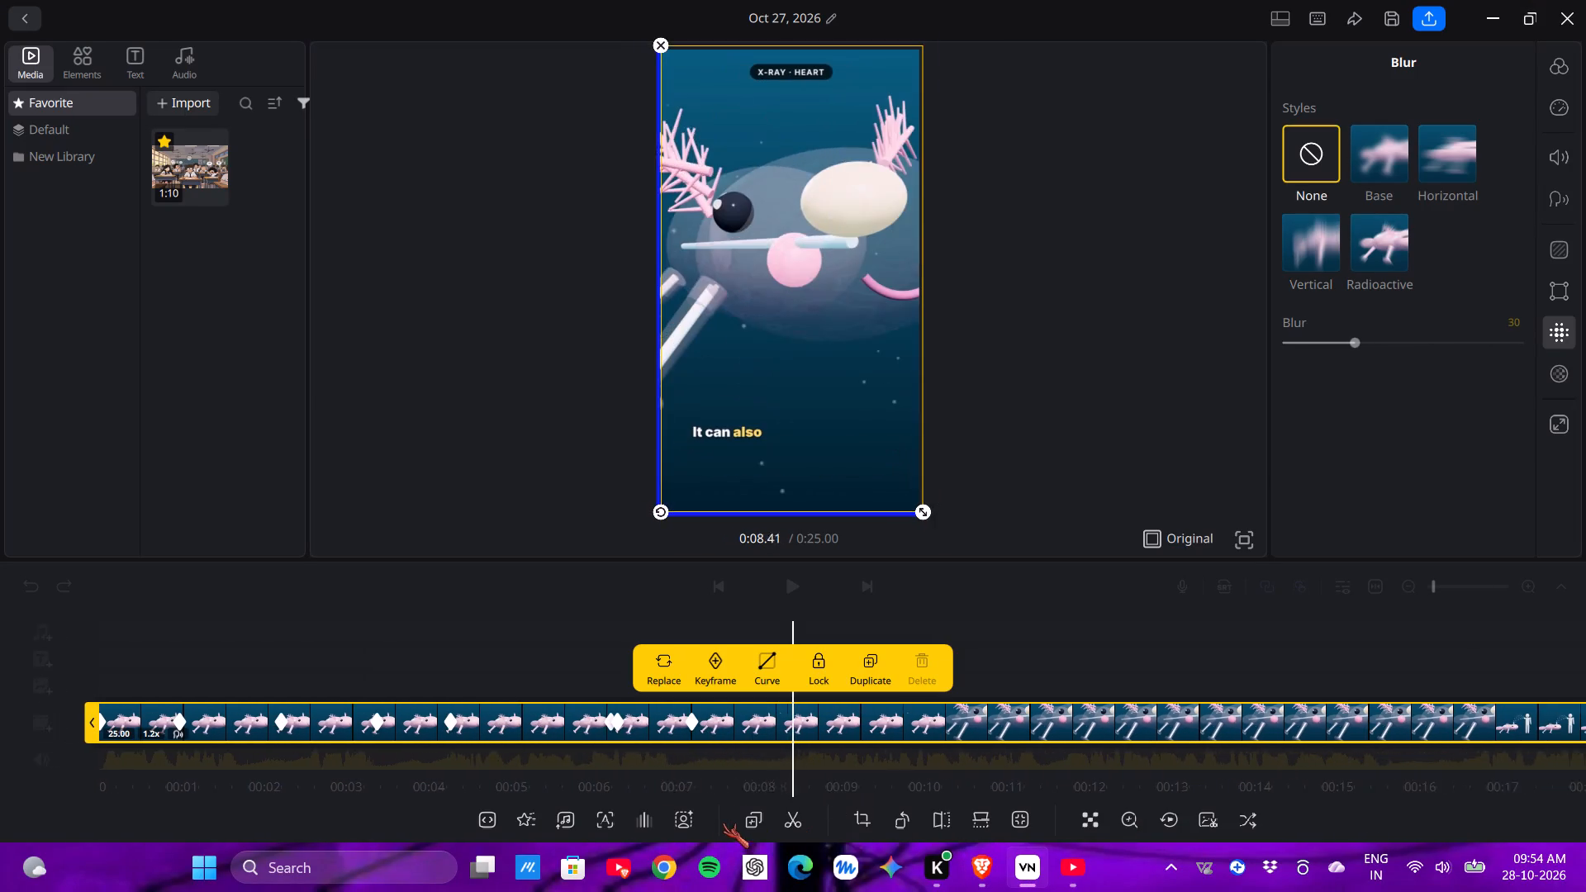
{"action": "left_click_drag", "start_coordinate": [723, 823], "coordinate": [1281, 781]}
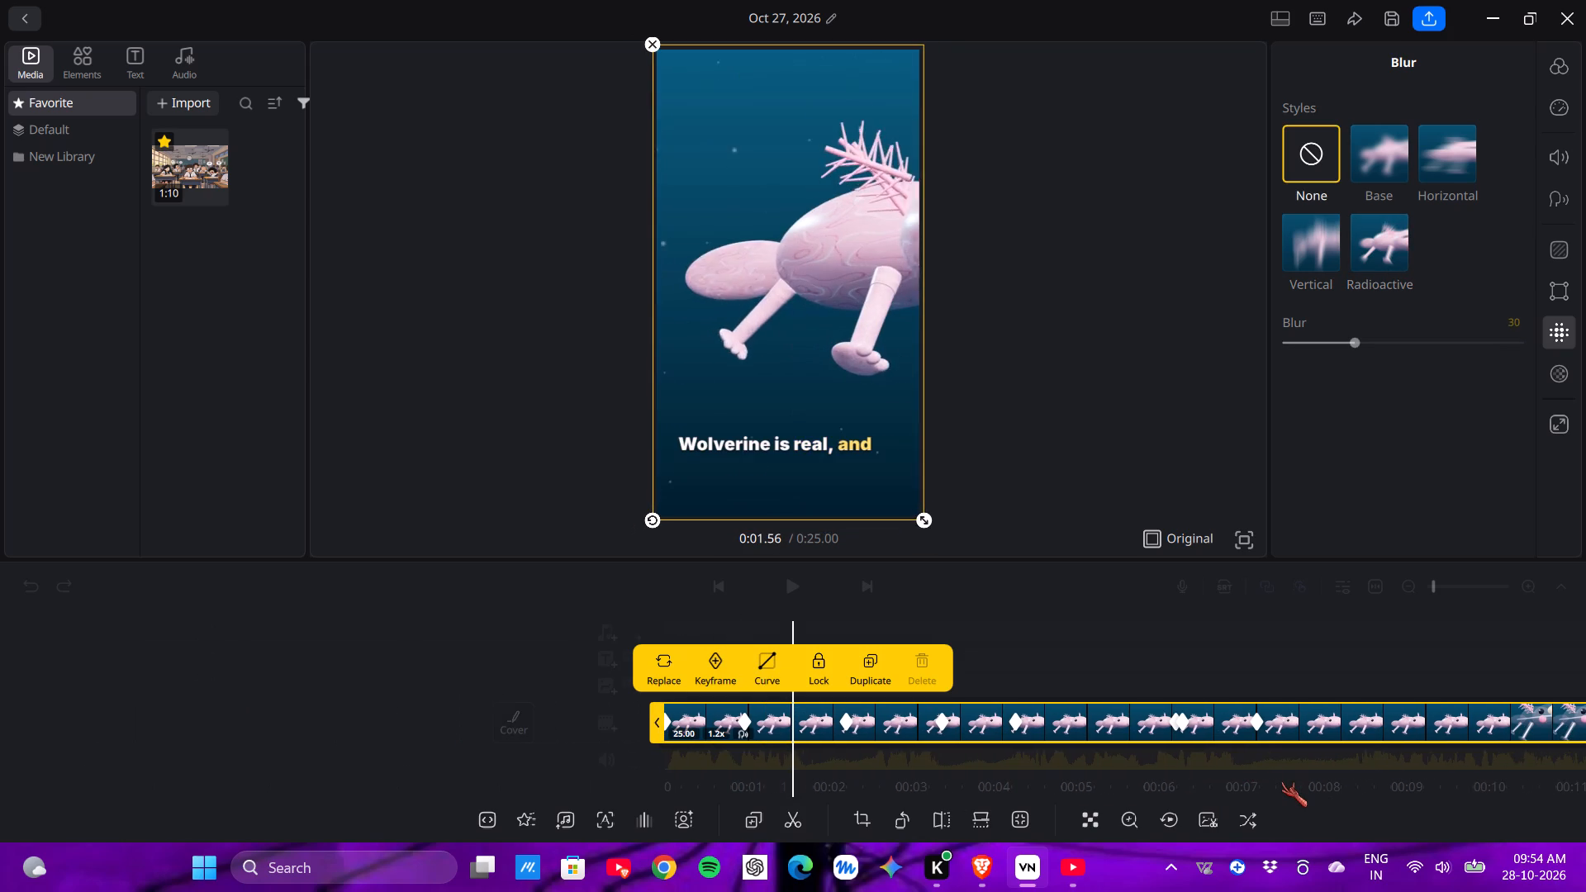
{"action": "left_click_drag", "start_coordinate": [1281, 781], "coordinate": [1266, 785]}
{"action": "left_click_drag", "start_coordinate": [1360, 334], "coordinate": [1363, 334]}
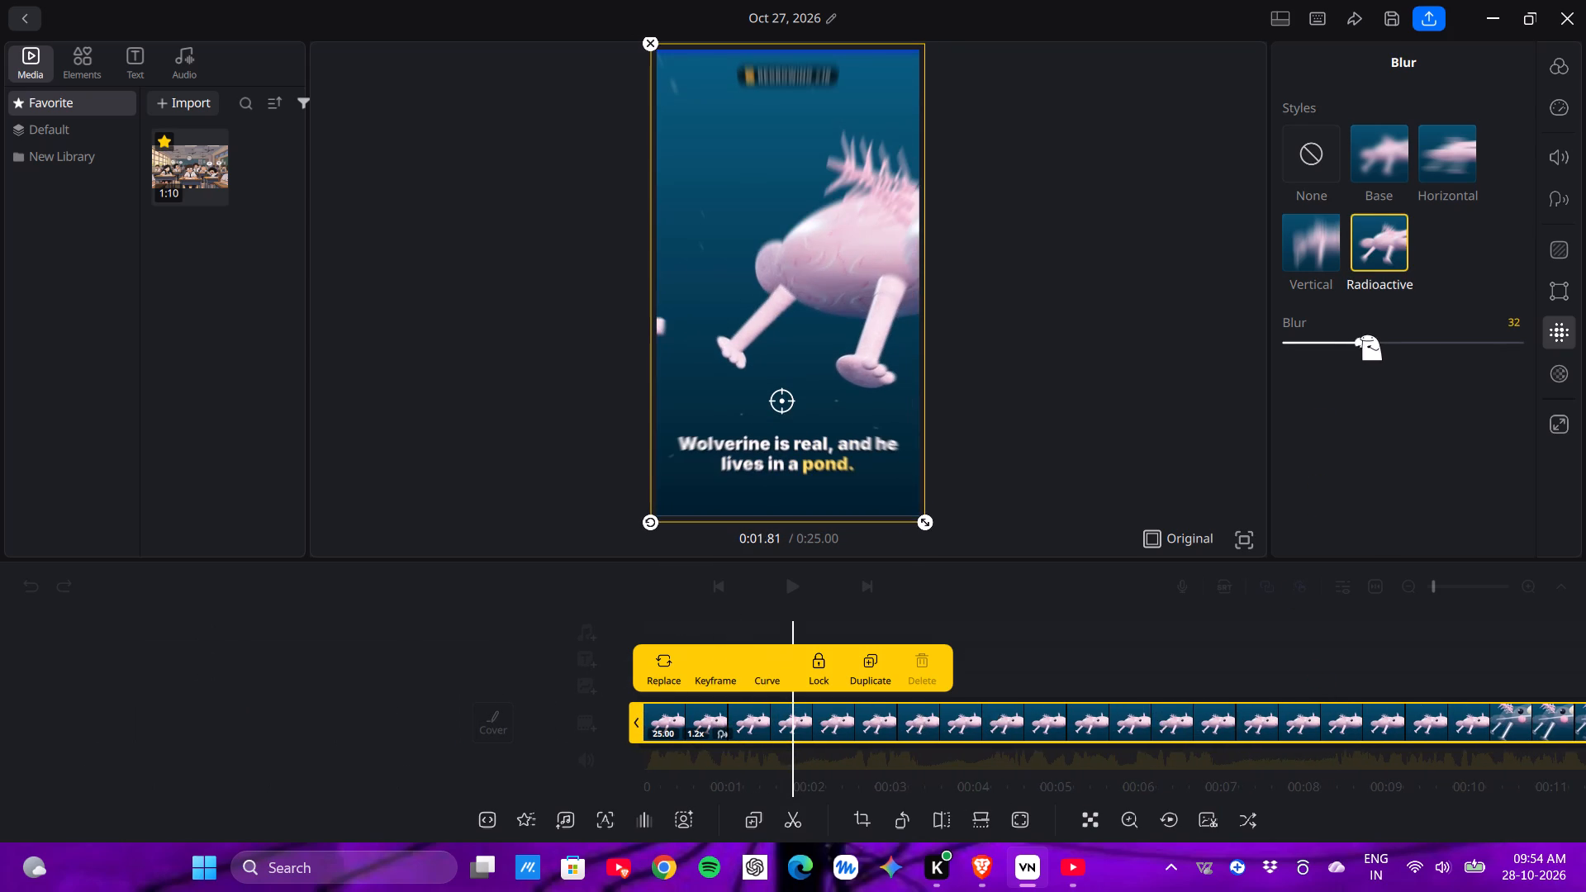
{"action": "left_click_drag", "start_coordinate": [1363, 334], "coordinate": [1519, 308]}
Apply the Back animation curve to the clip's keyframe transition at 0:02.66.
{"action": "left_click_drag", "start_coordinate": [1356, 761], "coordinate": [1455, 733]}
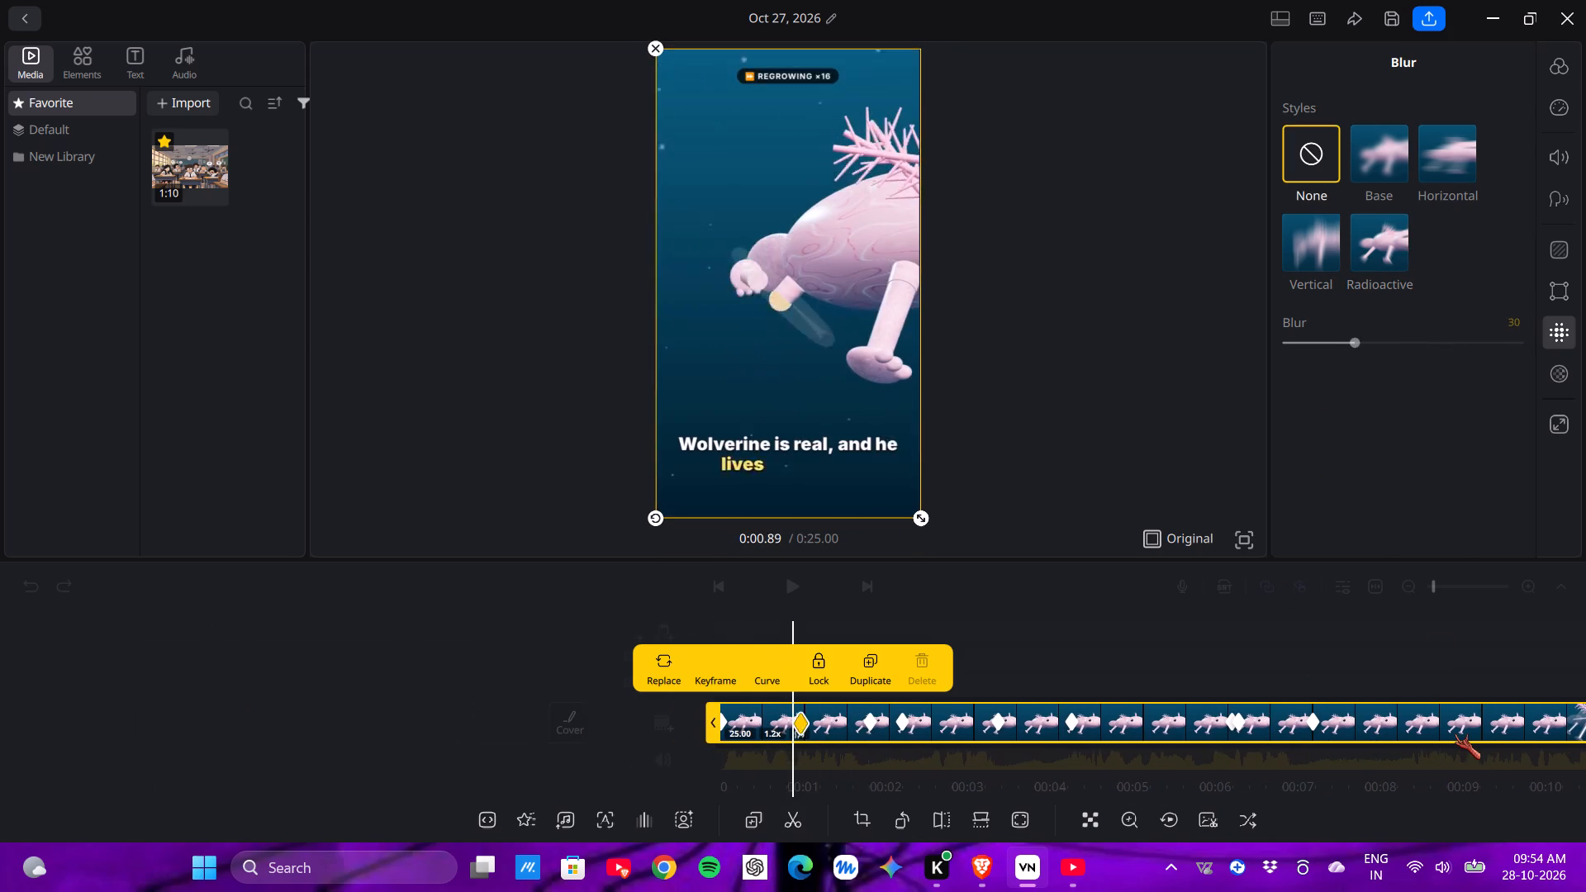
{"action": "left_click_drag", "start_coordinate": [1455, 733], "coordinate": [1387, 756]}
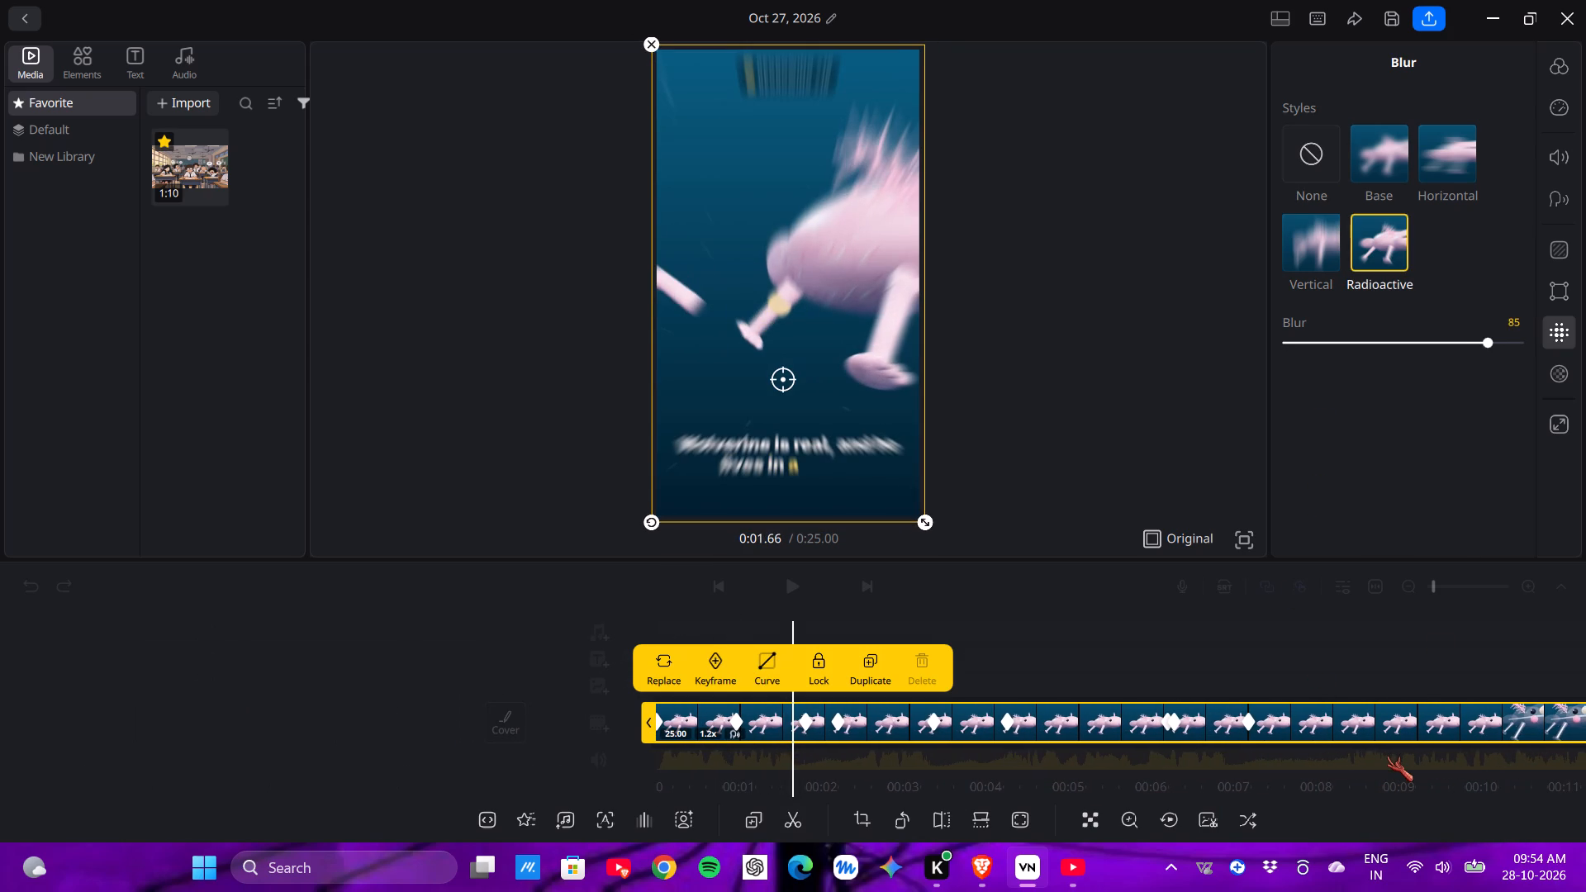
{"action": "left_click_drag", "start_coordinate": [1387, 756], "coordinate": [1366, 755]}
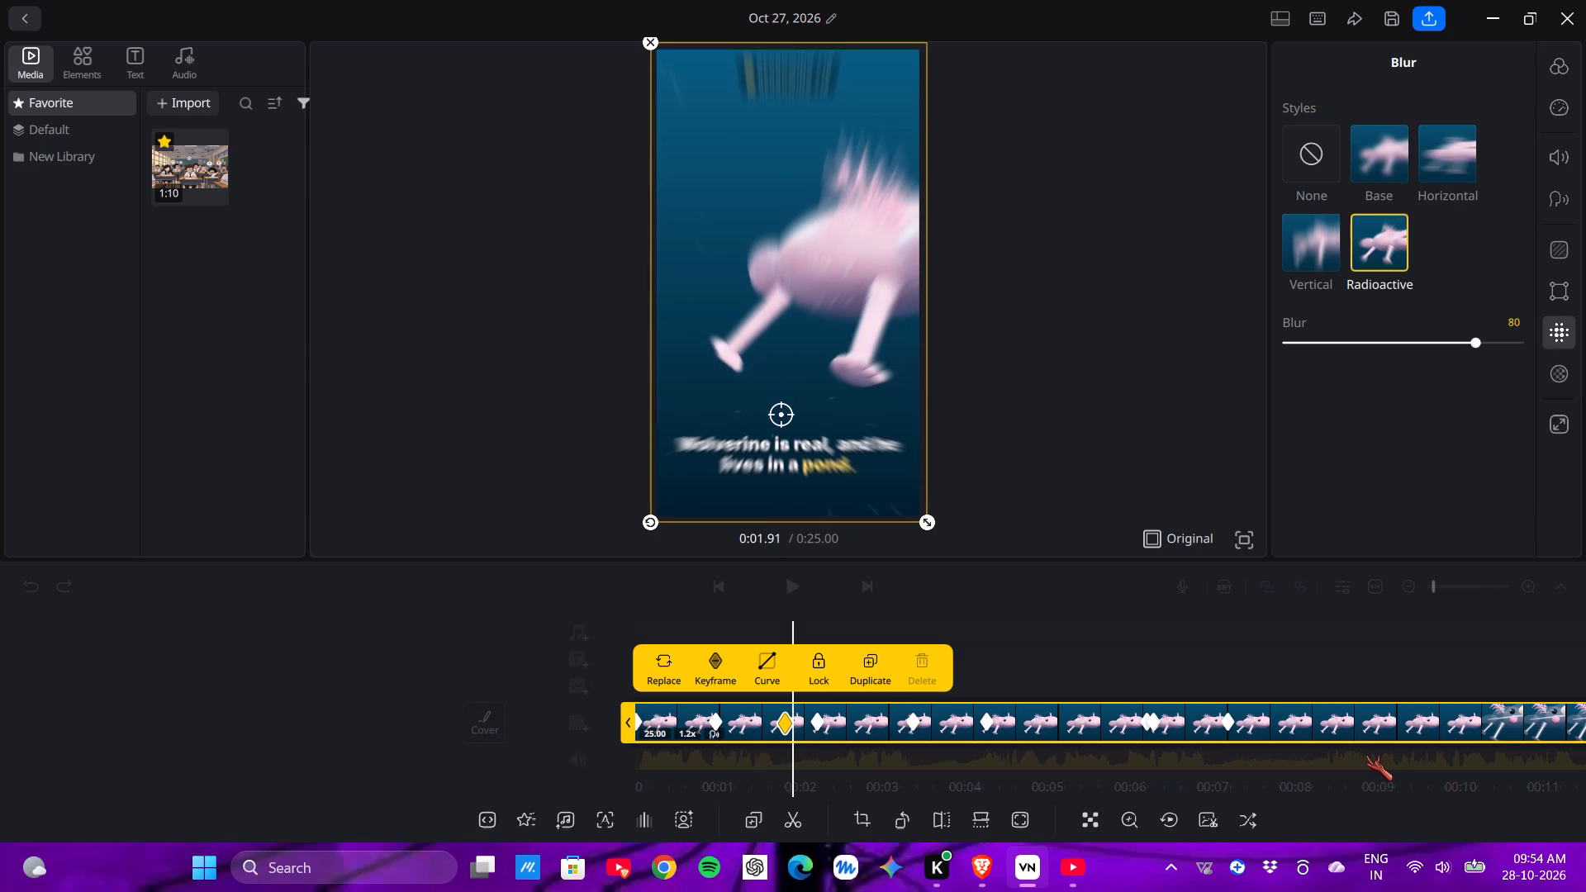
{"action": "left_click_drag", "start_coordinate": [1366, 755], "coordinate": [1299, 784]}
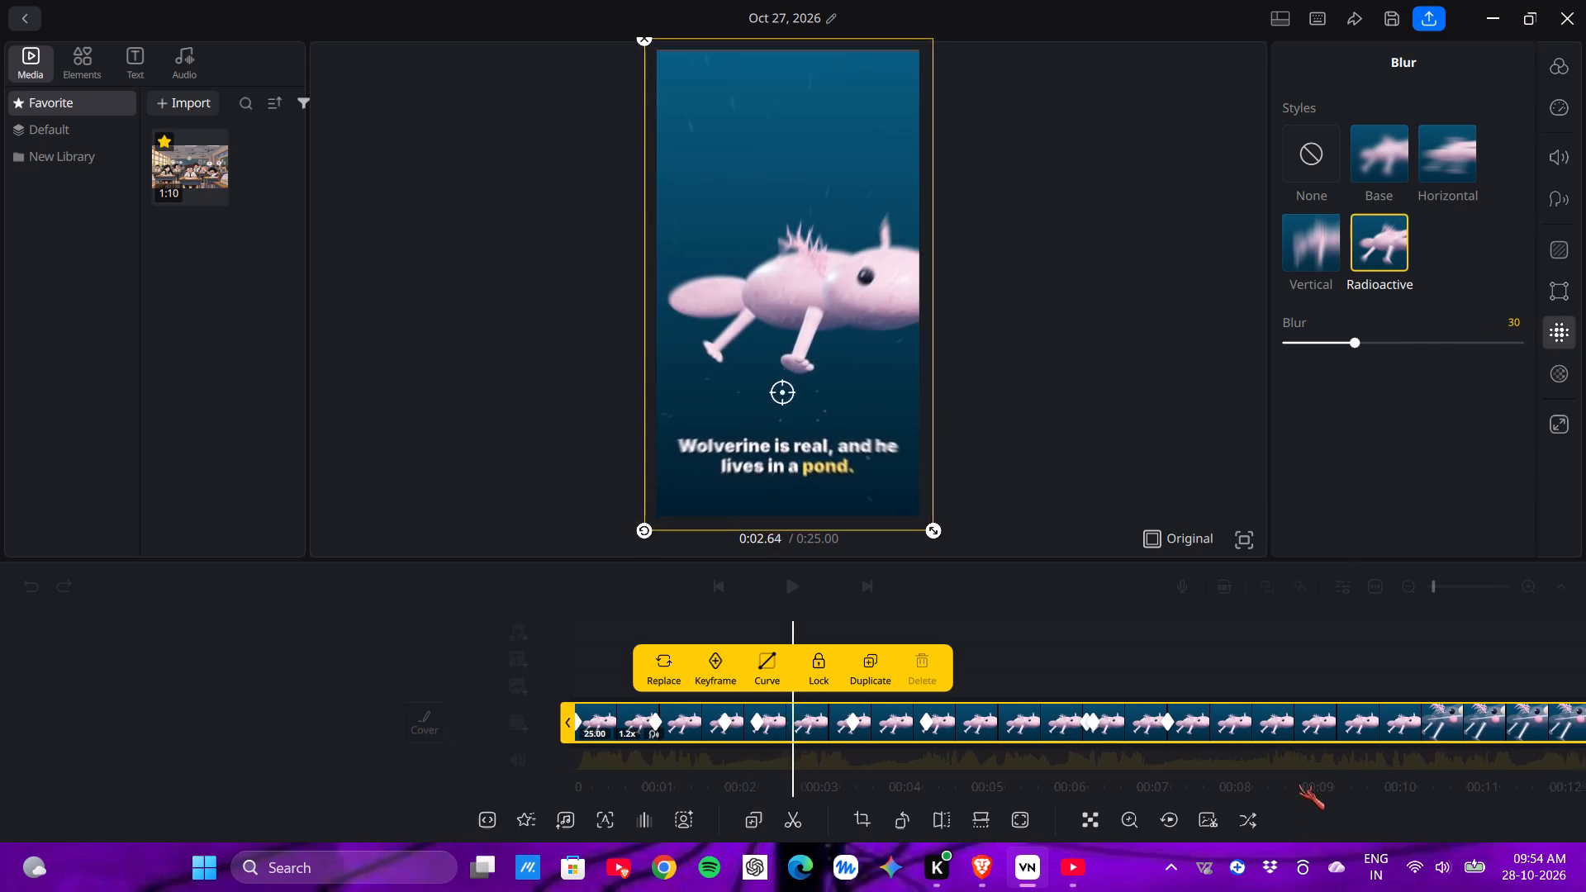
{"action": "left_click_drag", "start_coordinate": [1299, 784], "coordinate": [932, 831]}
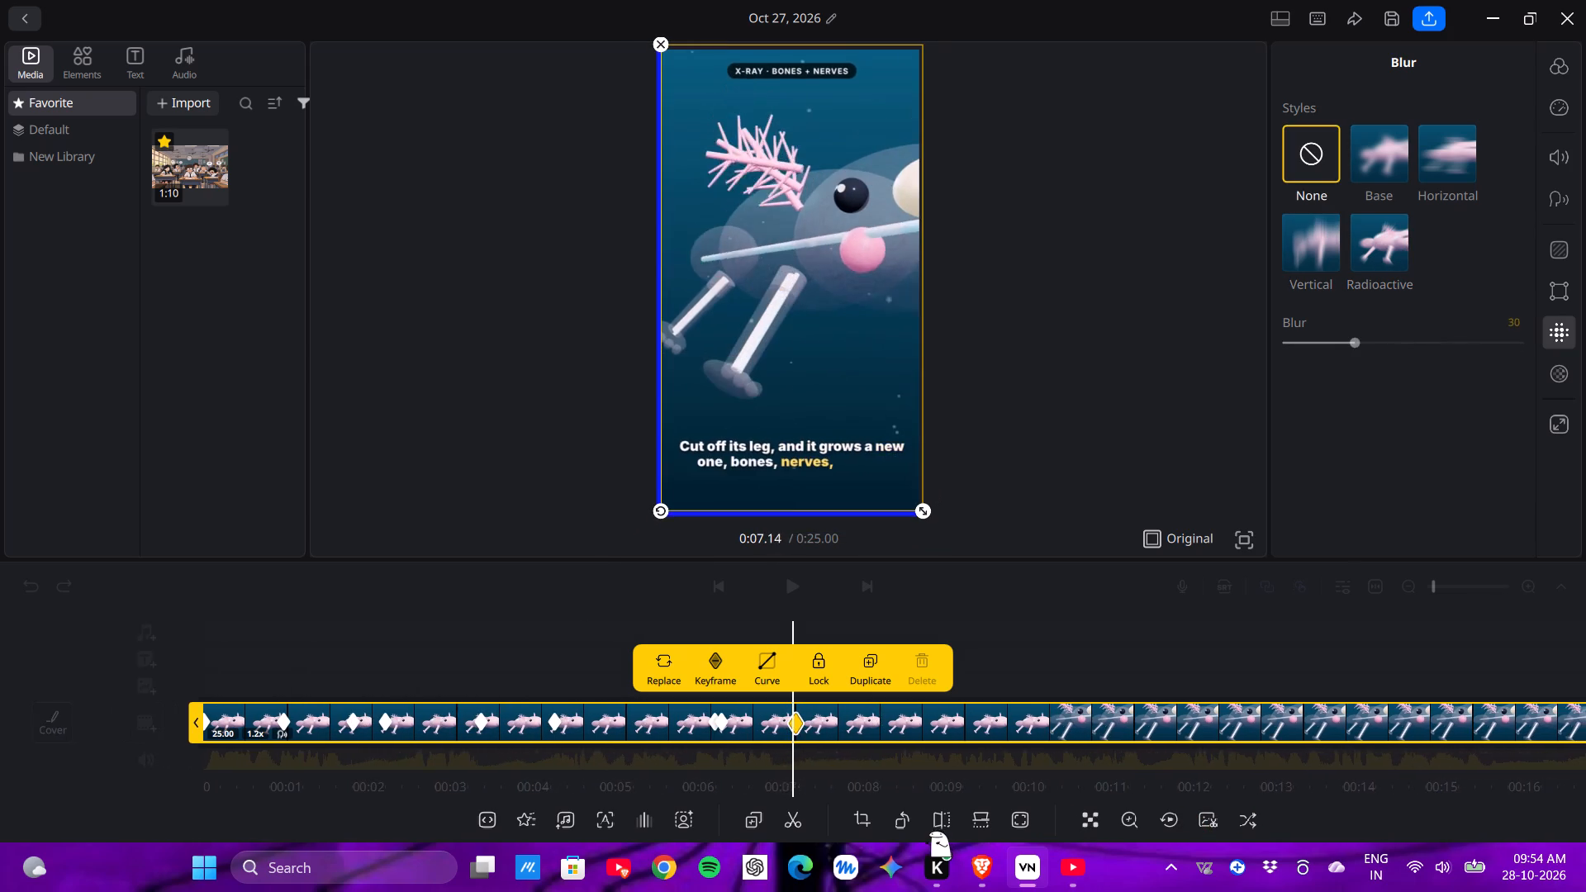
{"action": "left_click_drag", "start_coordinate": [932, 831], "coordinate": [755, 856]}
{"action": "right_click_drag", "start_coordinate": [807, 843], "coordinate": [756, 856]}
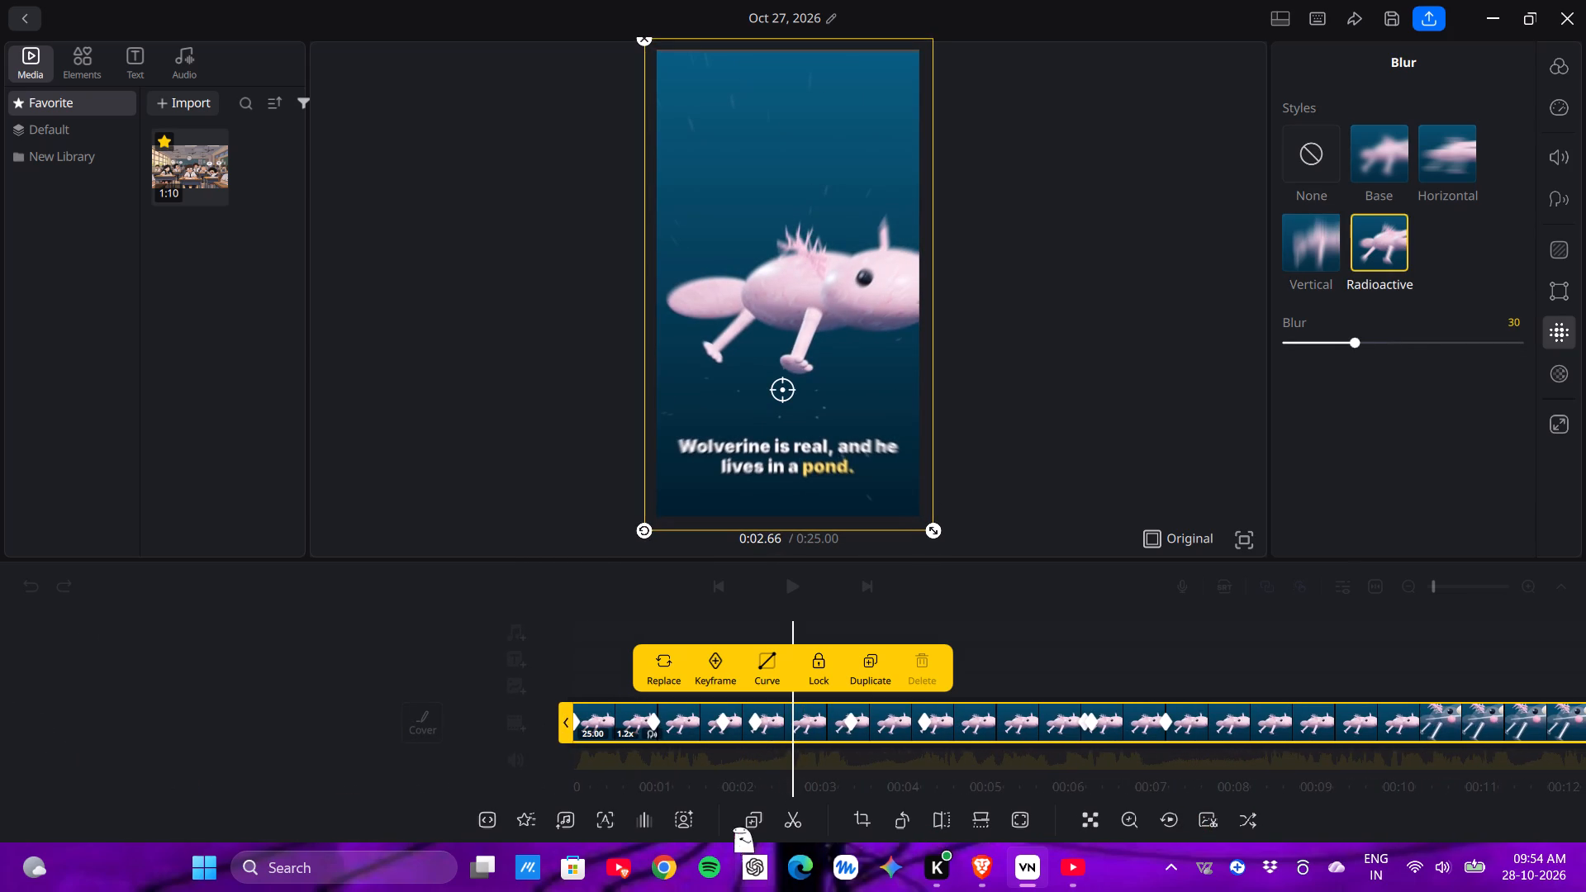
{"action": "left_click", "coordinate": [771, 657]}
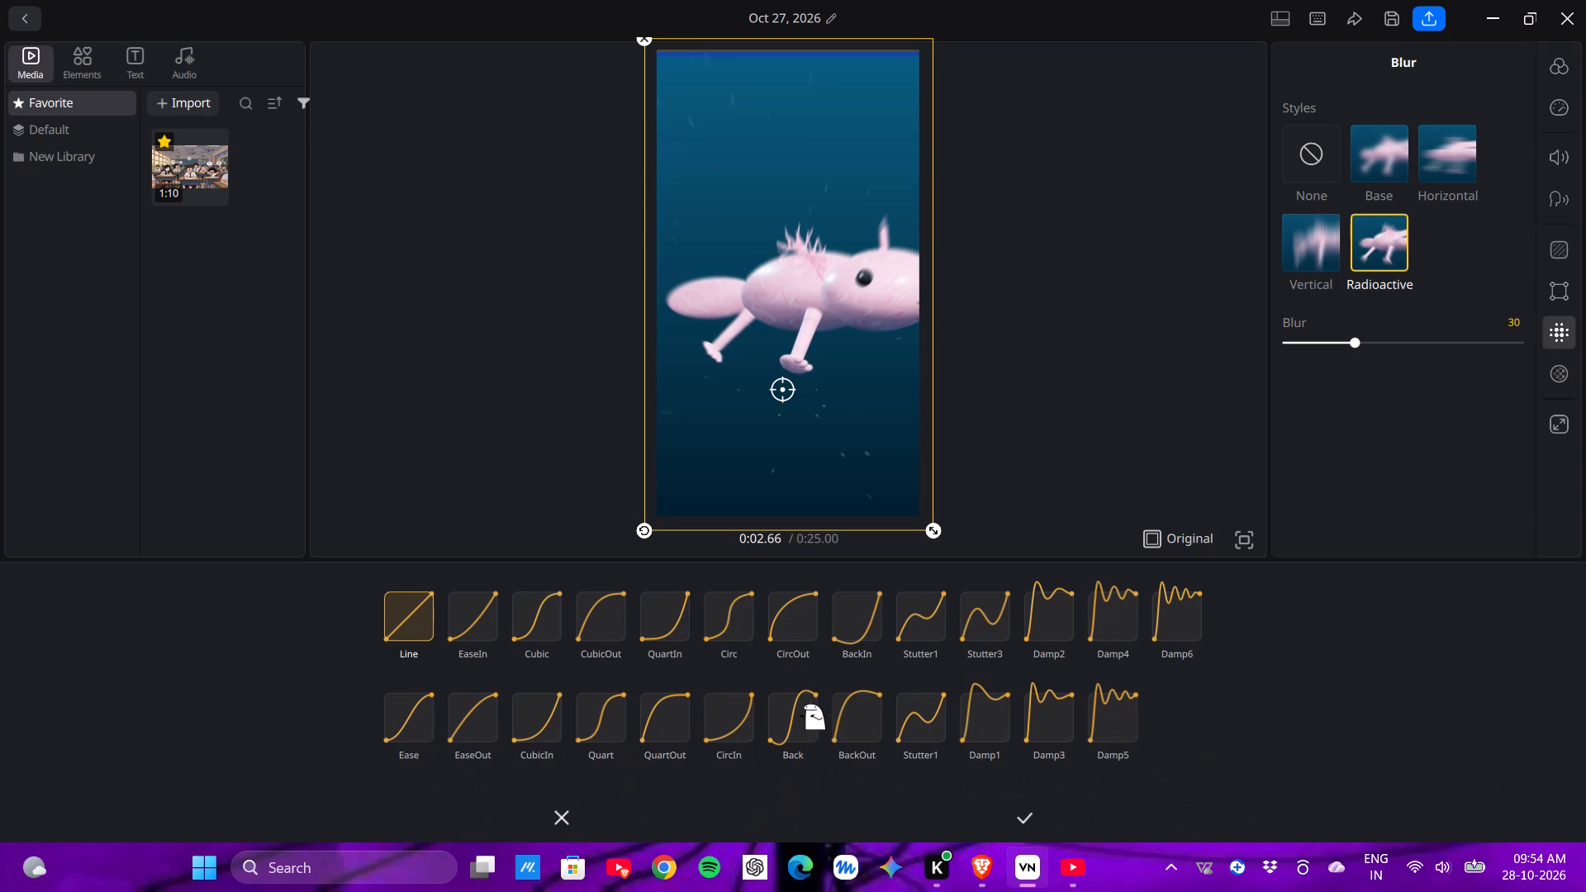
{"action": "left_click", "coordinate": [806, 704]}
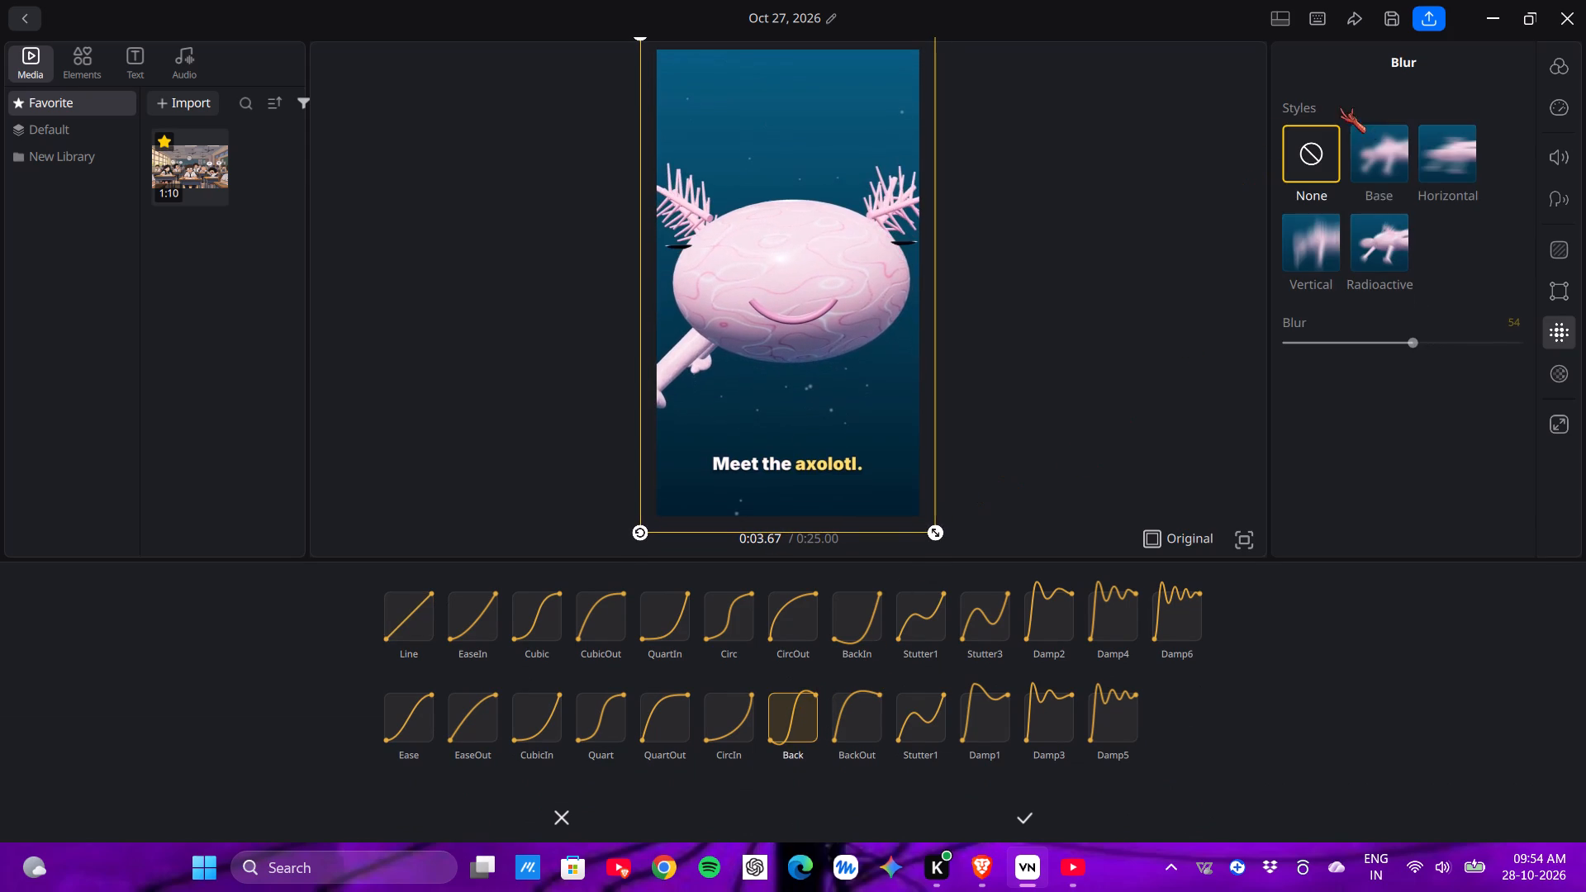
{"action": "left_click", "coordinate": [1000, 809]}
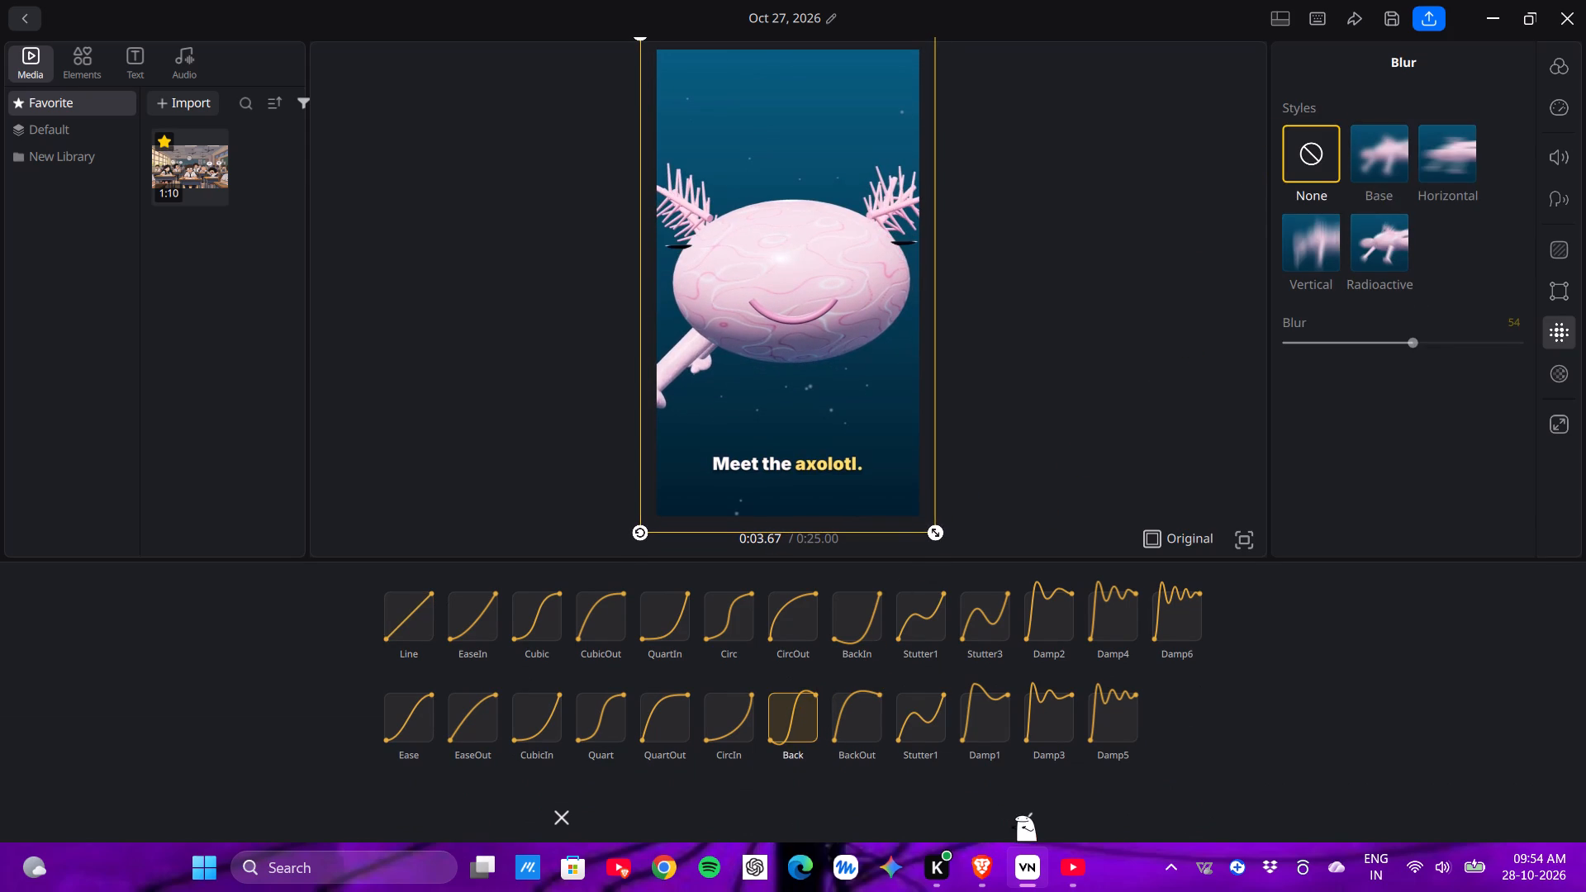
{"action": "left_click", "coordinate": [1018, 815]}
At 0:07.02, reposition the clip on the canvas so it fills the frame with no blue border.
{"action": "left_click_drag", "start_coordinate": [1052, 695], "coordinate": [1196, 668]}
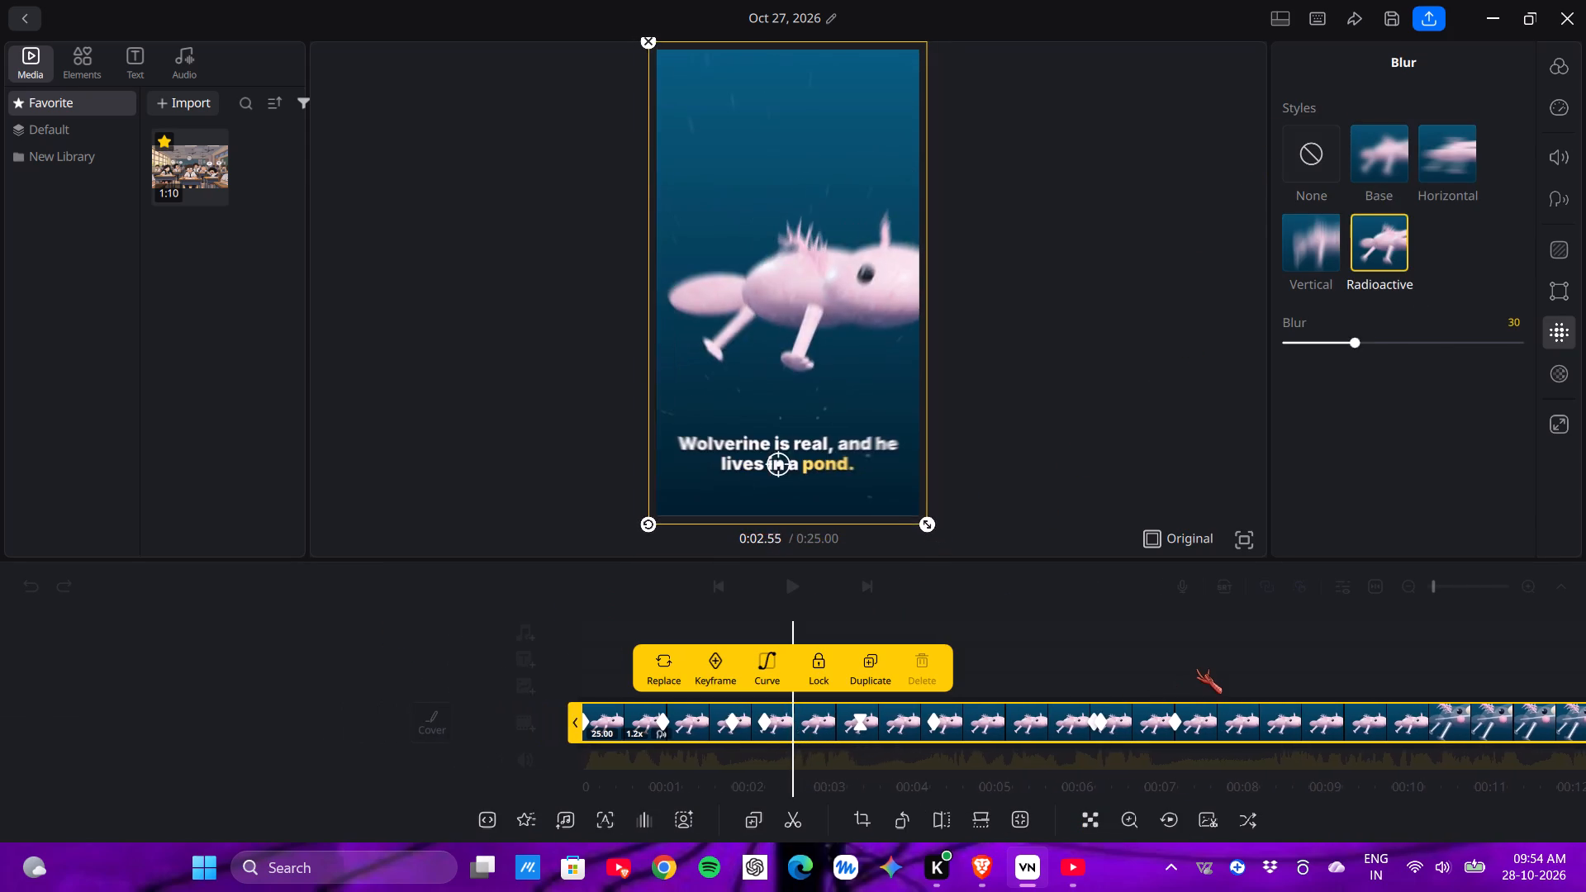
{"action": "left_click_drag", "start_coordinate": [1196, 668], "coordinate": [944, 744]}
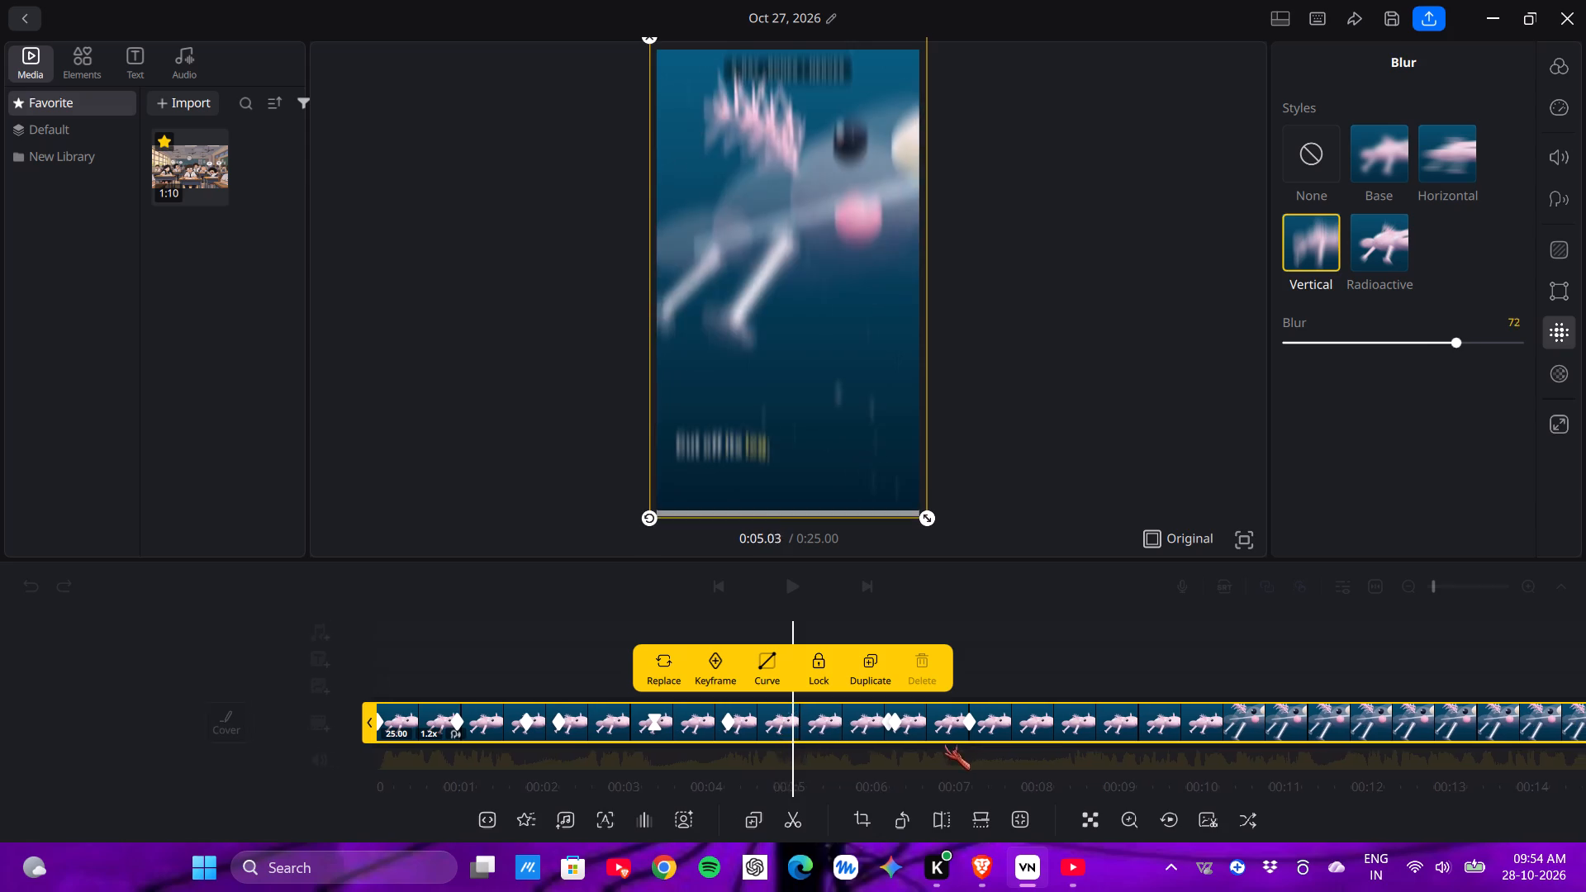
{"action": "left_click_drag", "start_coordinate": [944, 744], "coordinate": [807, 779]}
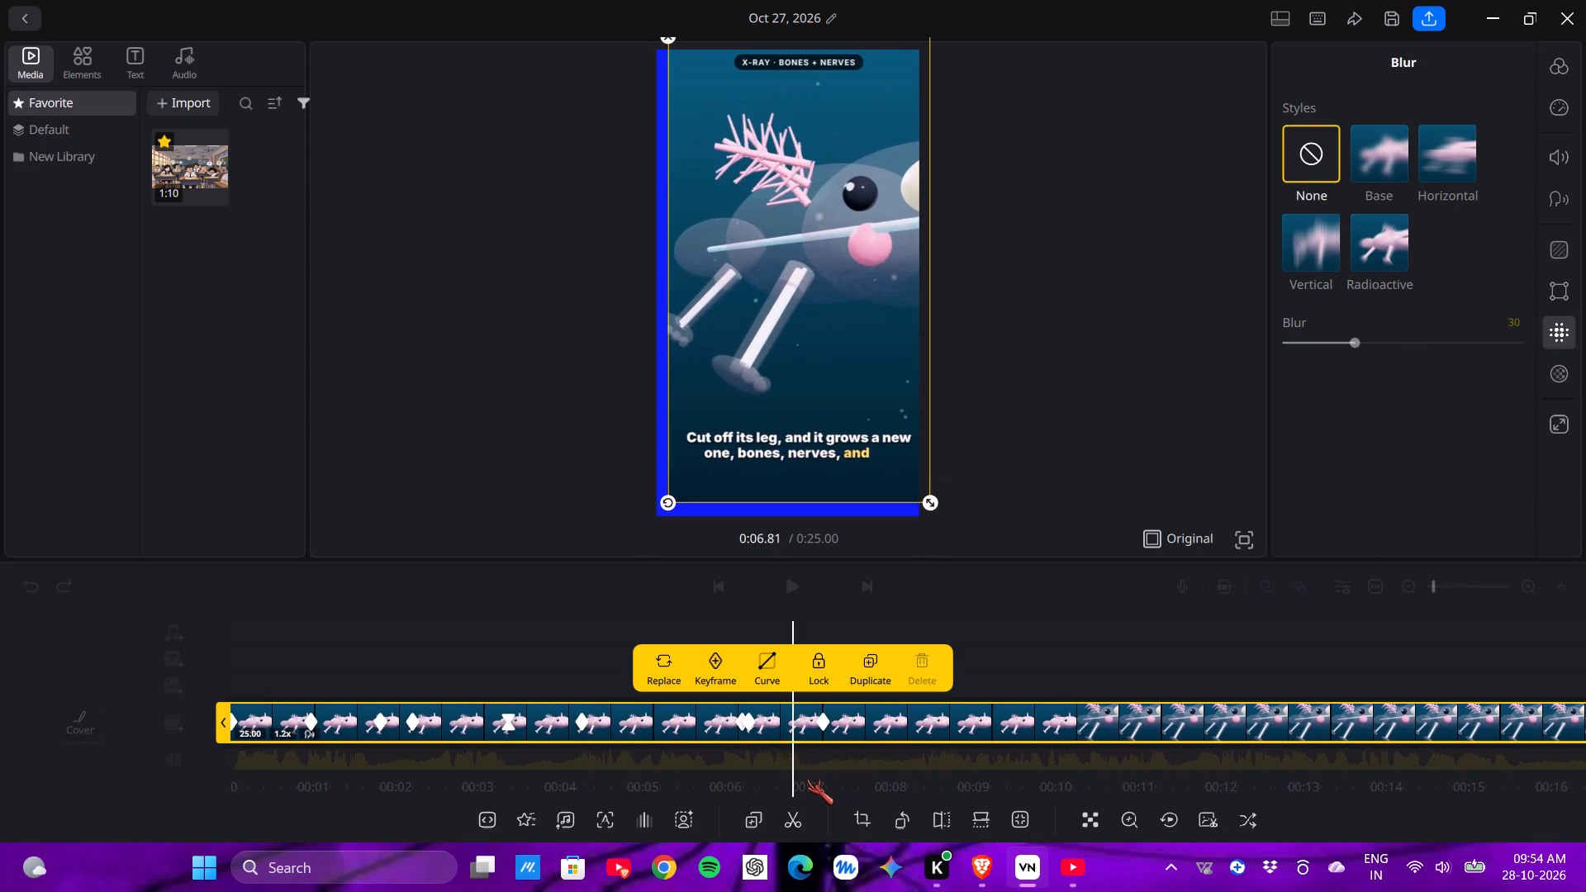
{"action": "left_click_drag", "start_coordinate": [807, 779], "coordinate": [799, 782]}
{"action": "left_click_drag", "start_coordinate": [789, 402], "coordinate": [780, 423]}
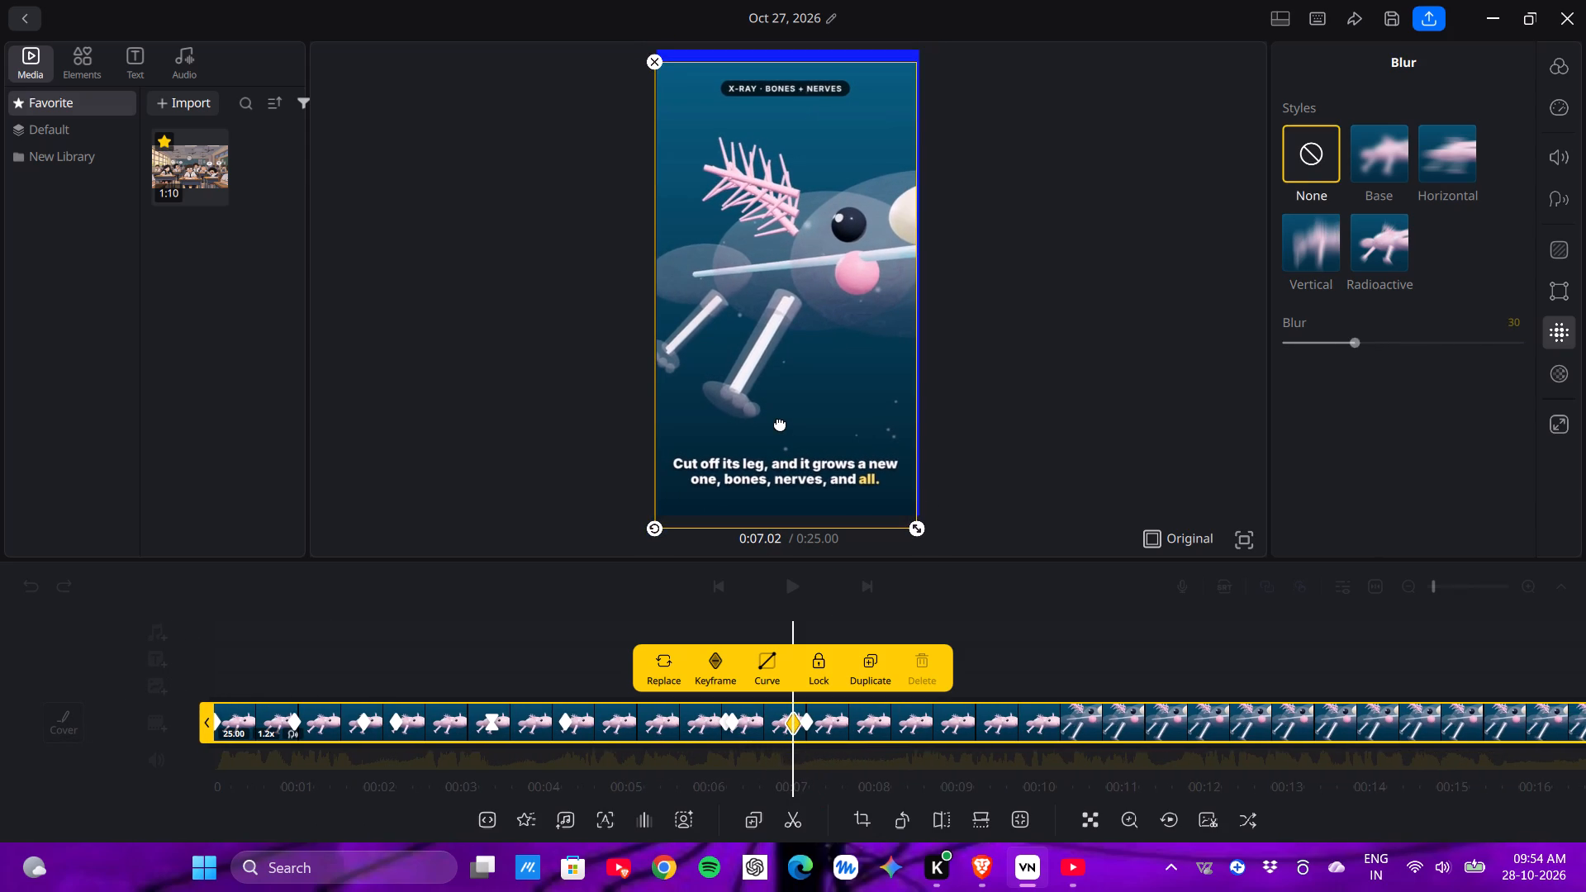
{"action": "left_click_drag", "start_coordinate": [780, 423], "coordinate": [781, 411]}
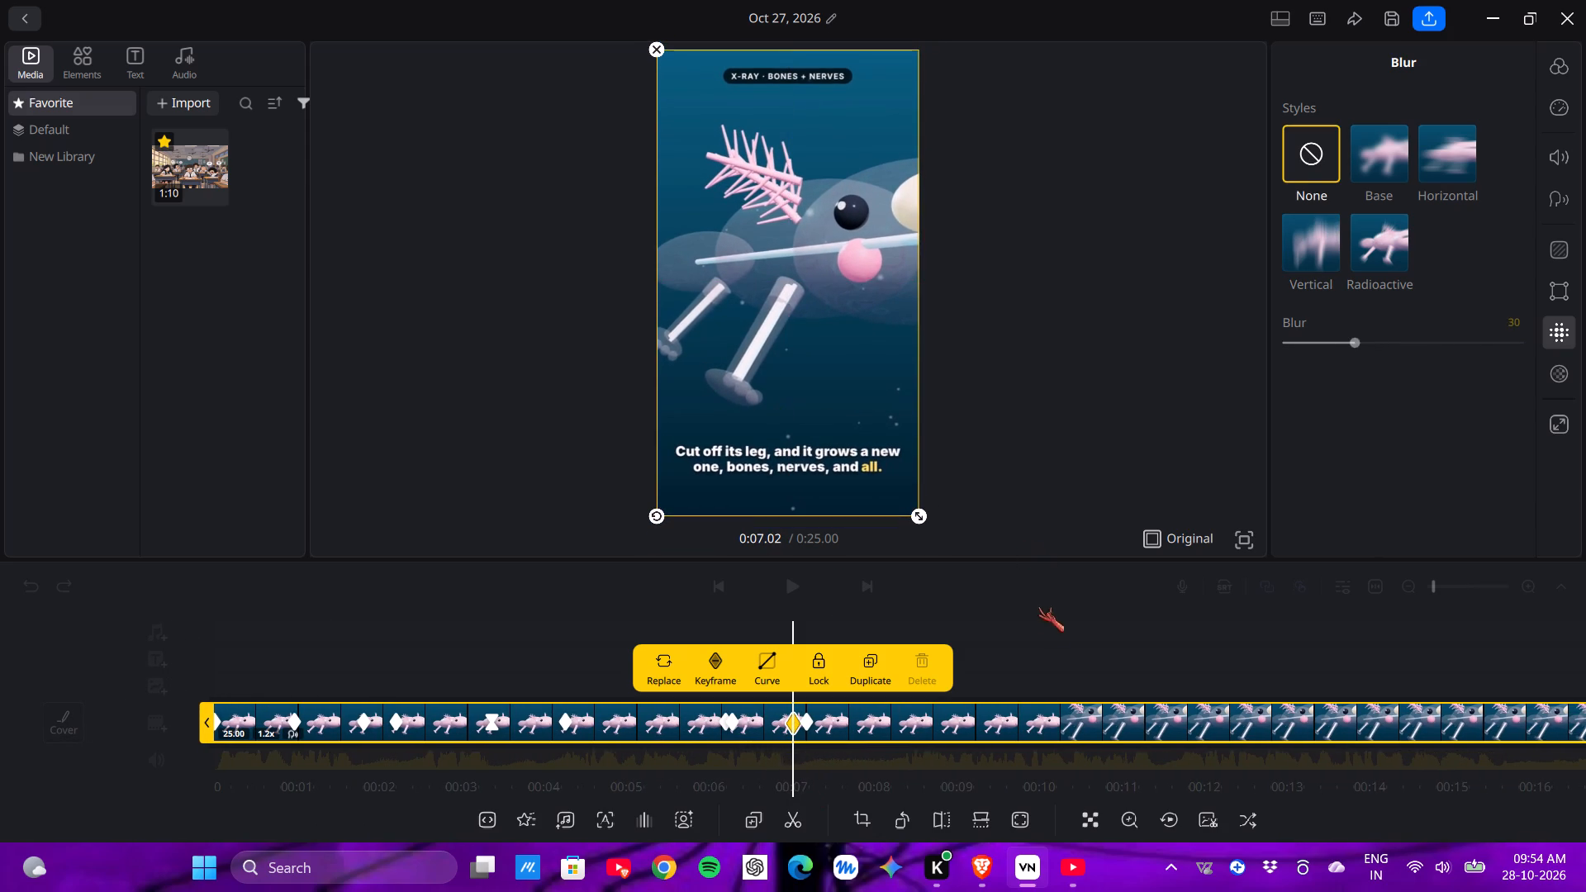
{"action": "left_click_drag", "start_coordinate": [1058, 710], "coordinate": [1045, 728]}
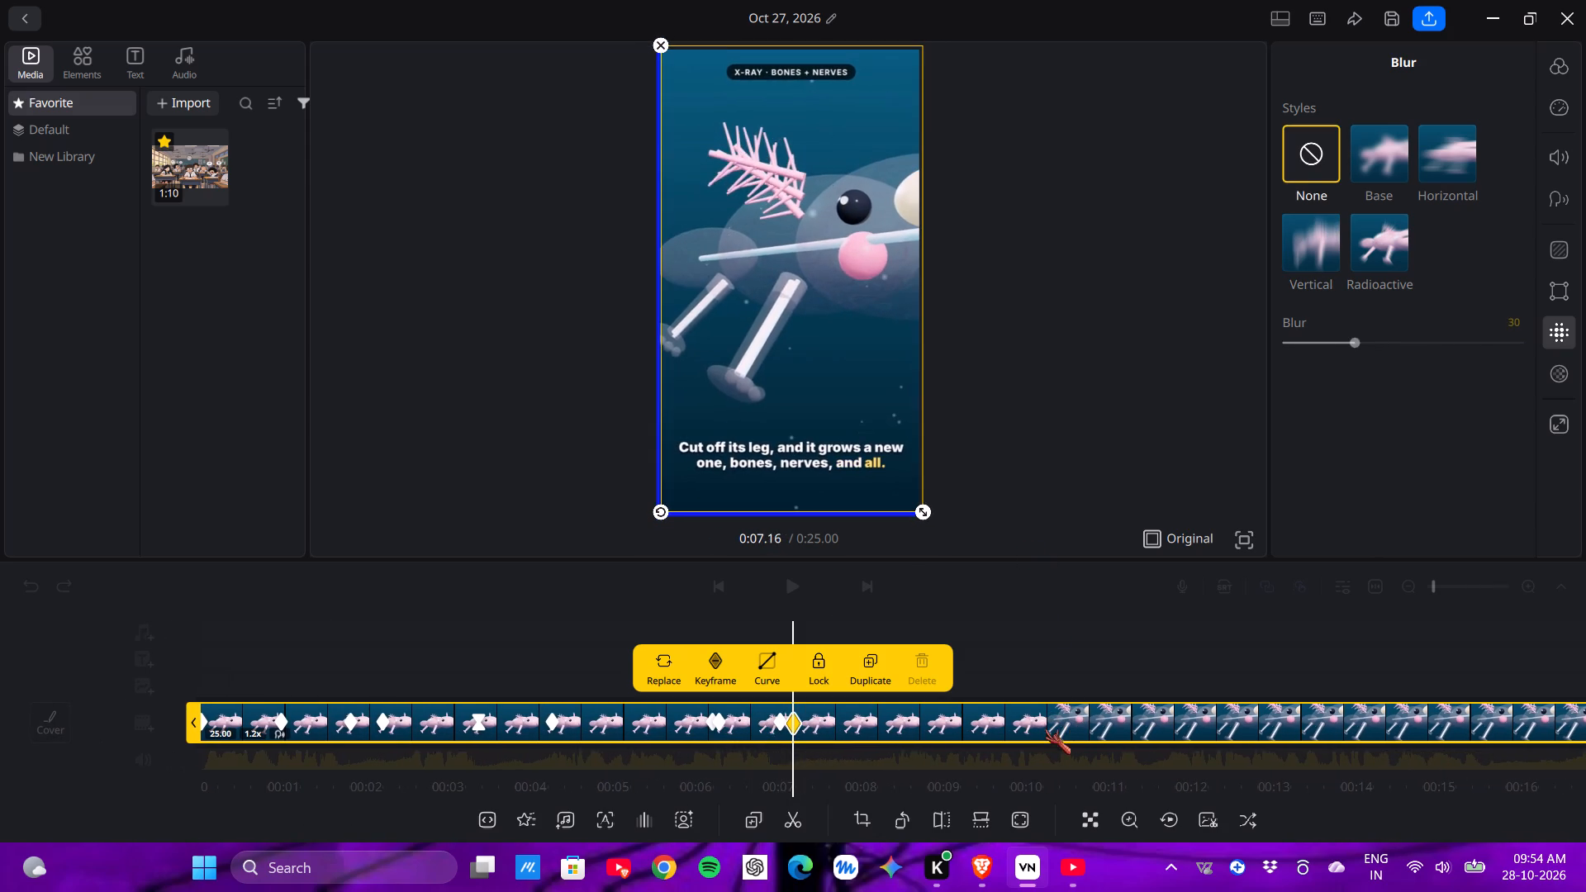
{"action": "left_click_drag", "start_coordinate": [1045, 728], "coordinate": [1039, 728]}
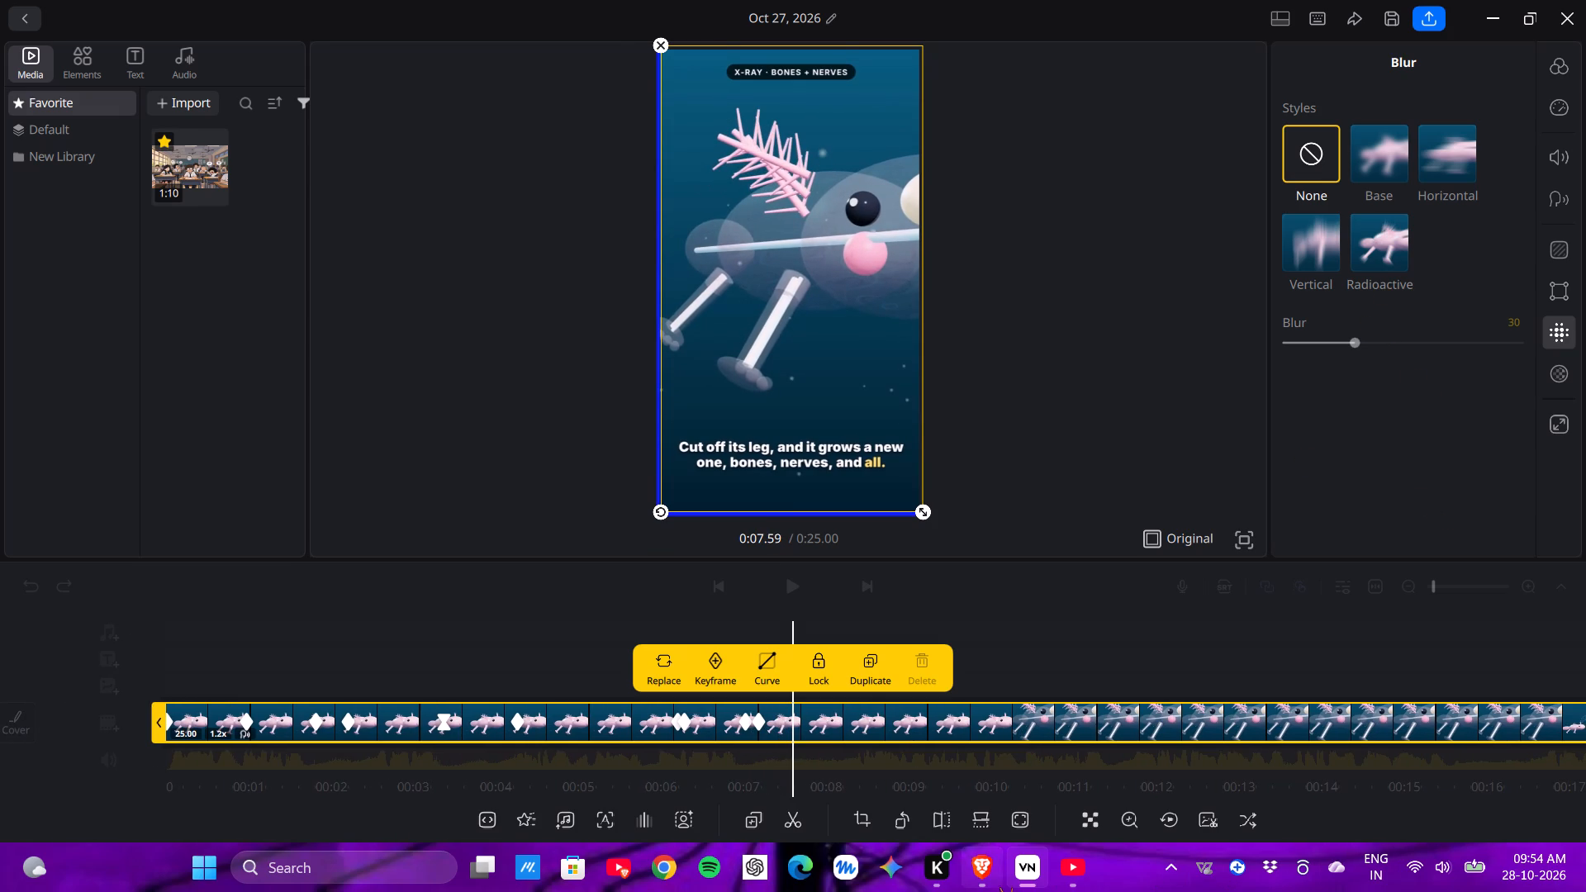
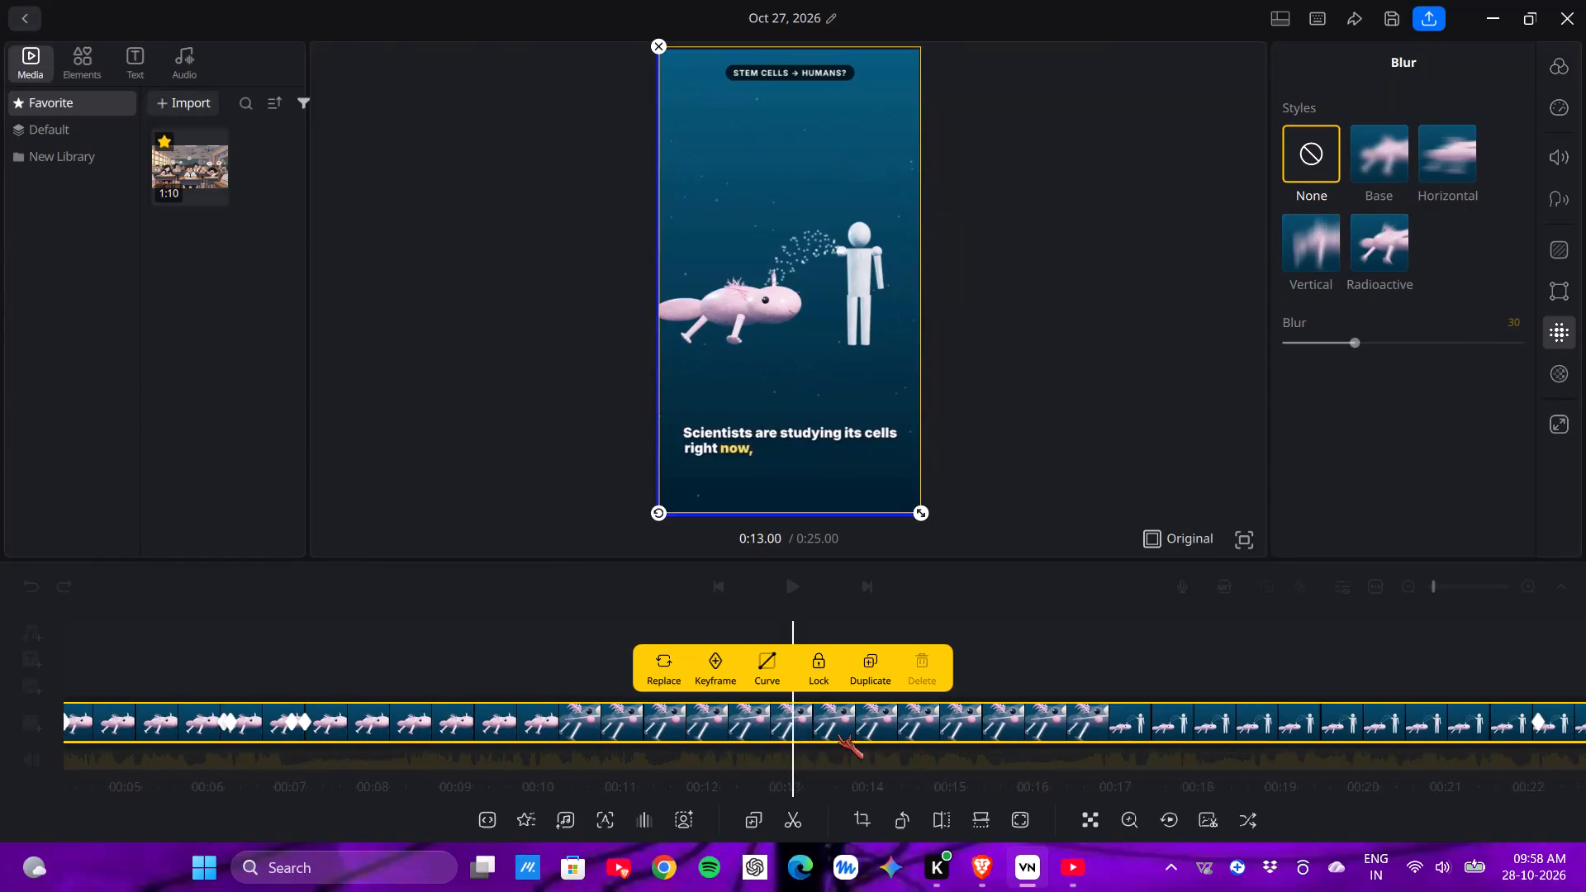
At about 0:12.18, open the axolotl clip's background color settings.
{"action": "left_click_drag", "start_coordinate": [846, 733], "coordinate": [838, 734]}
{"action": "left_click_drag", "start_coordinate": [838, 734], "coordinate": [863, 735]}
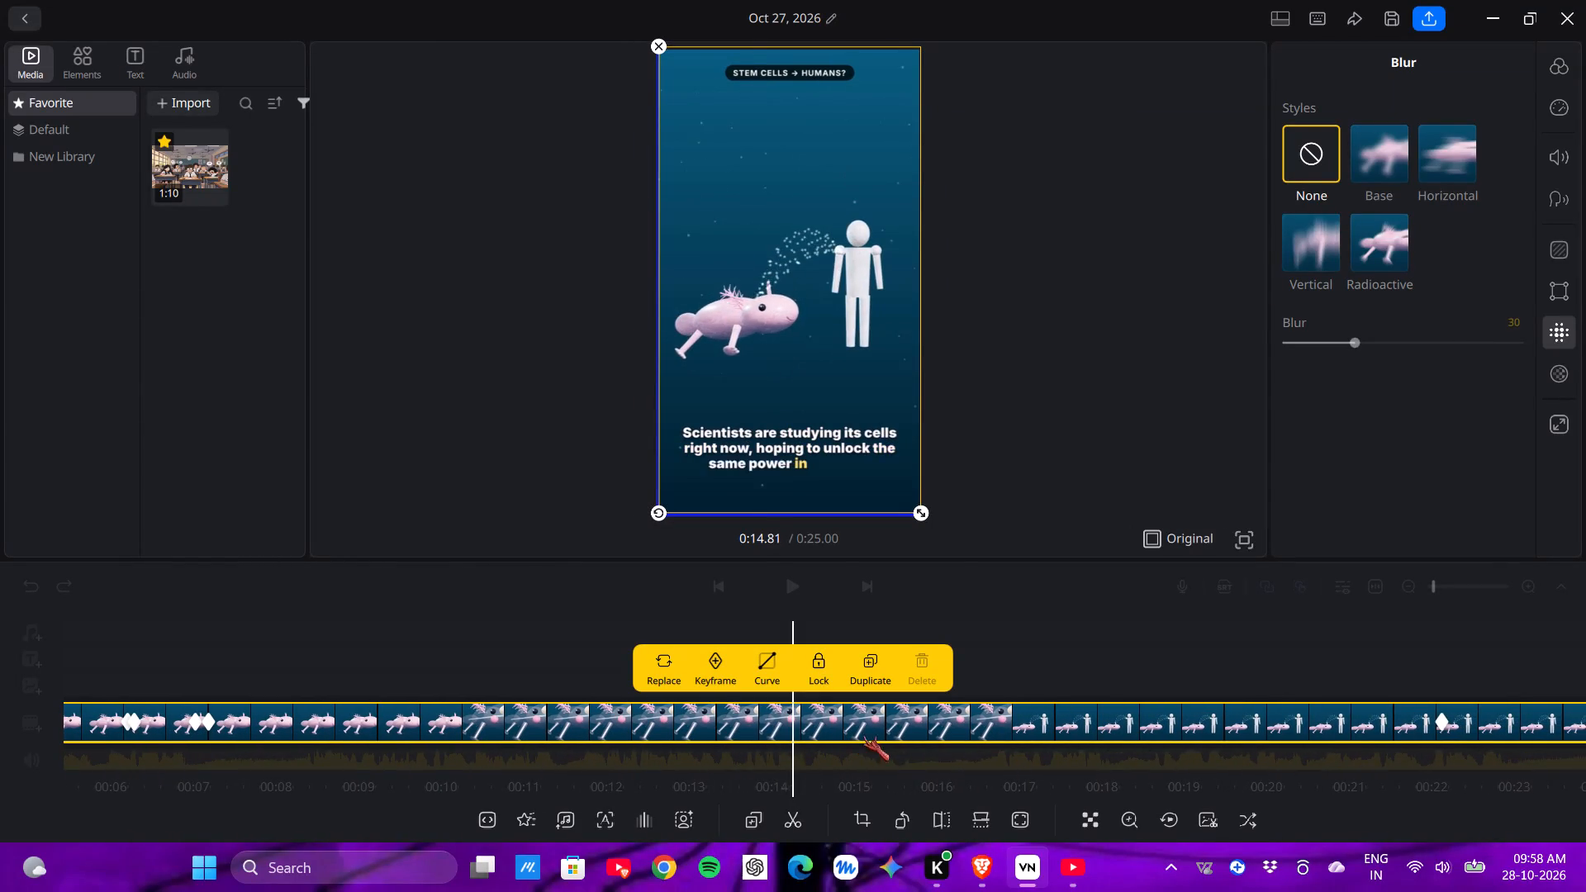
{"action": "left_click_drag", "start_coordinate": [863, 735], "coordinate": [1169, 732]}
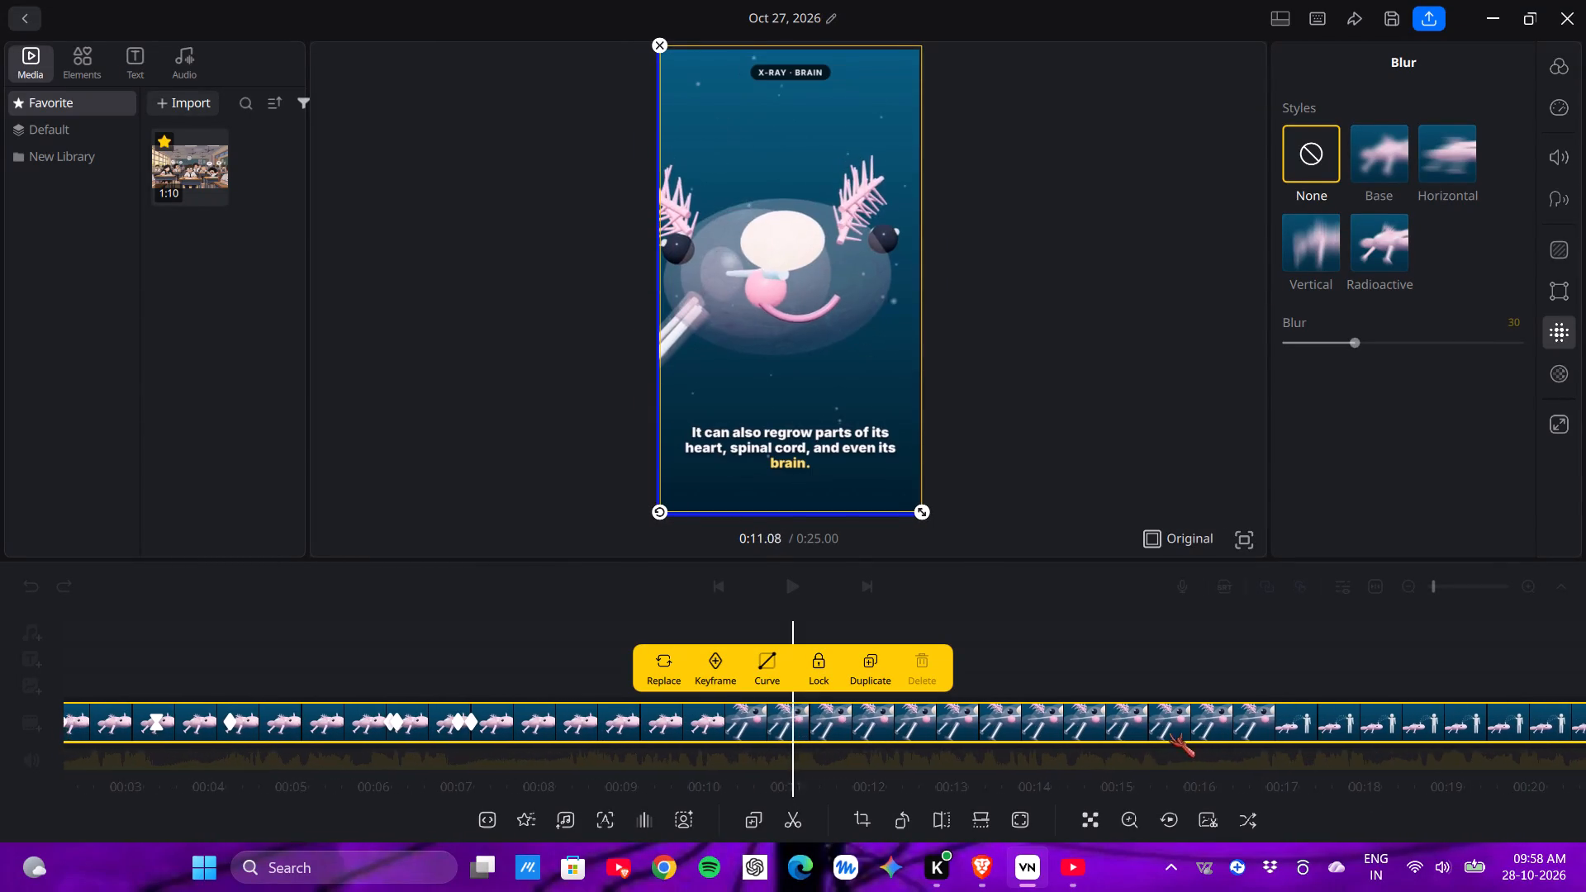
{"action": "left_click_drag", "start_coordinate": [1169, 732], "coordinate": [1062, 749]}
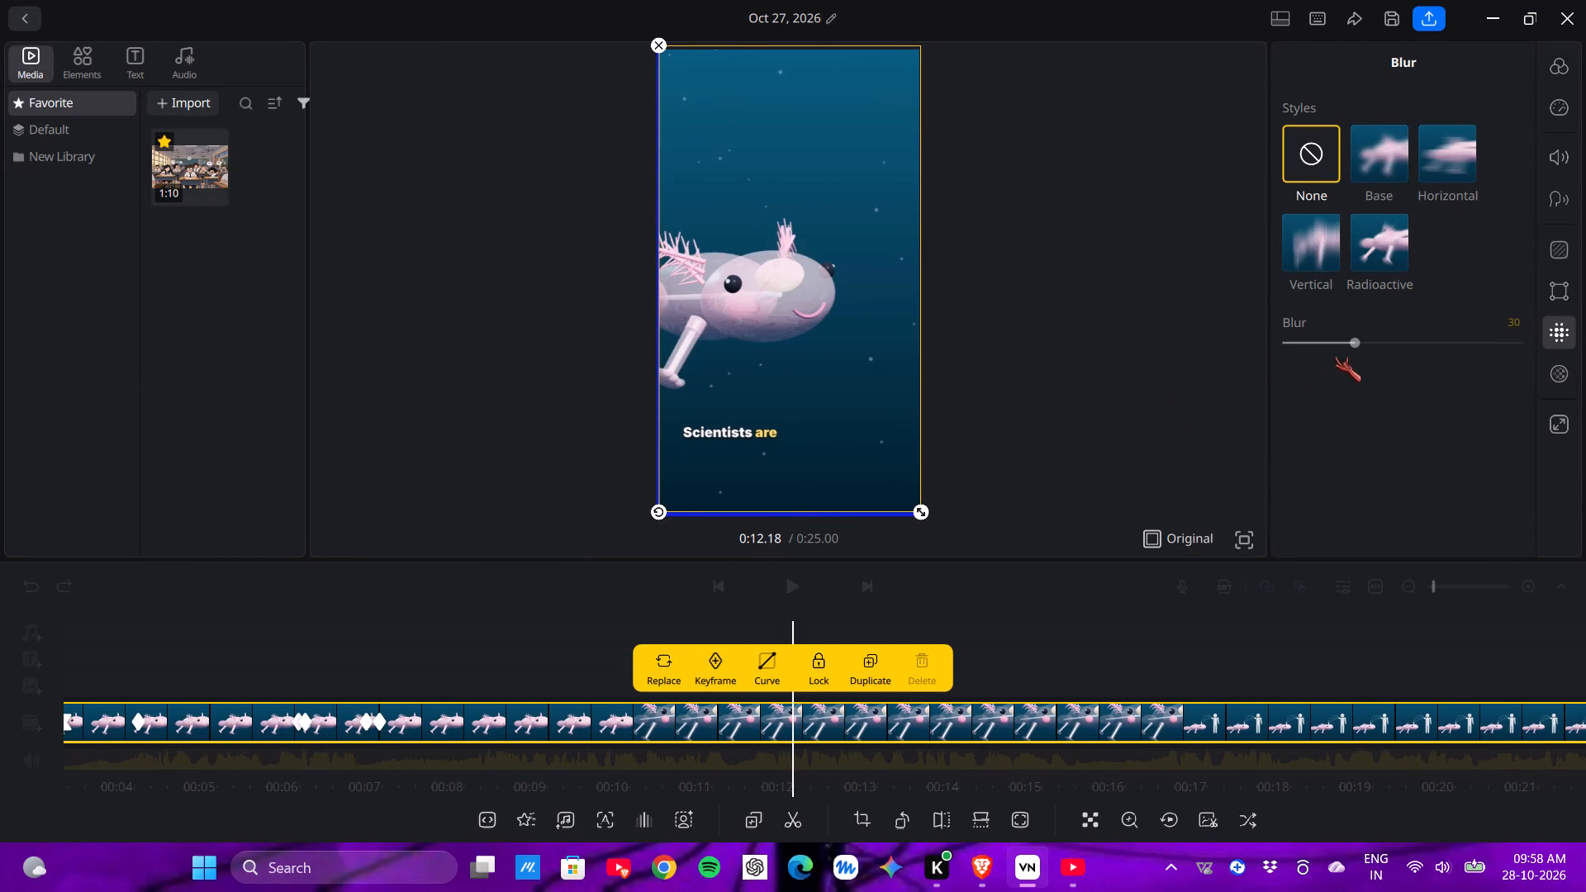
{"action": "left_click", "coordinate": [1350, 335]}
{"action": "left_click_drag", "start_coordinate": [1552, 255], "coordinate": [1555, 223]}
{"action": "left_click", "coordinate": [1552, 233]}
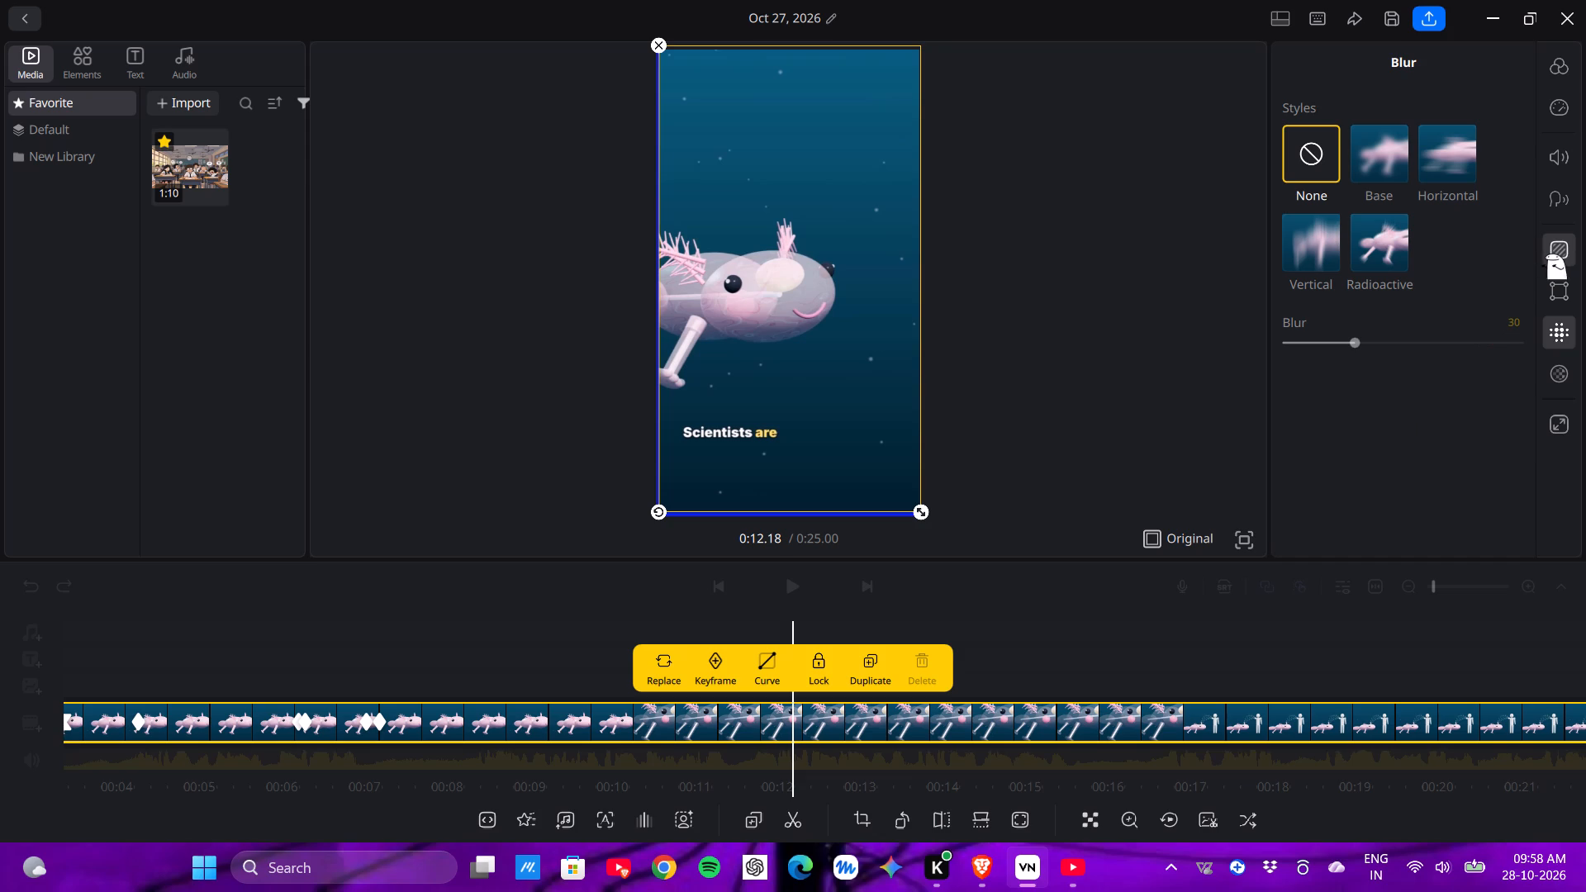
{"action": "left_click", "coordinate": [1547, 254]}
{"action": "left_click", "coordinate": [1177, 696]}
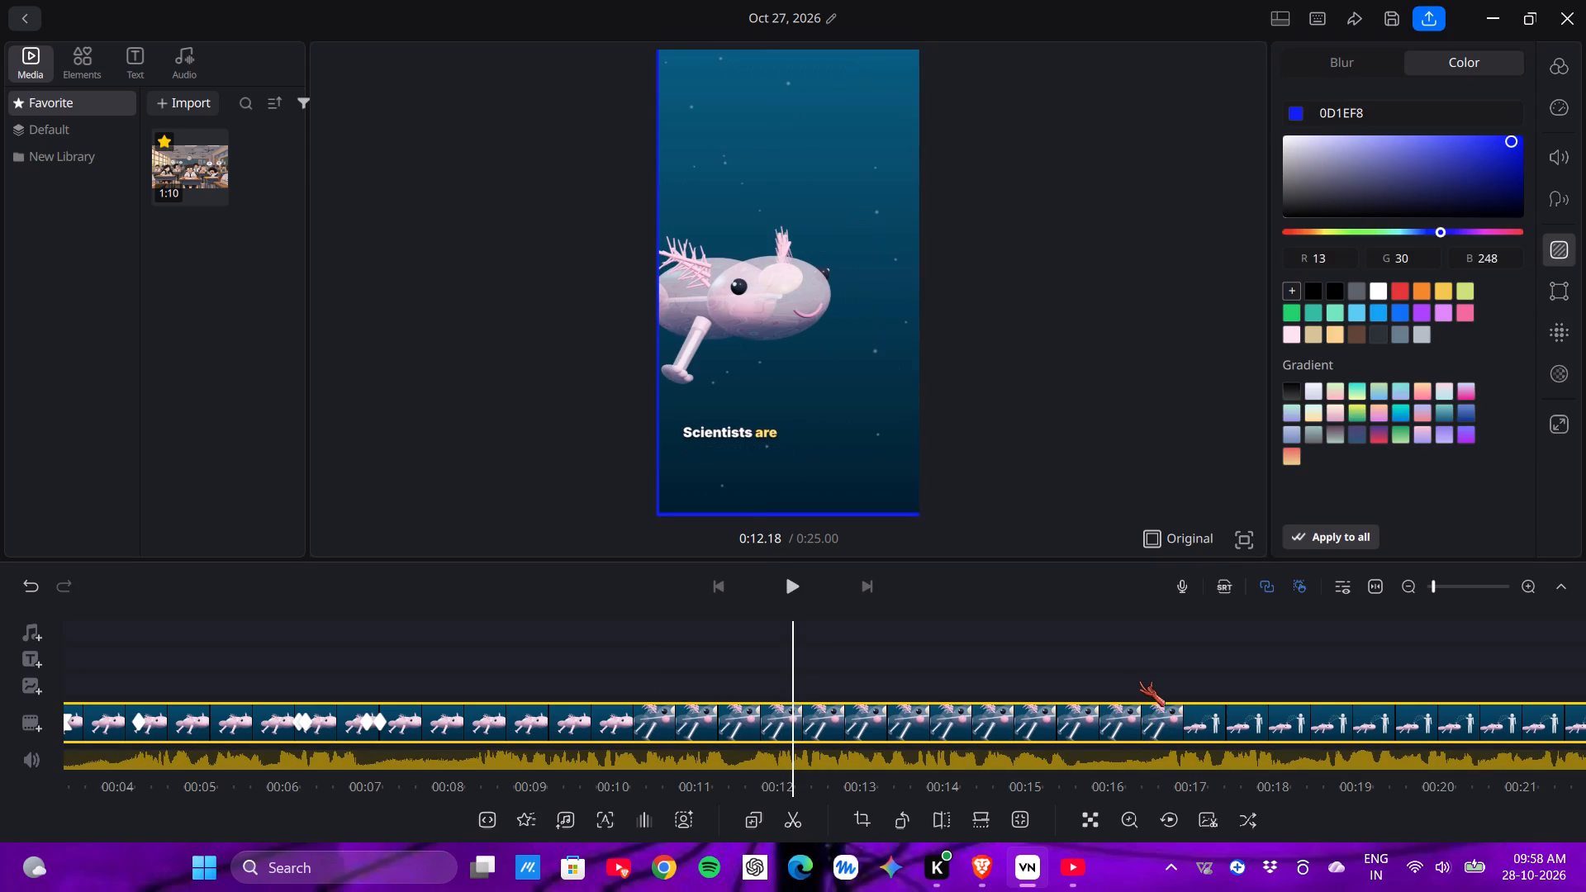
Add a keyframe to the axolotl clip at about 0:15.57.
{"action": "left_click", "coordinate": [1110, 717]}
{"action": "left_click_drag", "start_coordinate": [1110, 717], "coordinate": [1071, 725]}
{"action": "left_click", "coordinate": [1071, 725]}
{"action": "left_click", "coordinate": [1071, 725]}
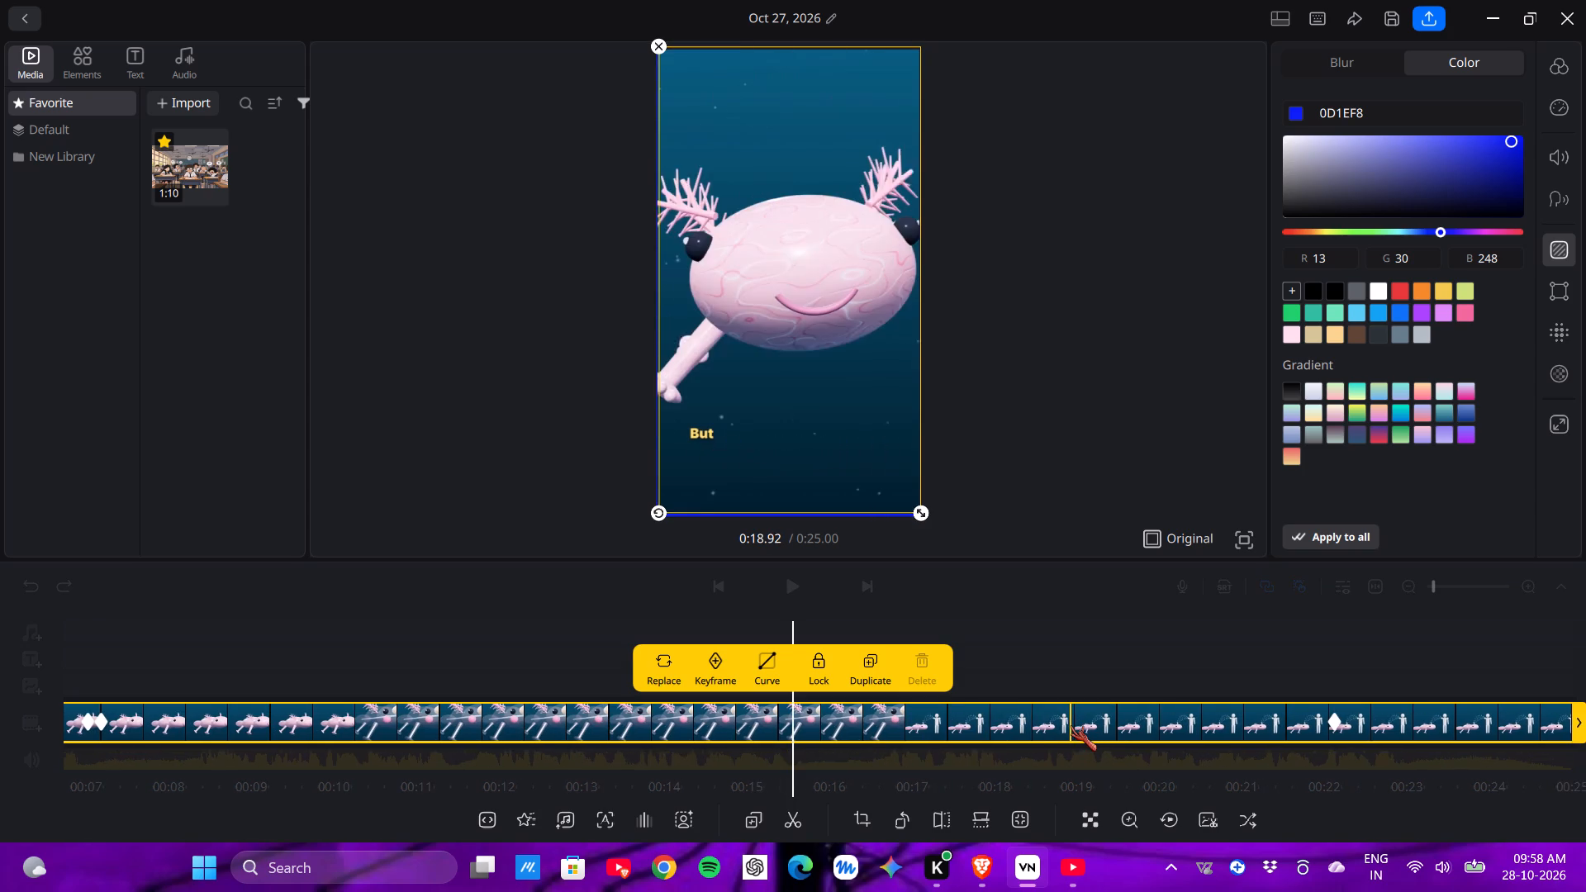
{"action": "left_click", "coordinate": [1071, 725]}
{"action": "left_click", "coordinate": [1071, 725]}
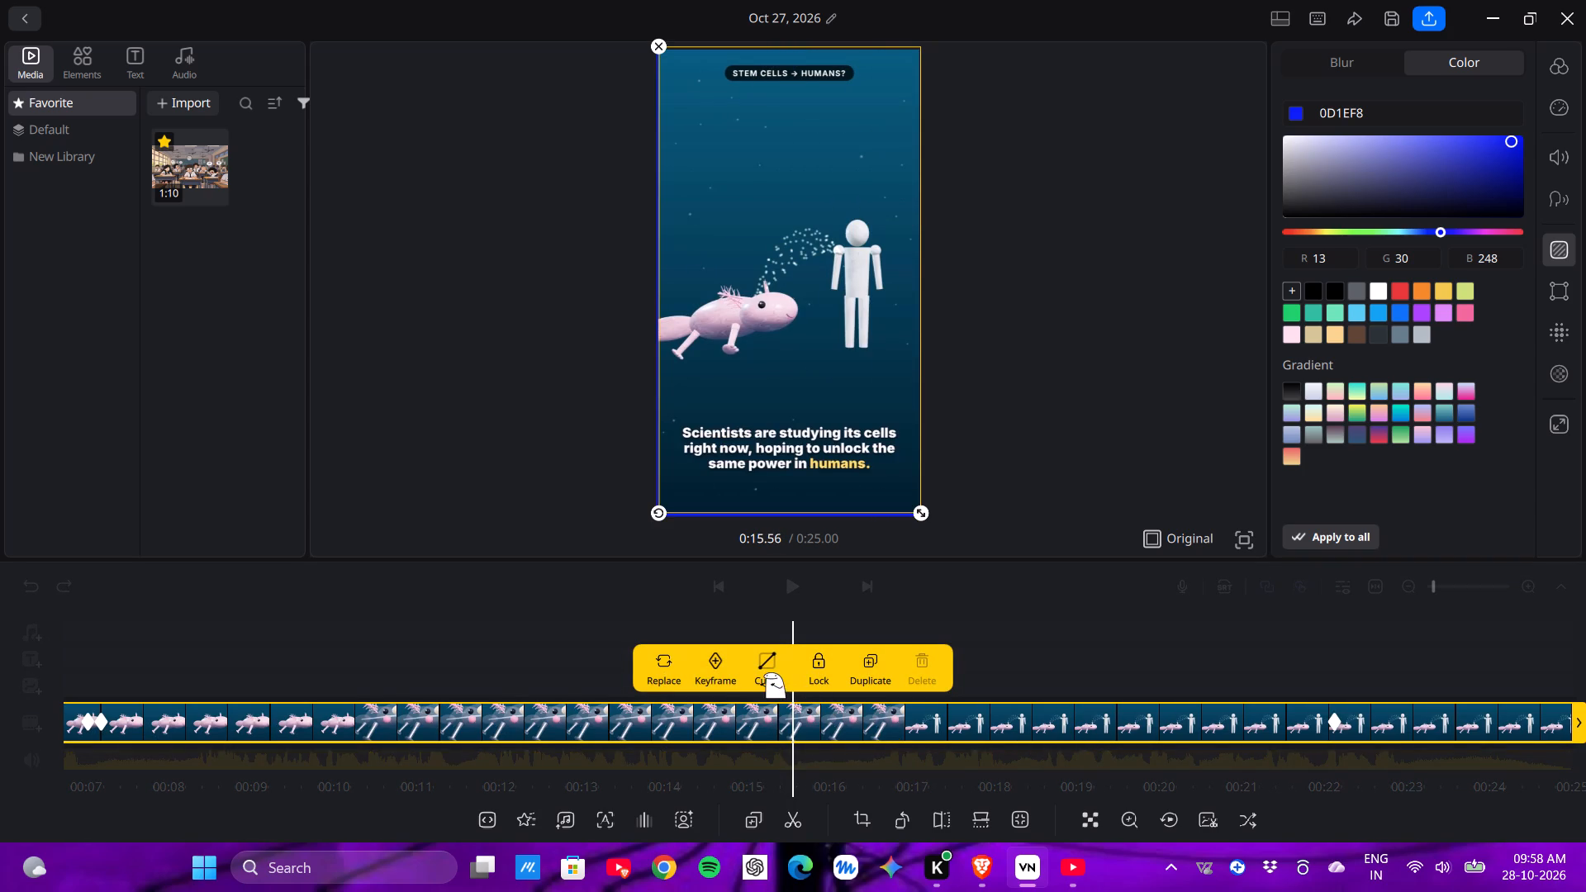
{"action": "left_click", "coordinate": [718, 666]}
Add another keyframe to the clip at about 0:17.85, during the "No claws, no metal skeleton" caption.
{"action": "left_click_drag", "start_coordinate": [957, 707], "coordinate": [922, 704]}
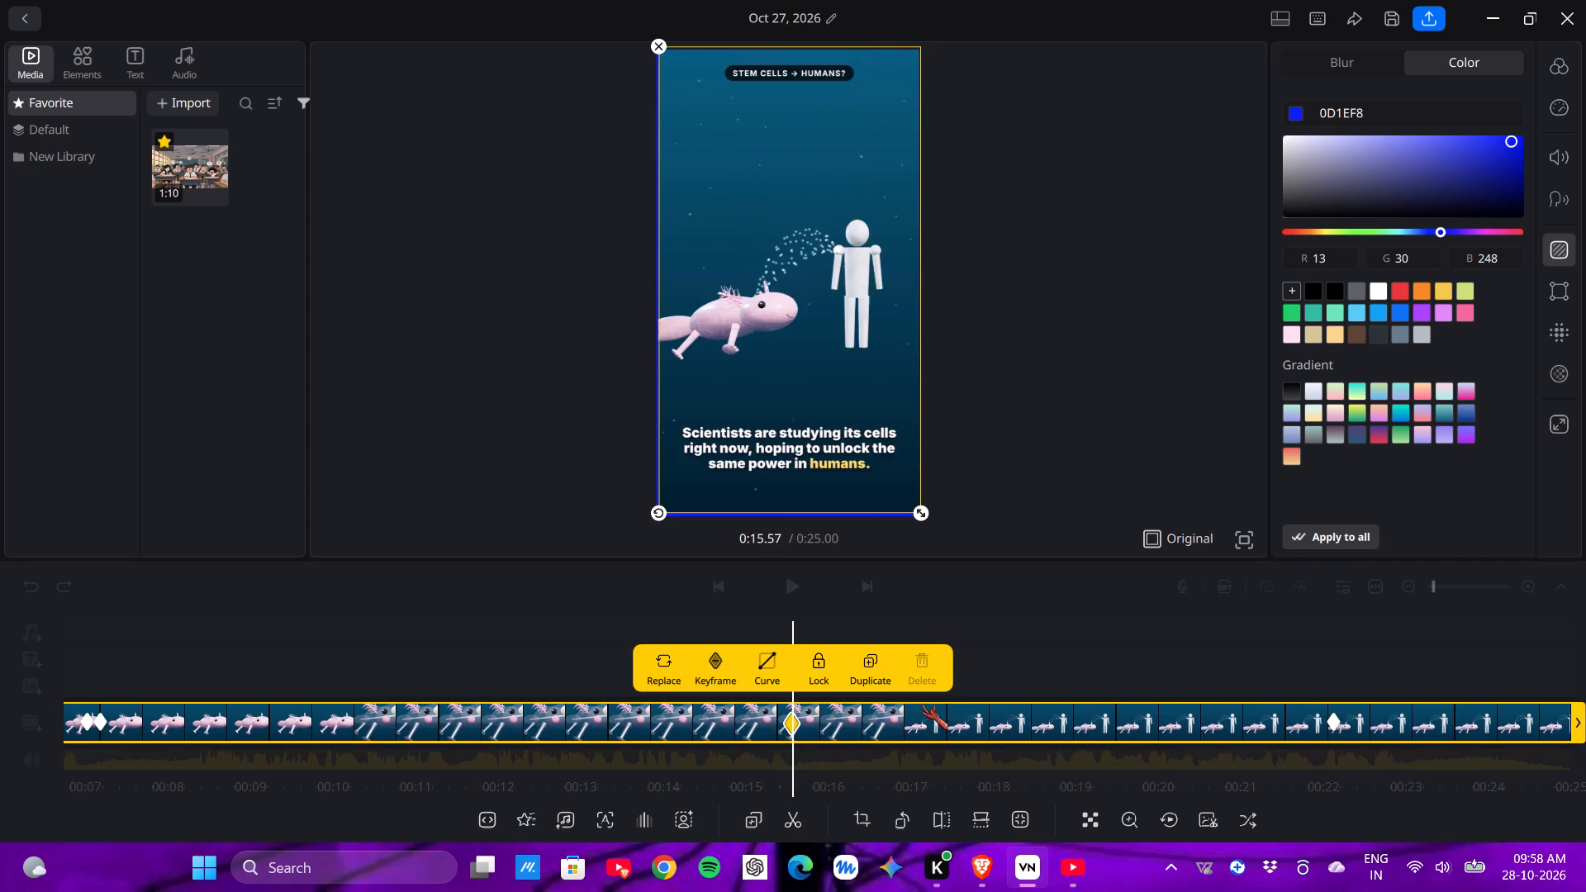
{"action": "left_click_drag", "start_coordinate": [922, 704], "coordinate": [842, 704]}
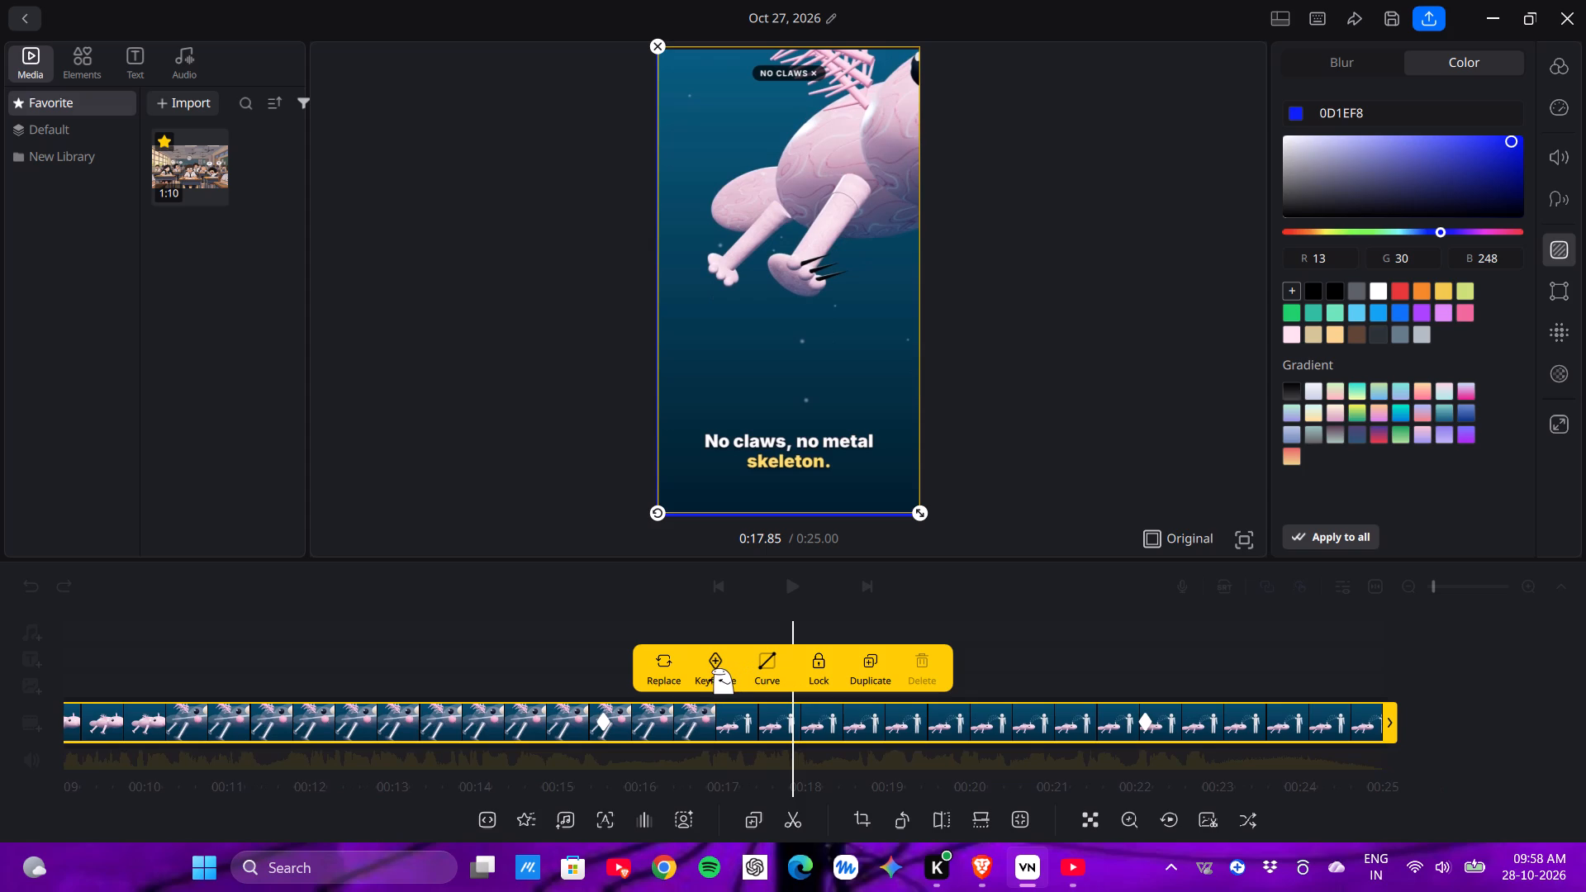
{"action": "left_click", "coordinate": [715, 668]}
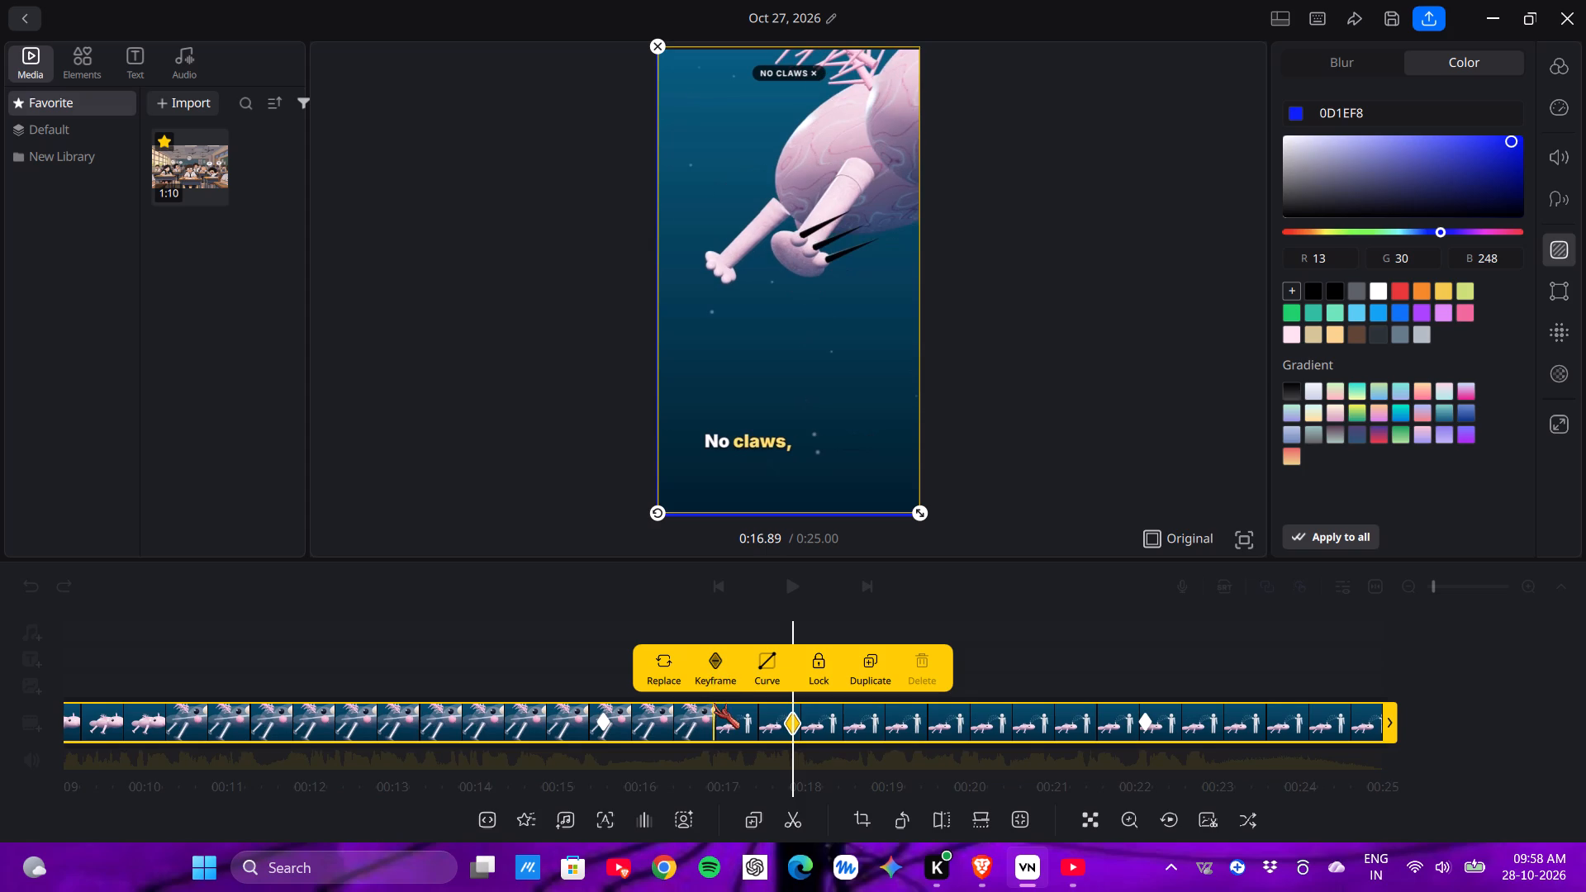
{"action": "left_click_drag", "start_coordinate": [714, 703], "coordinate": [1101, 709]}
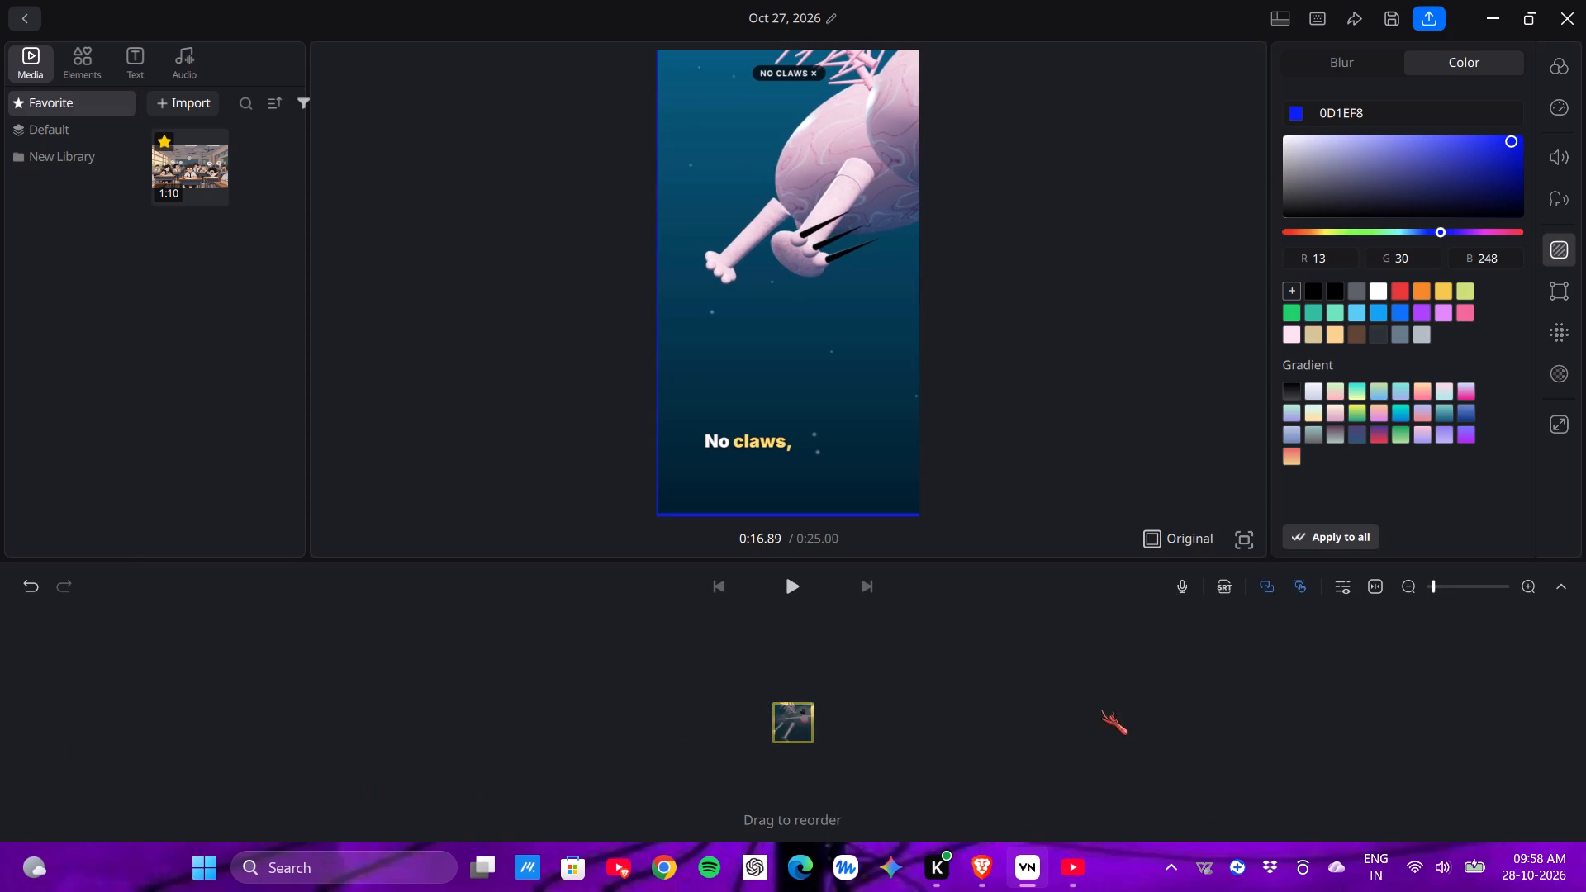
{"action": "left_click_drag", "start_coordinate": [1101, 709], "coordinate": [1585, 624]}
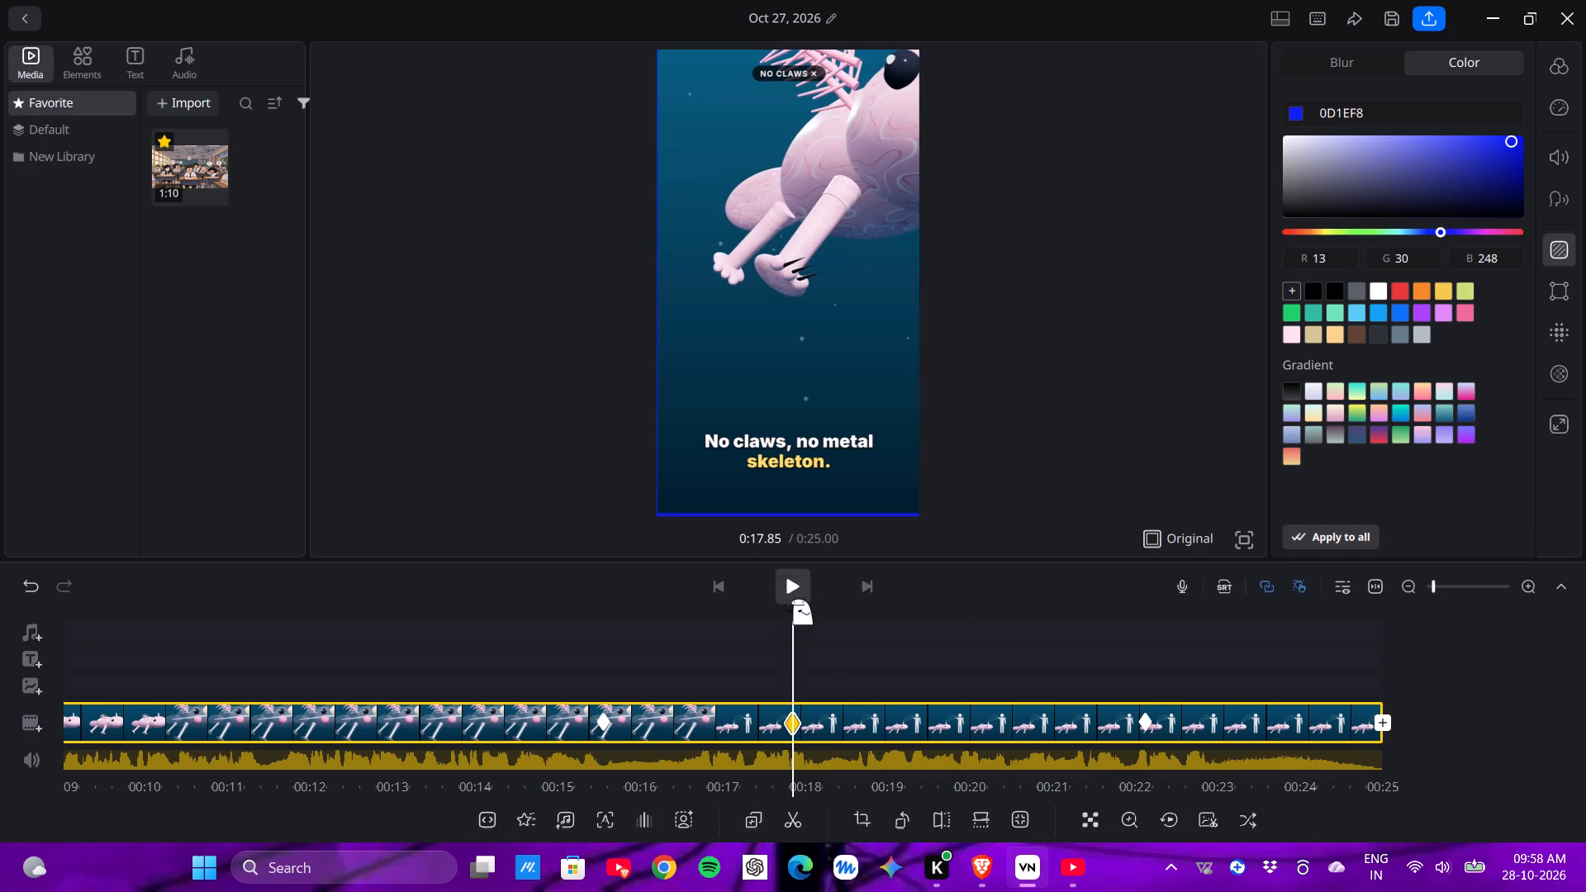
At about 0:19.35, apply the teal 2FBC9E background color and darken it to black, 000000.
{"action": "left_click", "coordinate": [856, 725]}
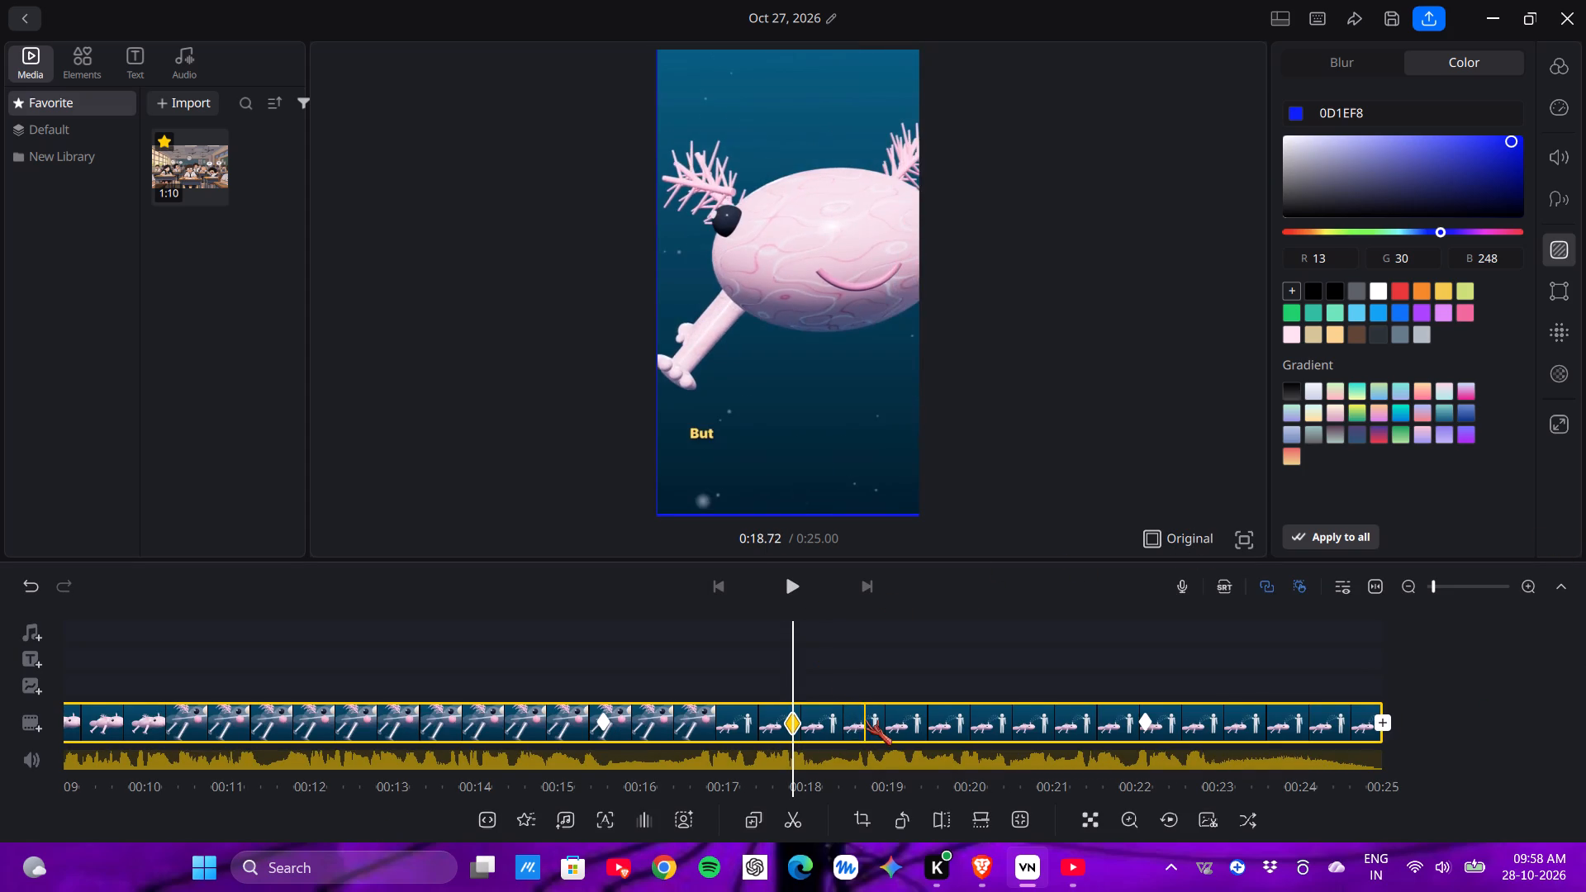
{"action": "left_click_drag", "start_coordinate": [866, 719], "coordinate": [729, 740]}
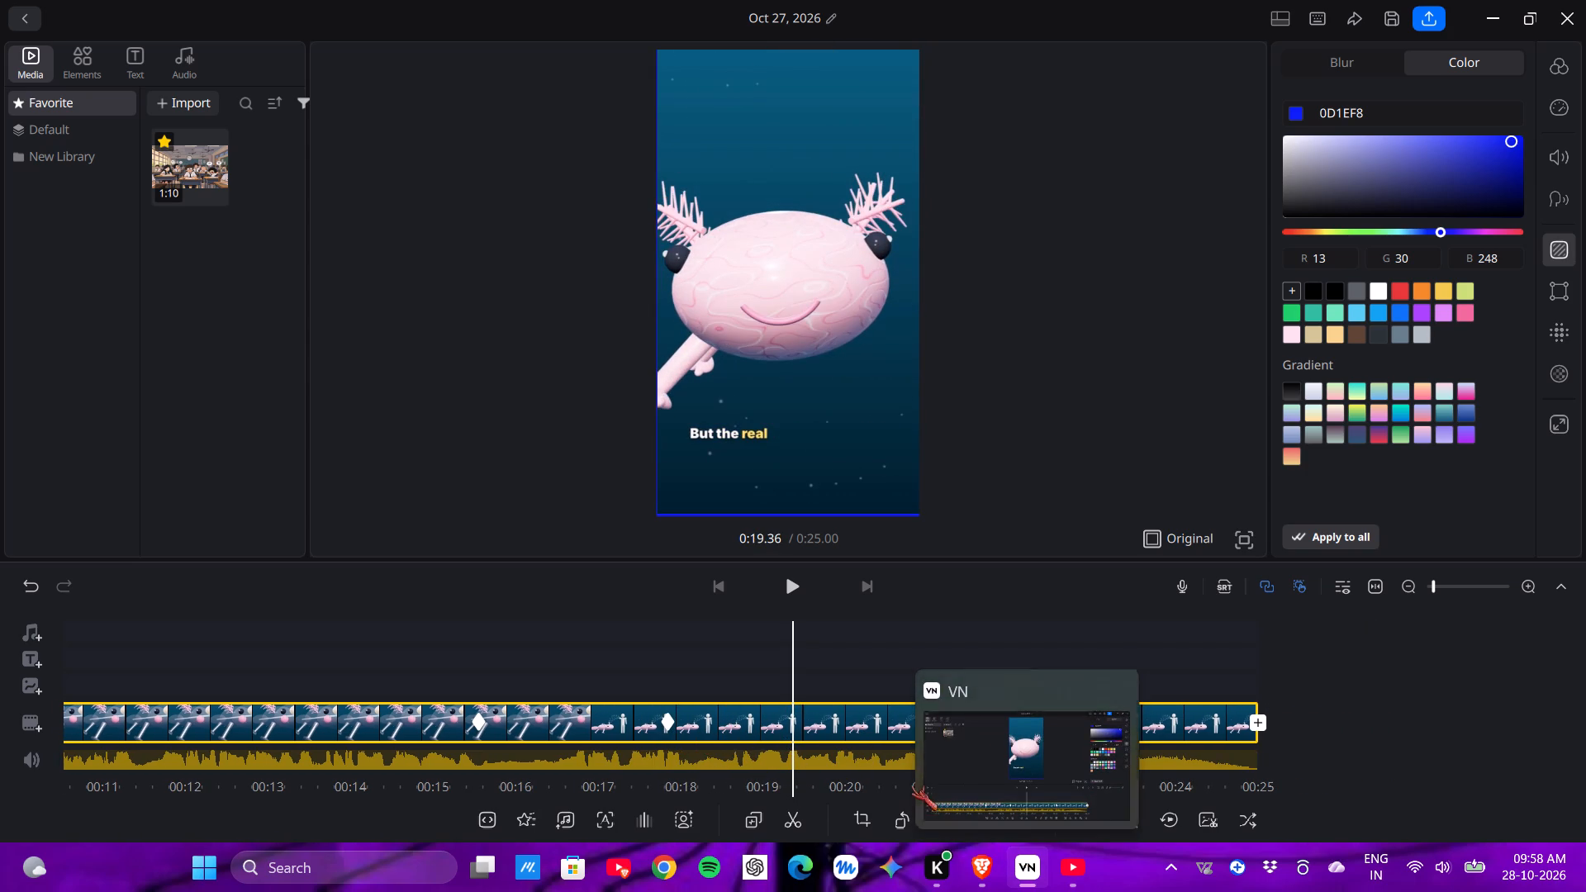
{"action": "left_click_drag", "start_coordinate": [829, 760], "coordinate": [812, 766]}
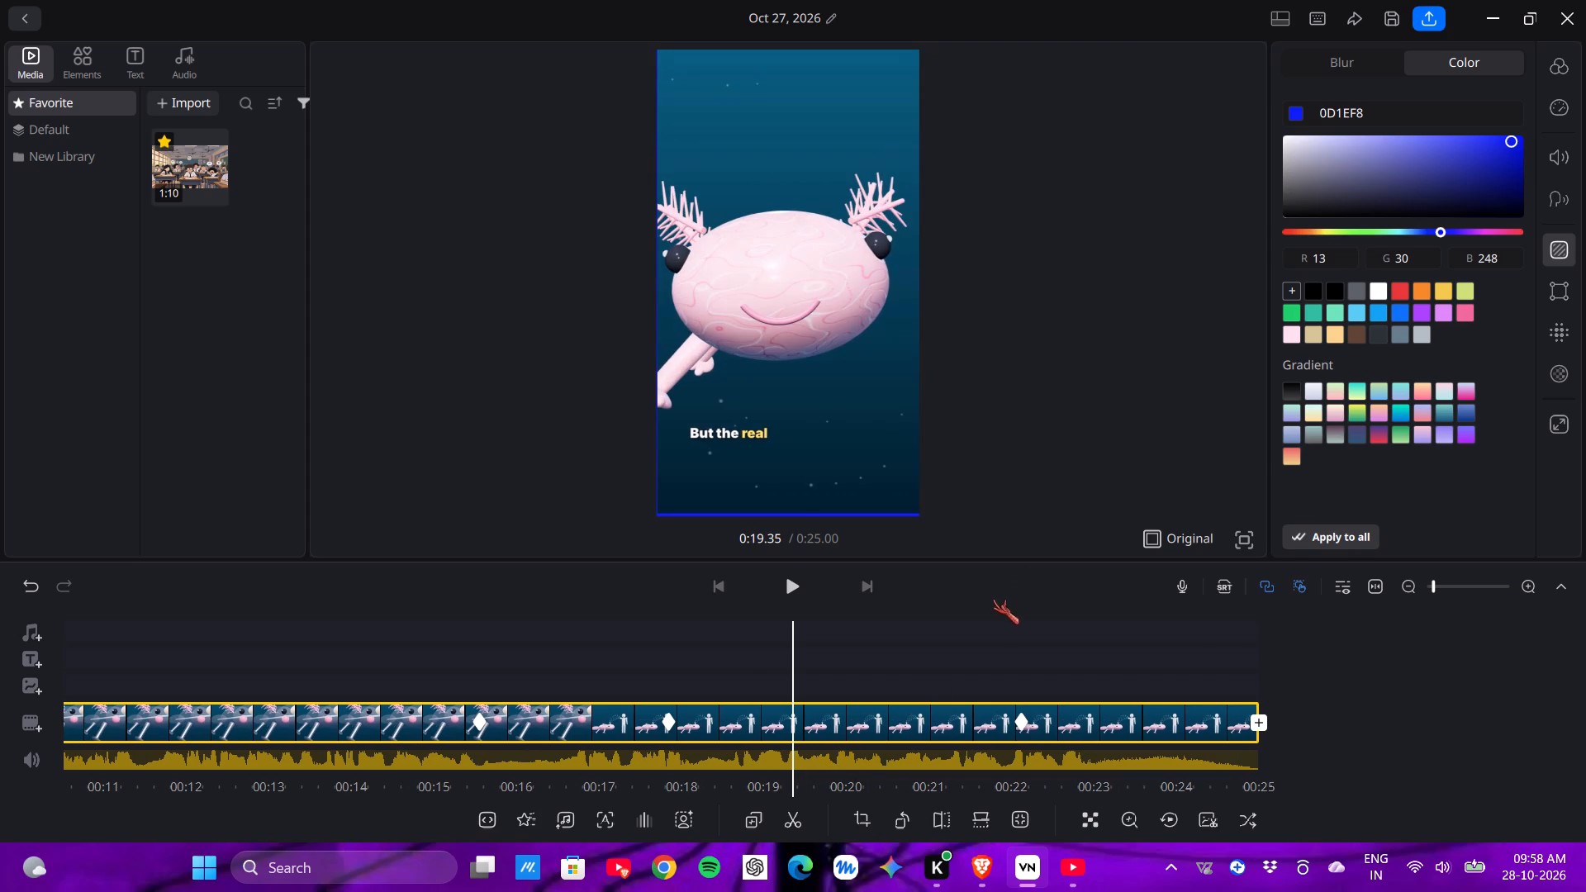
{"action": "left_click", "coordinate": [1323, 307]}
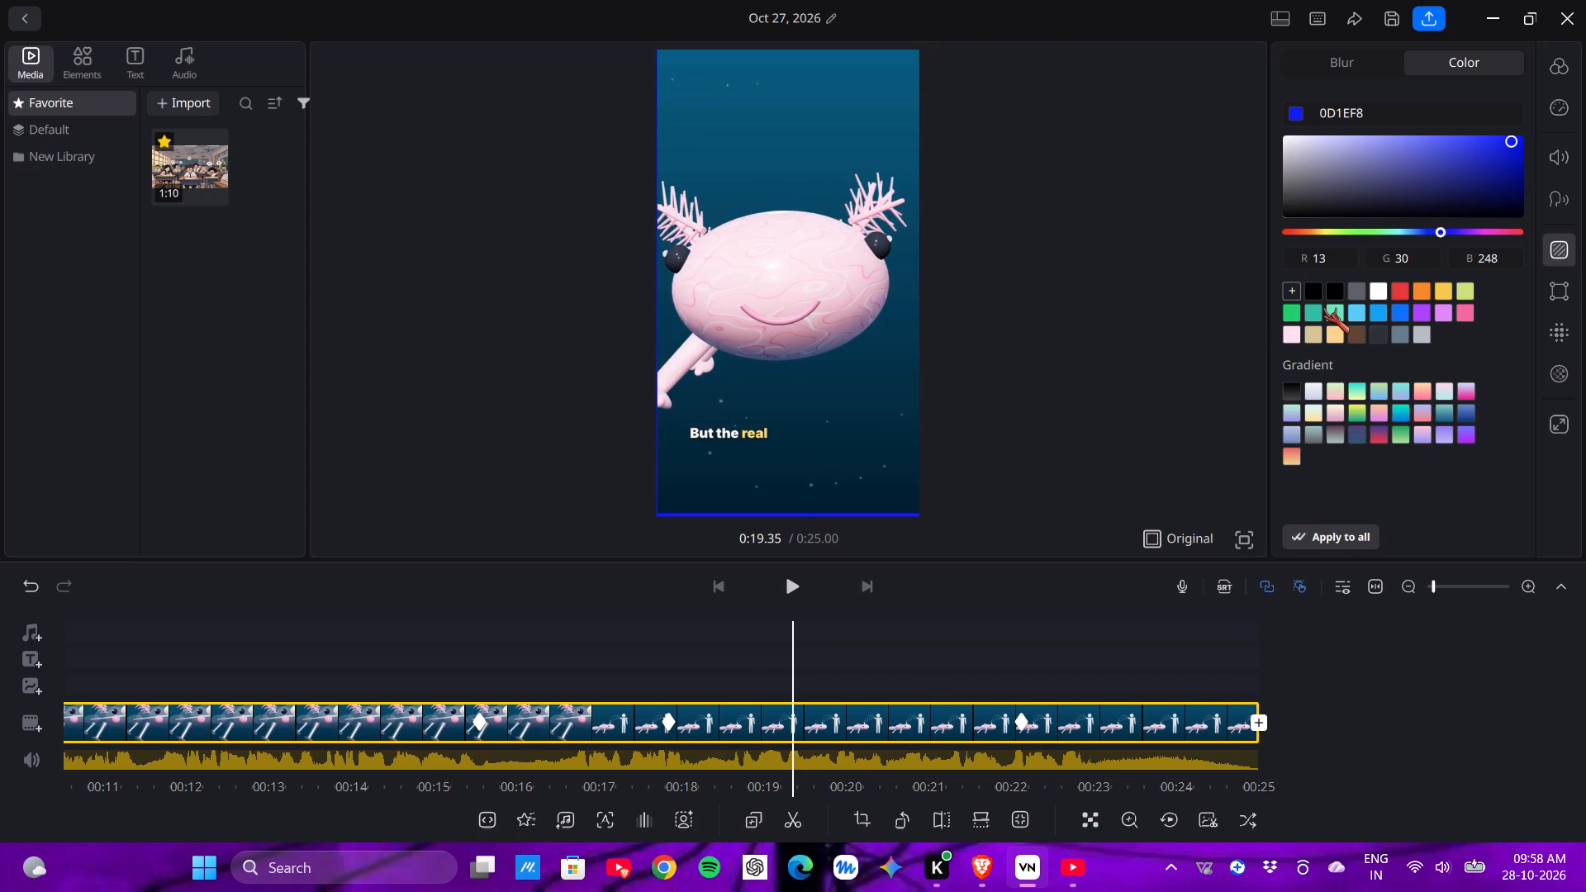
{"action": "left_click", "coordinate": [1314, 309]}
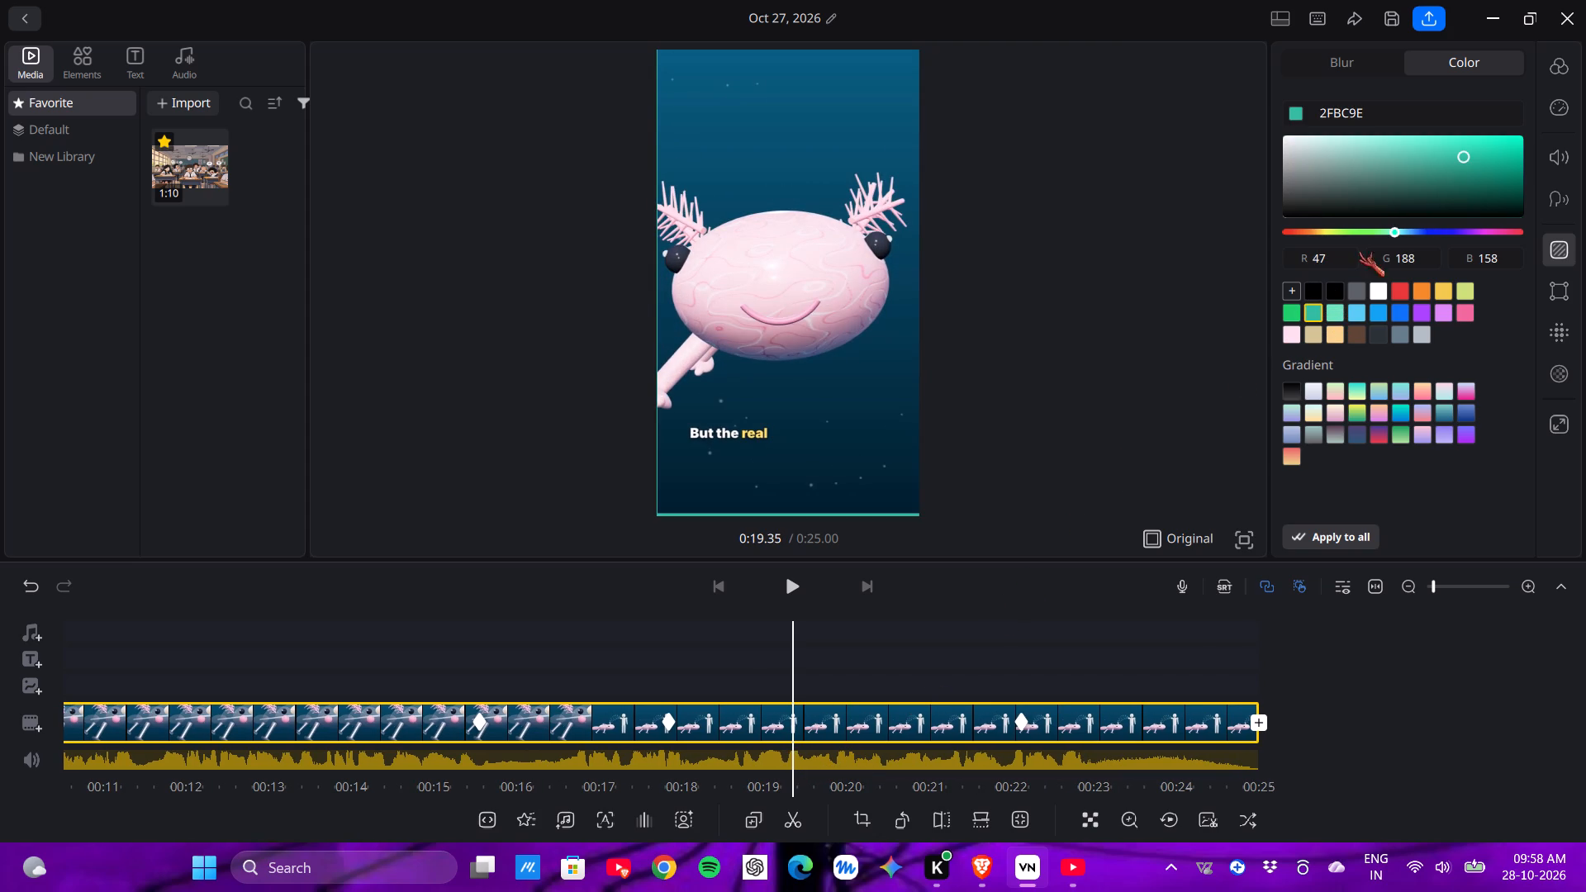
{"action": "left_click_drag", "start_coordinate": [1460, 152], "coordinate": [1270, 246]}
At 0:19.35, shift the clip slightly right and down on the canvas to keyframe its new position.
{"action": "left_click_drag", "start_coordinate": [835, 264], "coordinate": [828, 289]}
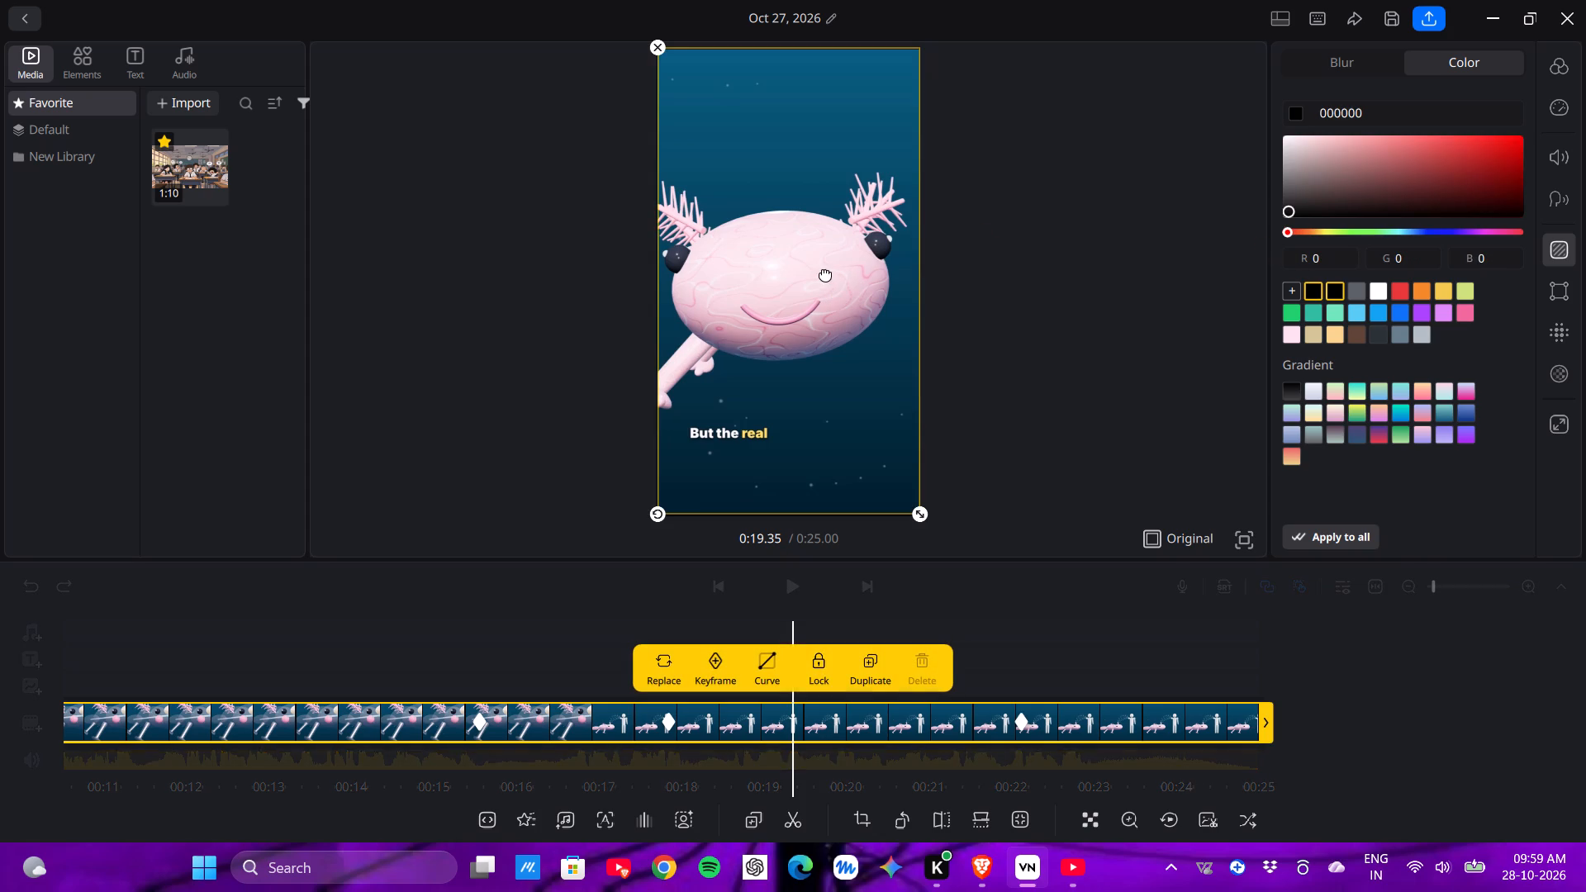
{"action": "left_click", "coordinate": [825, 273]}
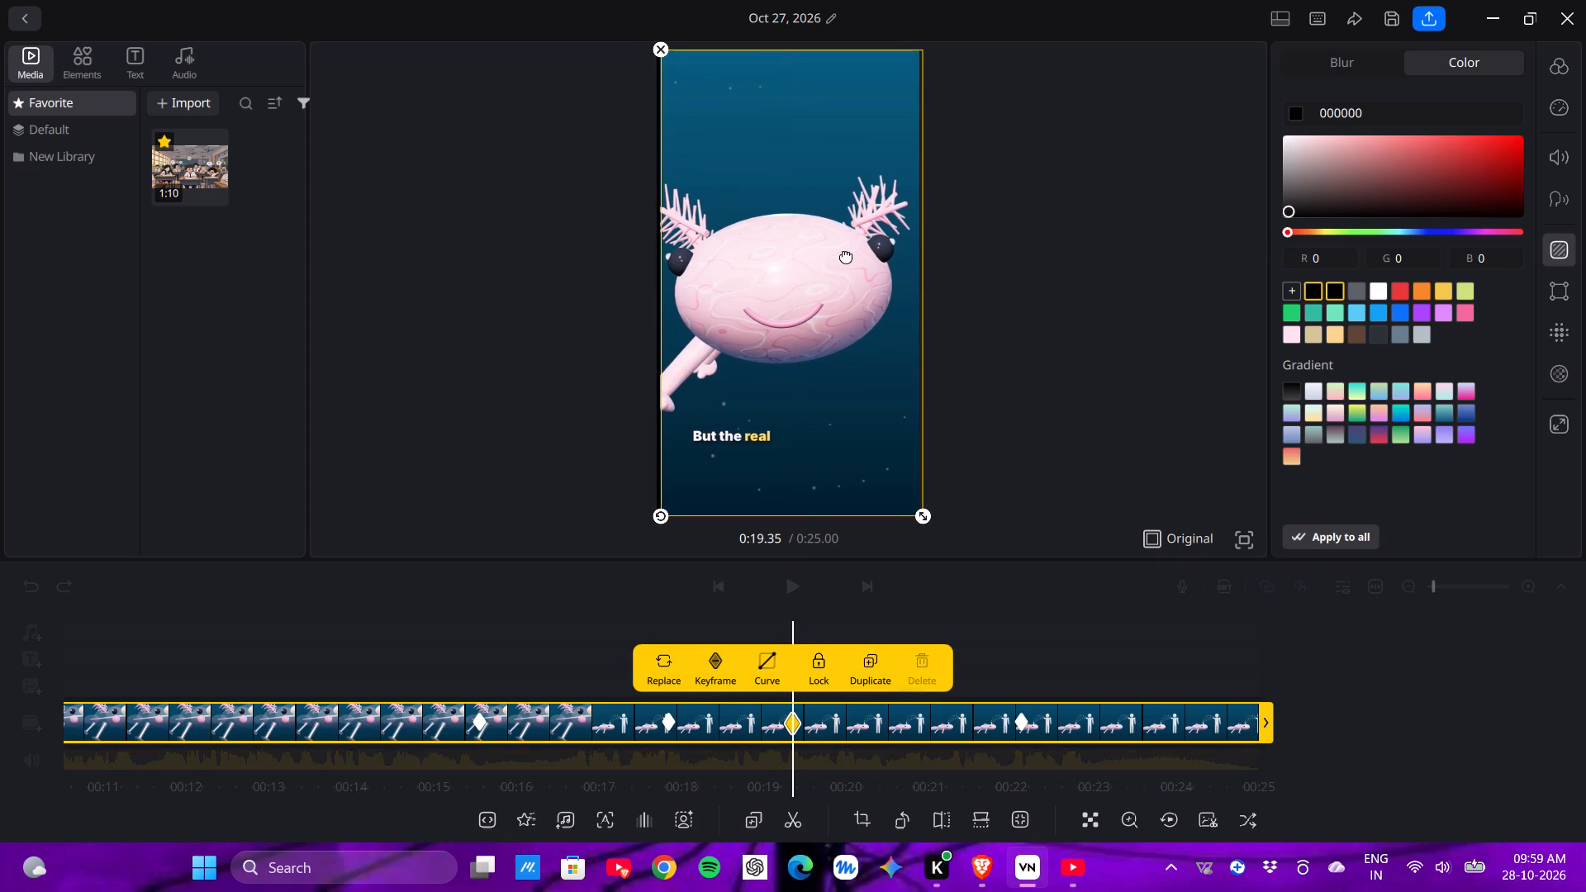
{"action": "left_click", "coordinate": [1125, 695]}
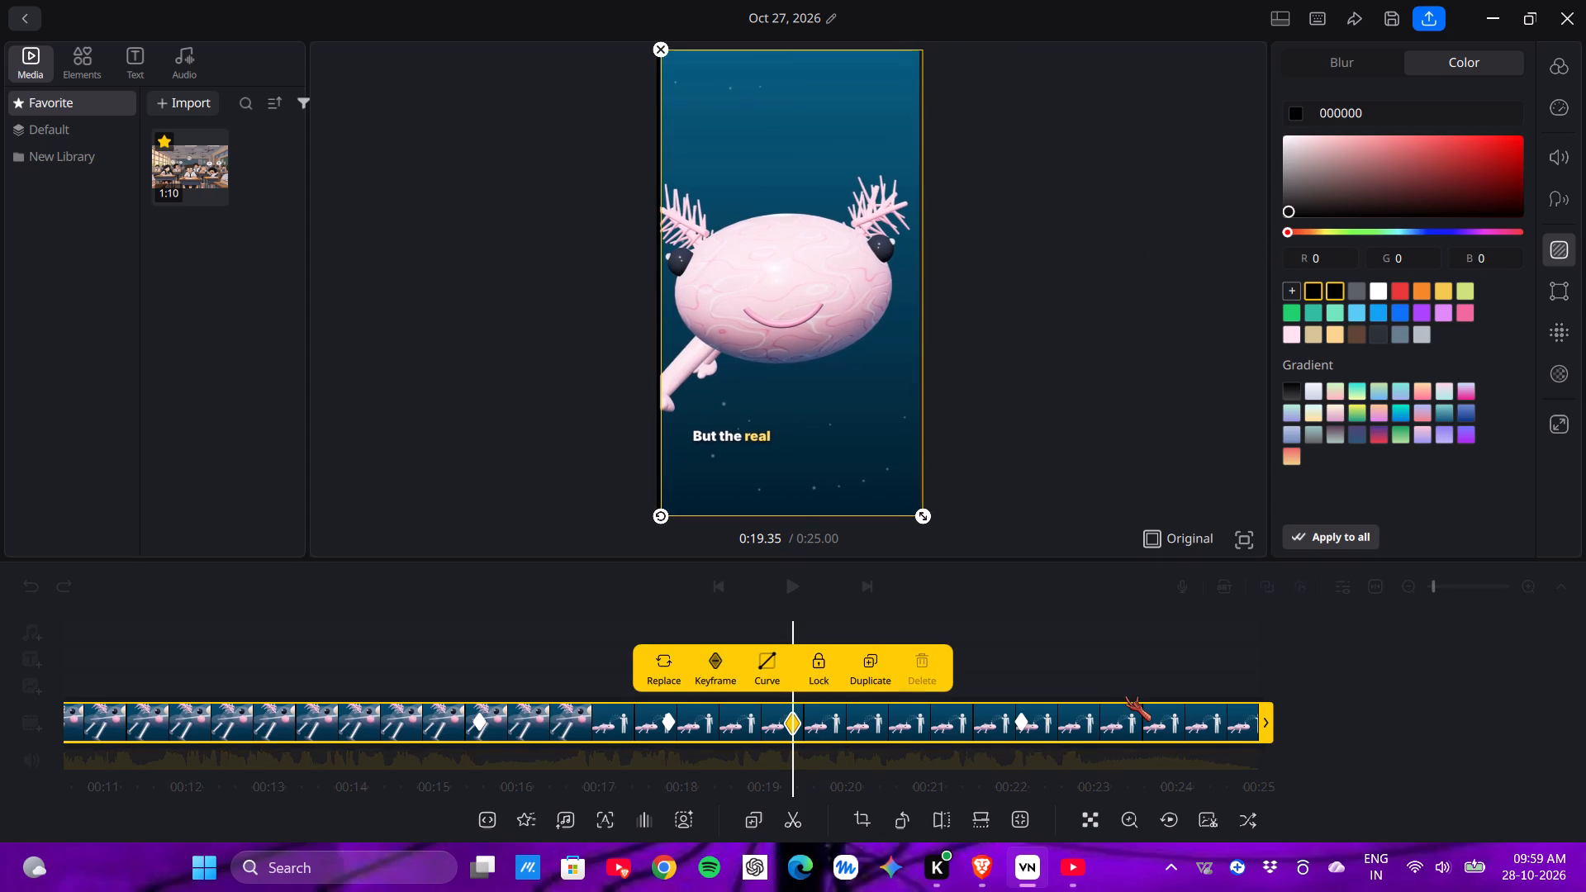
{"action": "left_click", "coordinate": [1127, 698]}
Move the clip's last keyframe earlier, to about 0:21.5.
{"action": "left_click_drag", "start_coordinate": [1022, 712], "coordinate": [1022, 711]}
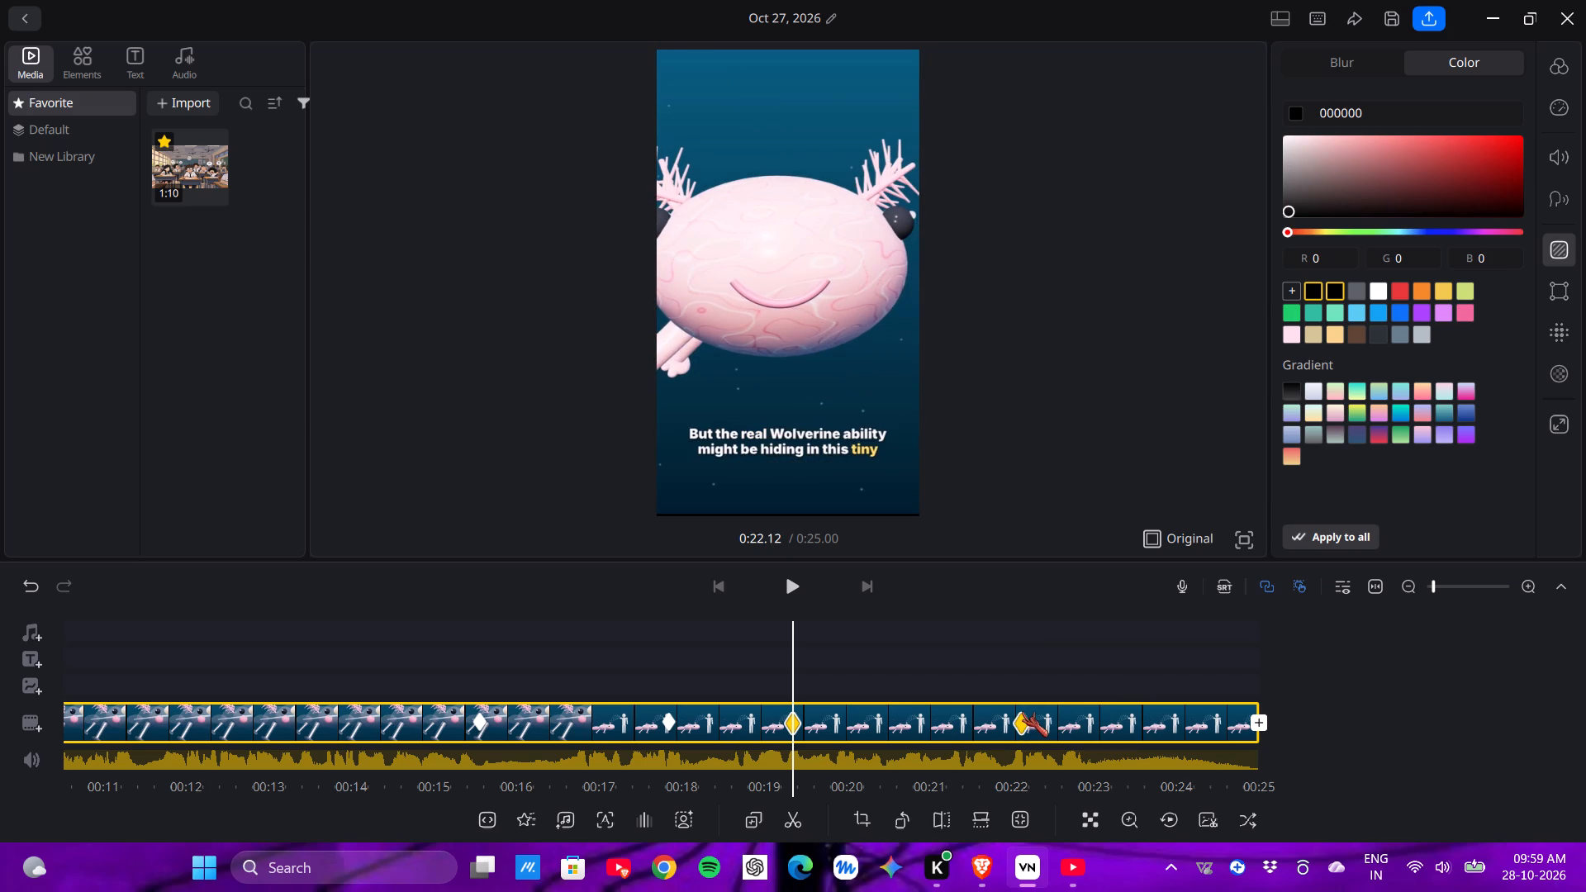
{"action": "left_click_drag", "start_coordinate": [1022, 711], "coordinate": [973, 715]}
Review the clip's motion across its keyframes between about 0:15 and 0:22.
{"action": "left_click_drag", "start_coordinate": [900, 700], "coordinate": [855, 710]}
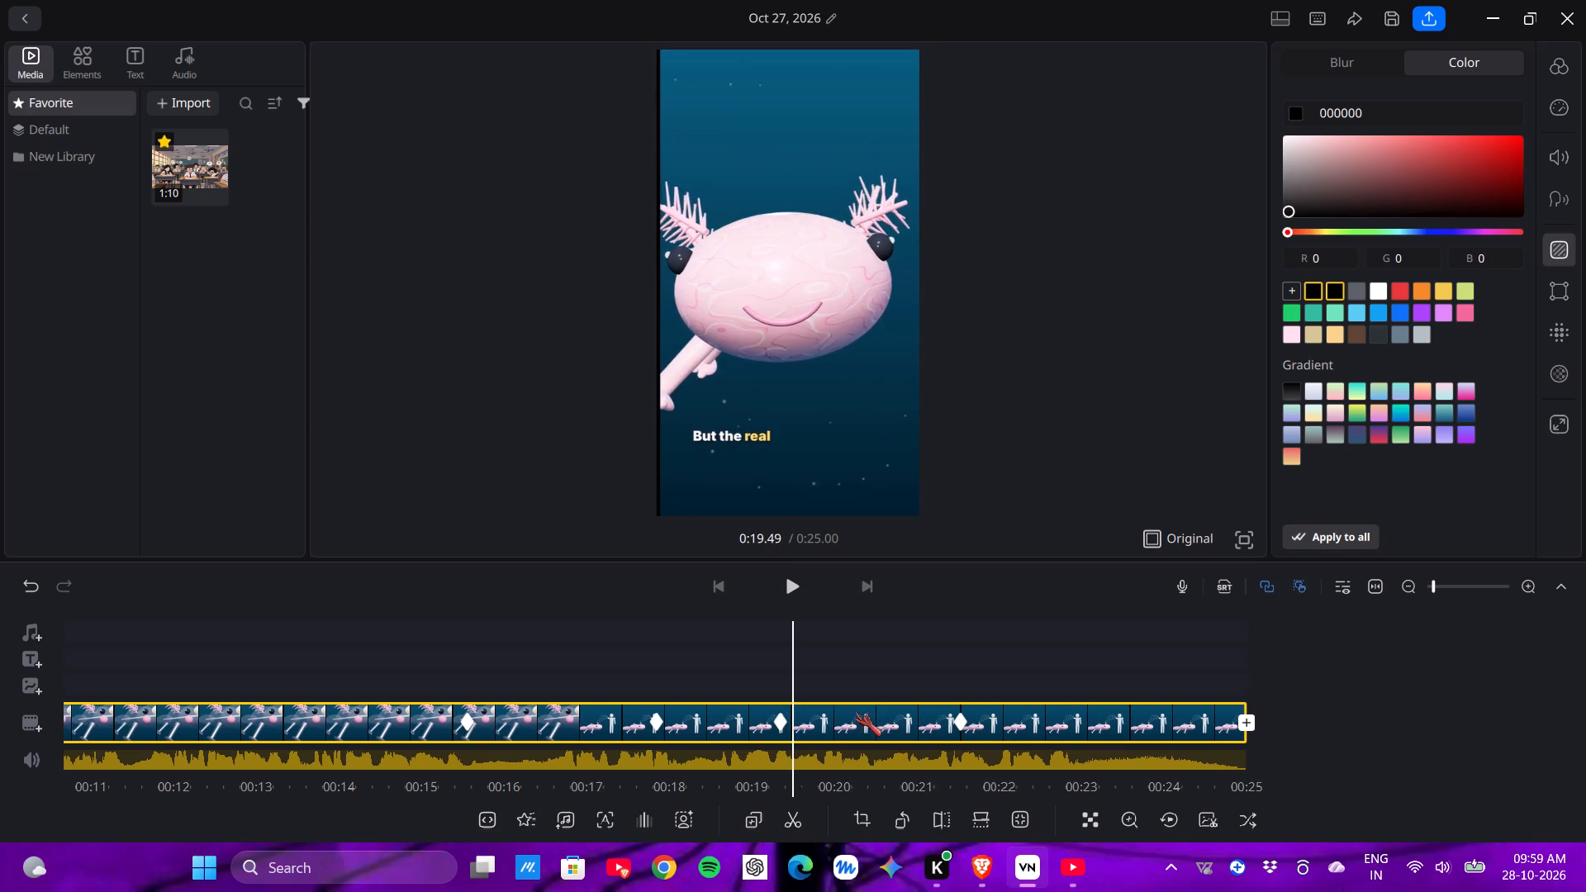
{"action": "left_click_drag", "start_coordinate": [855, 710], "coordinate": [616, 733]}
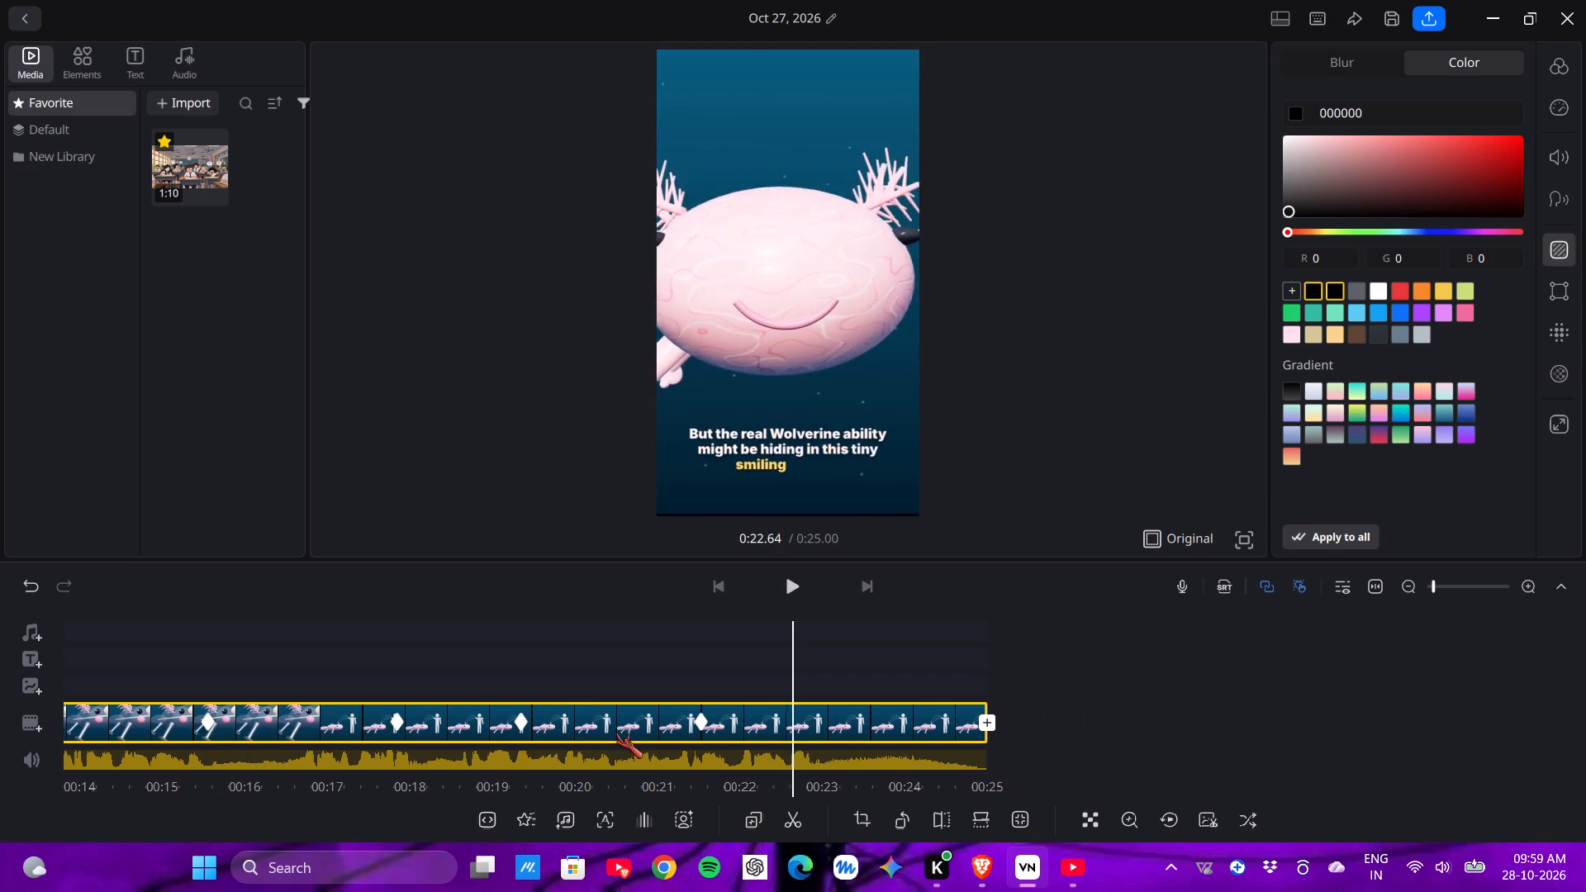
{"action": "left_click_drag", "start_coordinate": [616, 733], "coordinate": [604, 735]}
{"action": "left_click_drag", "start_coordinate": [436, 743], "coordinate": [470, 730]}
{"action": "left_click_drag", "start_coordinate": [464, 720], "coordinate": [938, 851]}
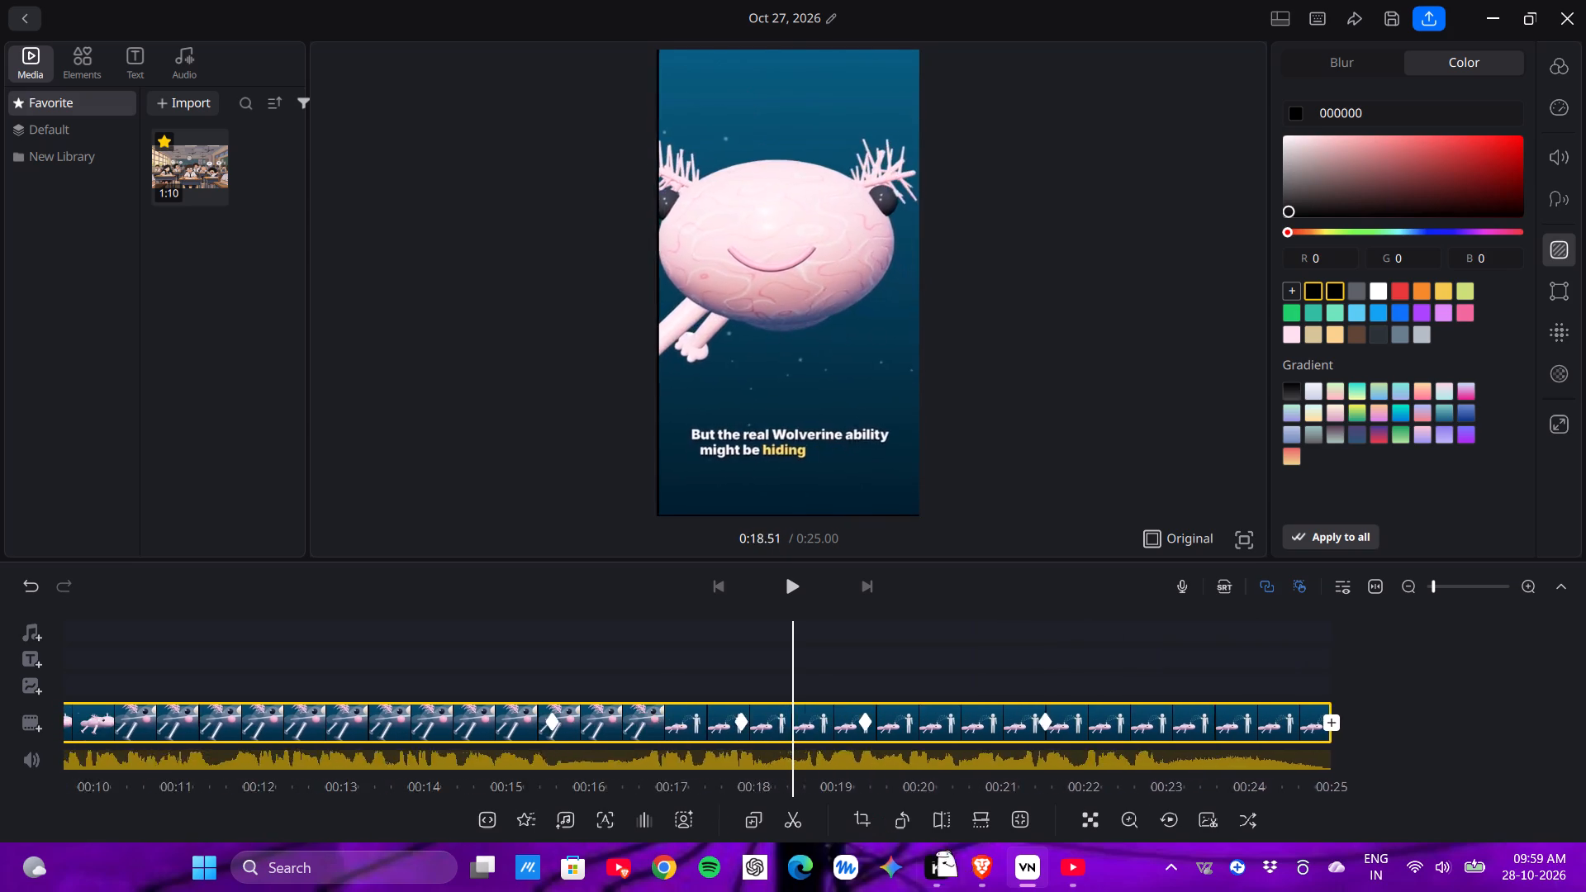
{"action": "left_click_drag", "start_coordinate": [938, 851], "coordinate": [941, 852]}
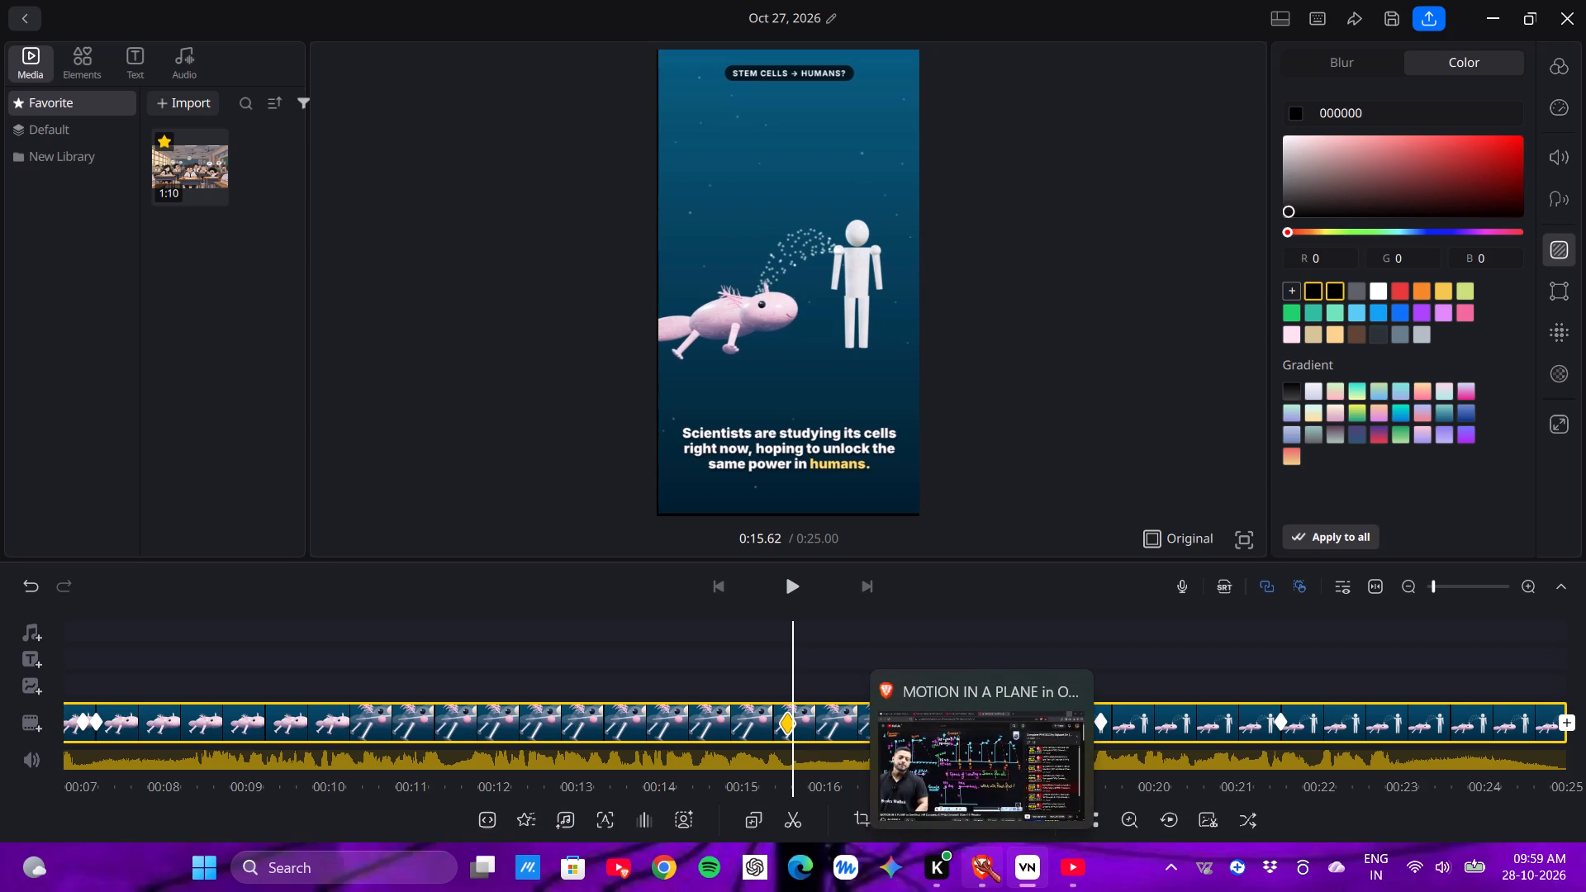
{"action": "left_click", "coordinate": [646, 723]}
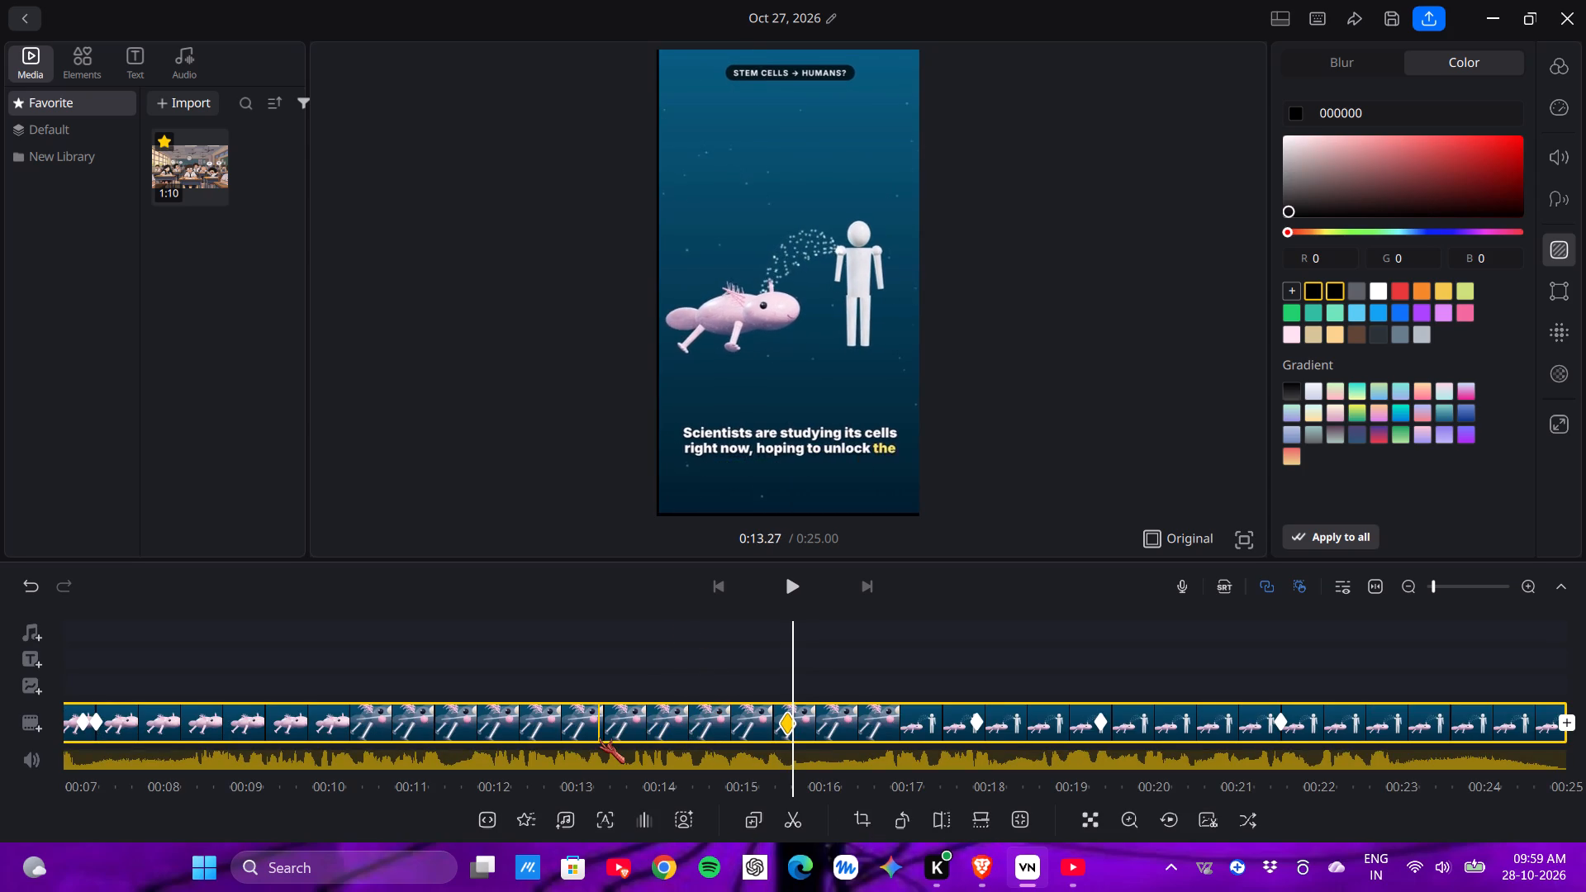
{"action": "left_click_drag", "start_coordinate": [599, 738], "coordinate": [655, 744]}
{"action": "left_click_drag", "start_coordinate": [657, 744], "coordinate": [724, 744]}
{"action": "left_click_drag", "start_coordinate": [768, 747], "coordinate": [638, 747]}
Apply the pastel cream-to-pink gradient as the clip's background.
{"action": "left_click", "coordinate": [1327, 408]}
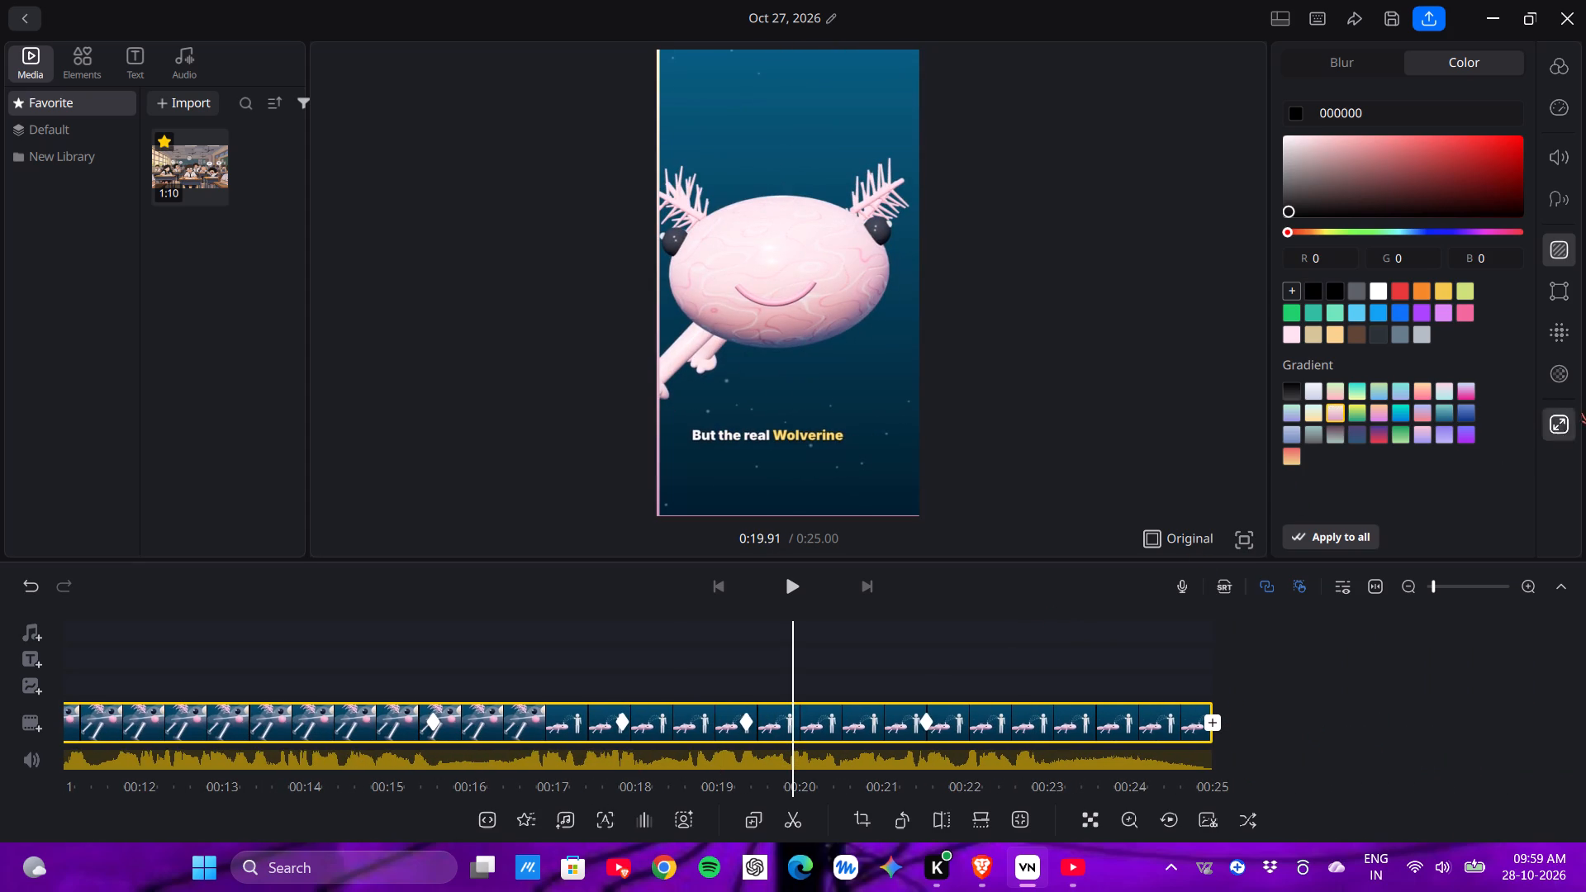
Look through the clip's Opacity, Border and Blur settings and preview the frames around 0:23.
{"action": "double_click", "coordinate": [1564, 380]}
{"action": "left_click", "coordinate": [1566, 357]}
{"action": "left_click", "coordinate": [1567, 326]}
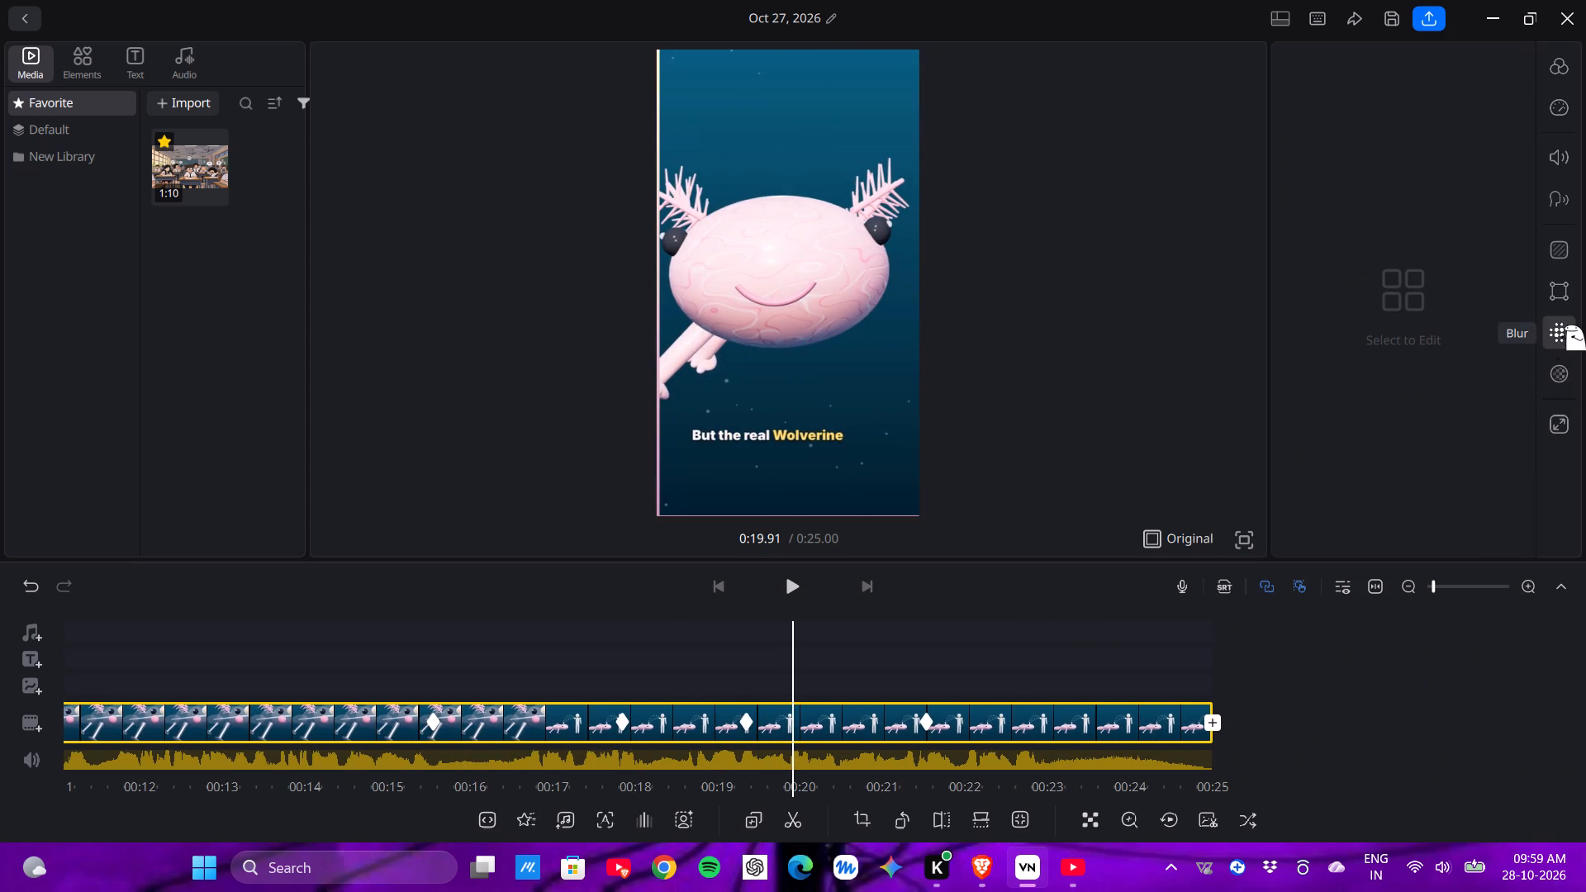
{"action": "left_click_drag", "start_coordinate": [1563, 390], "coordinate": [1570, 388]}
{"action": "left_click", "coordinate": [1456, 357]}
{"action": "left_click", "coordinate": [1433, 389]}
{"action": "left_click_drag", "start_coordinate": [1484, 332], "coordinate": [1494, 353]}
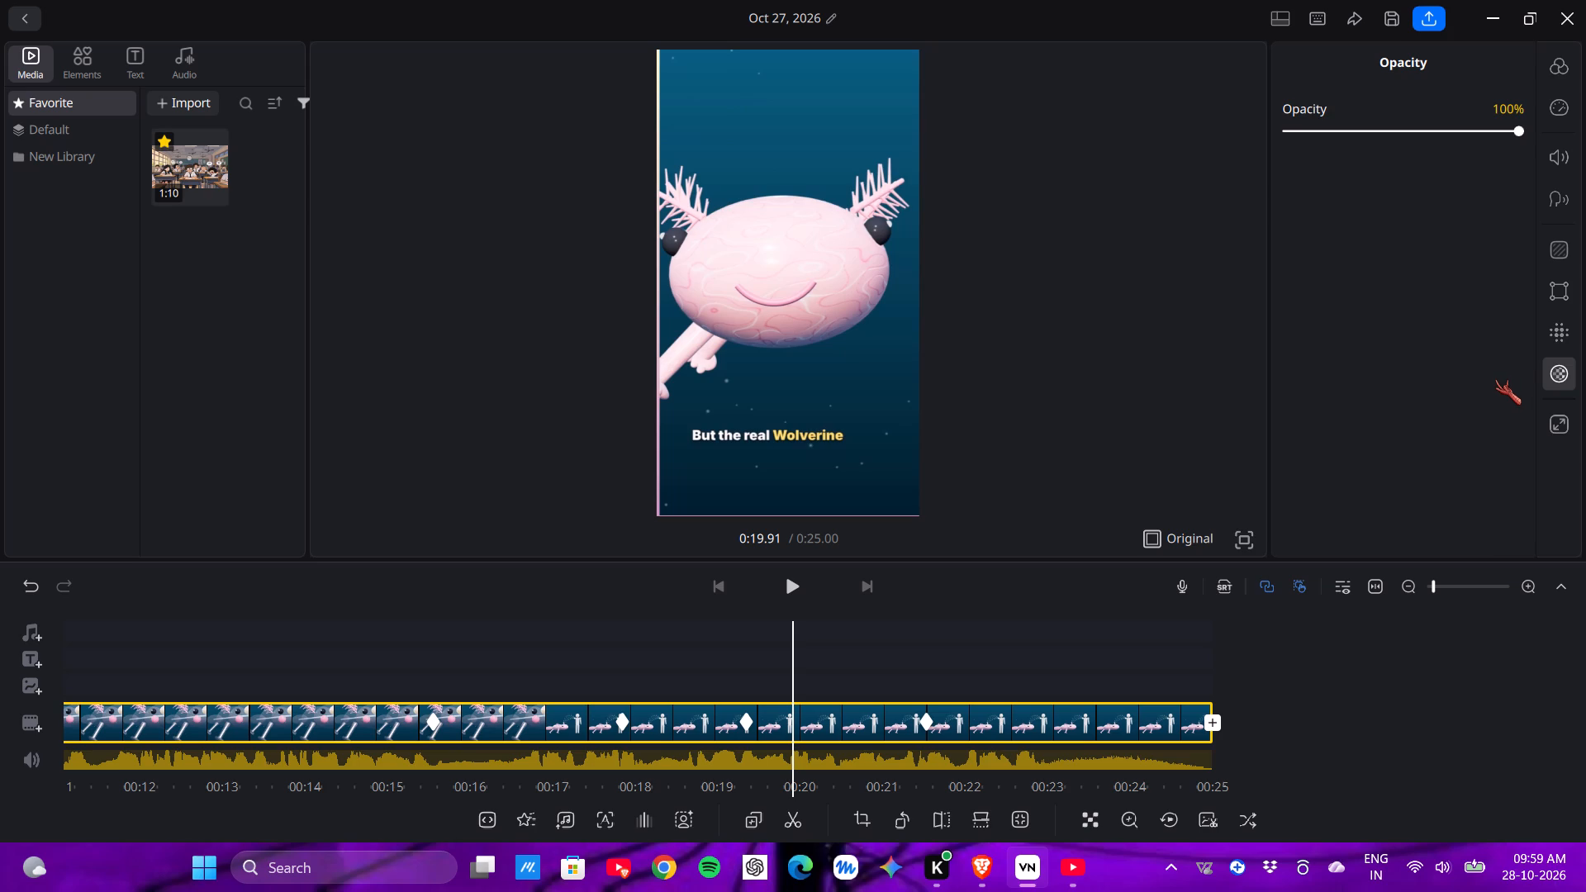
{"action": "left_click_drag", "start_coordinate": [1585, 427], "coordinate": [1585, 482]}
{"action": "left_click_drag", "start_coordinate": [1464, 475], "coordinate": [1473, 482]}
{"action": "left_click_drag", "start_coordinate": [1585, 357], "coordinate": [1585, 400]}
{"action": "left_click_drag", "start_coordinate": [1585, 472], "coordinate": [1585, 463]}
{"action": "left_click", "coordinate": [1585, 508]}
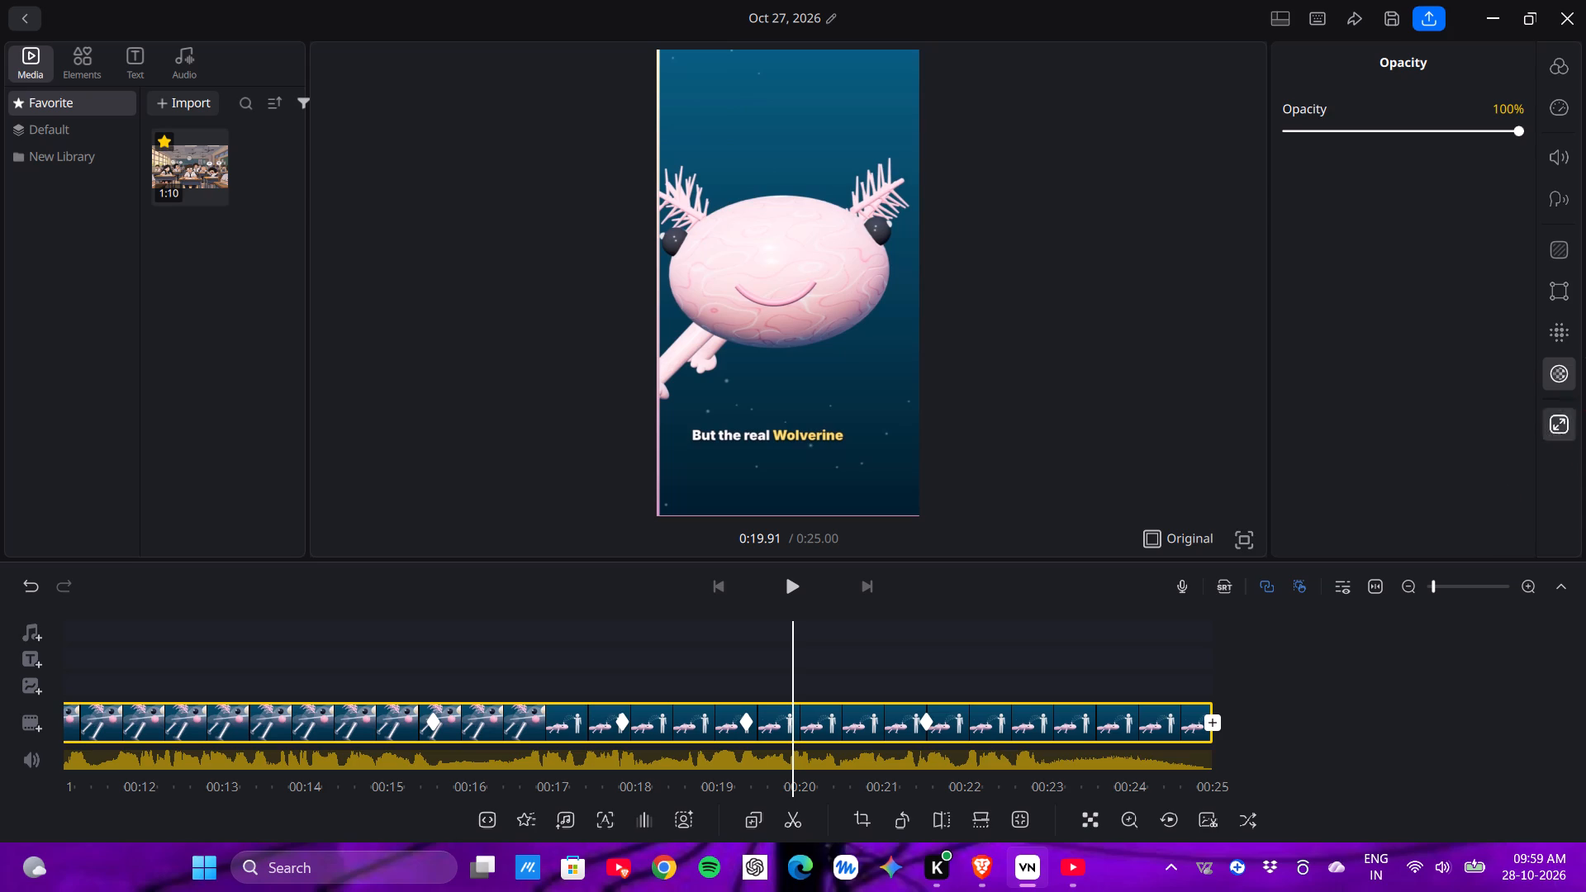
{"action": "left_click", "coordinate": [1585, 354]}
{"action": "left_click", "coordinate": [1560, 307]}
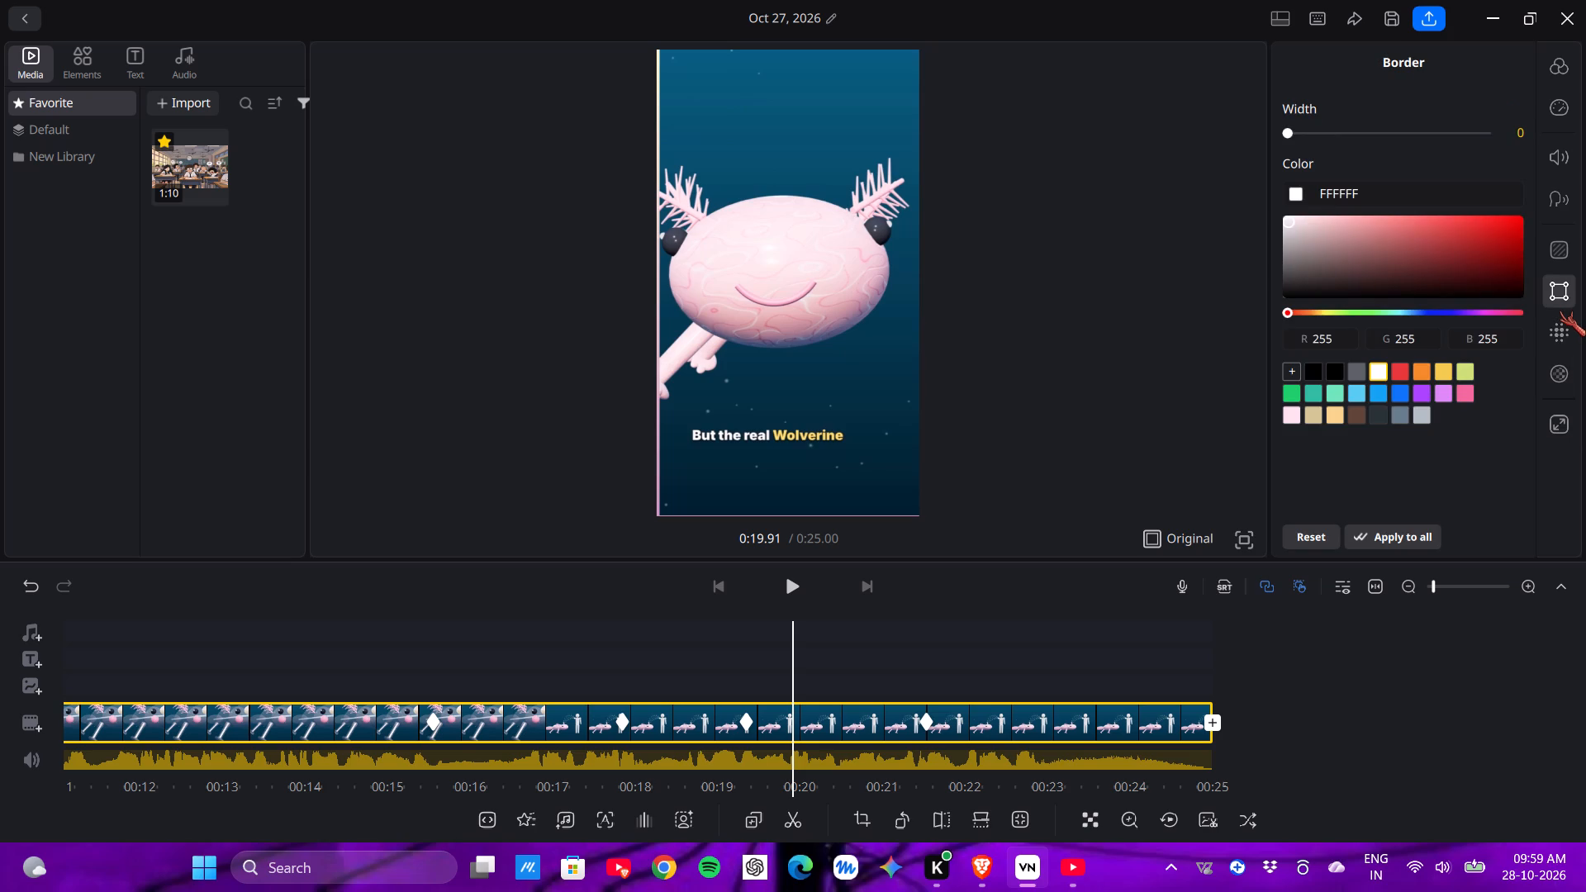
{"action": "left_click", "coordinate": [1550, 326]}
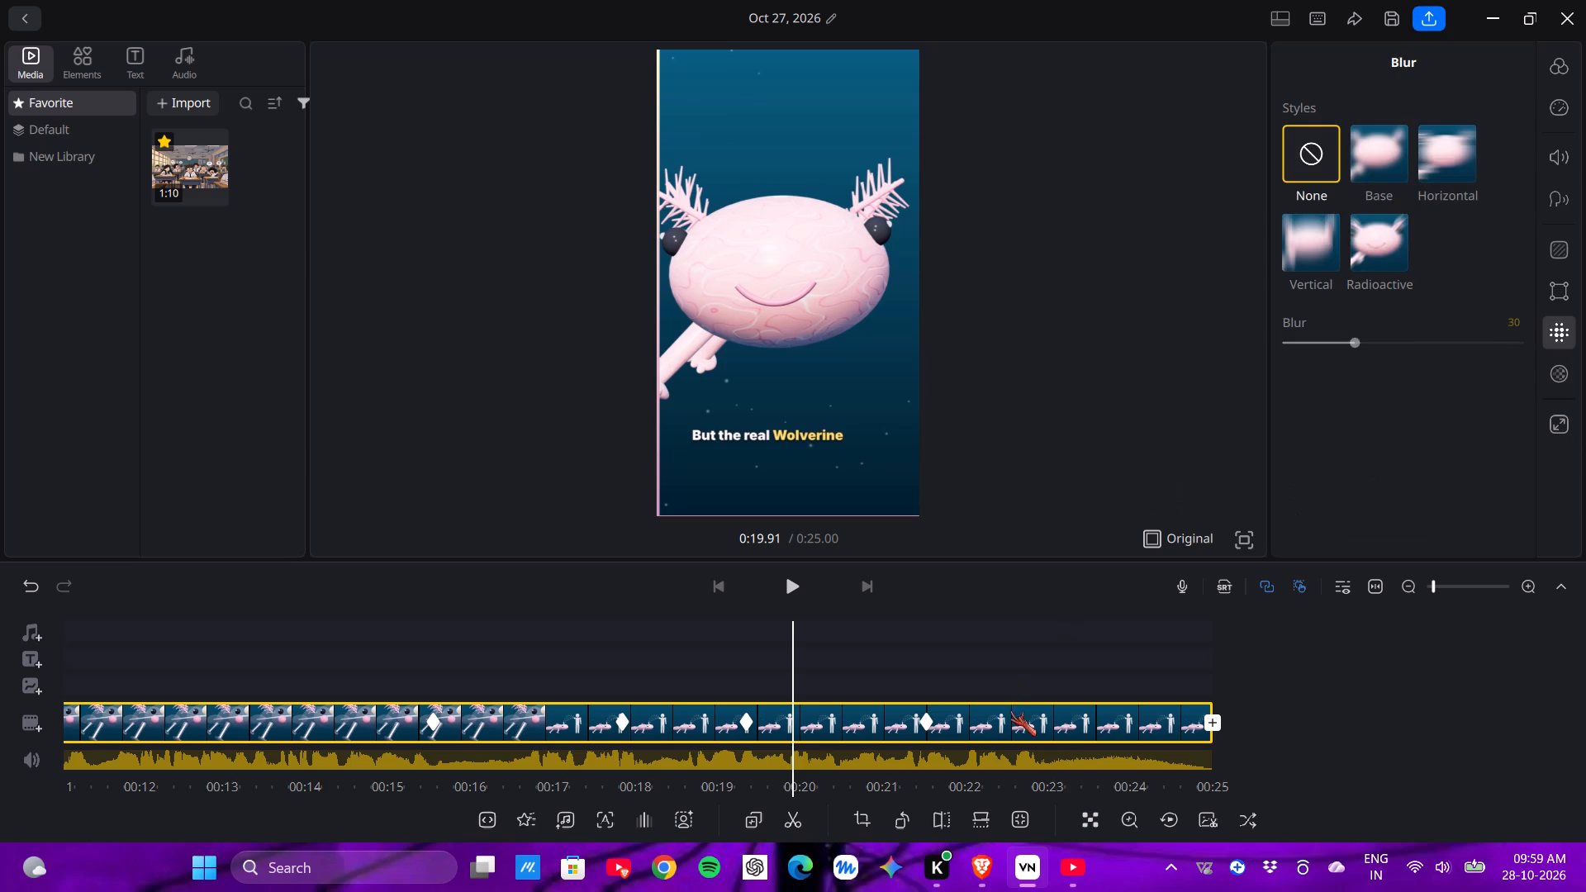
{"action": "left_click", "coordinate": [1049, 727]}
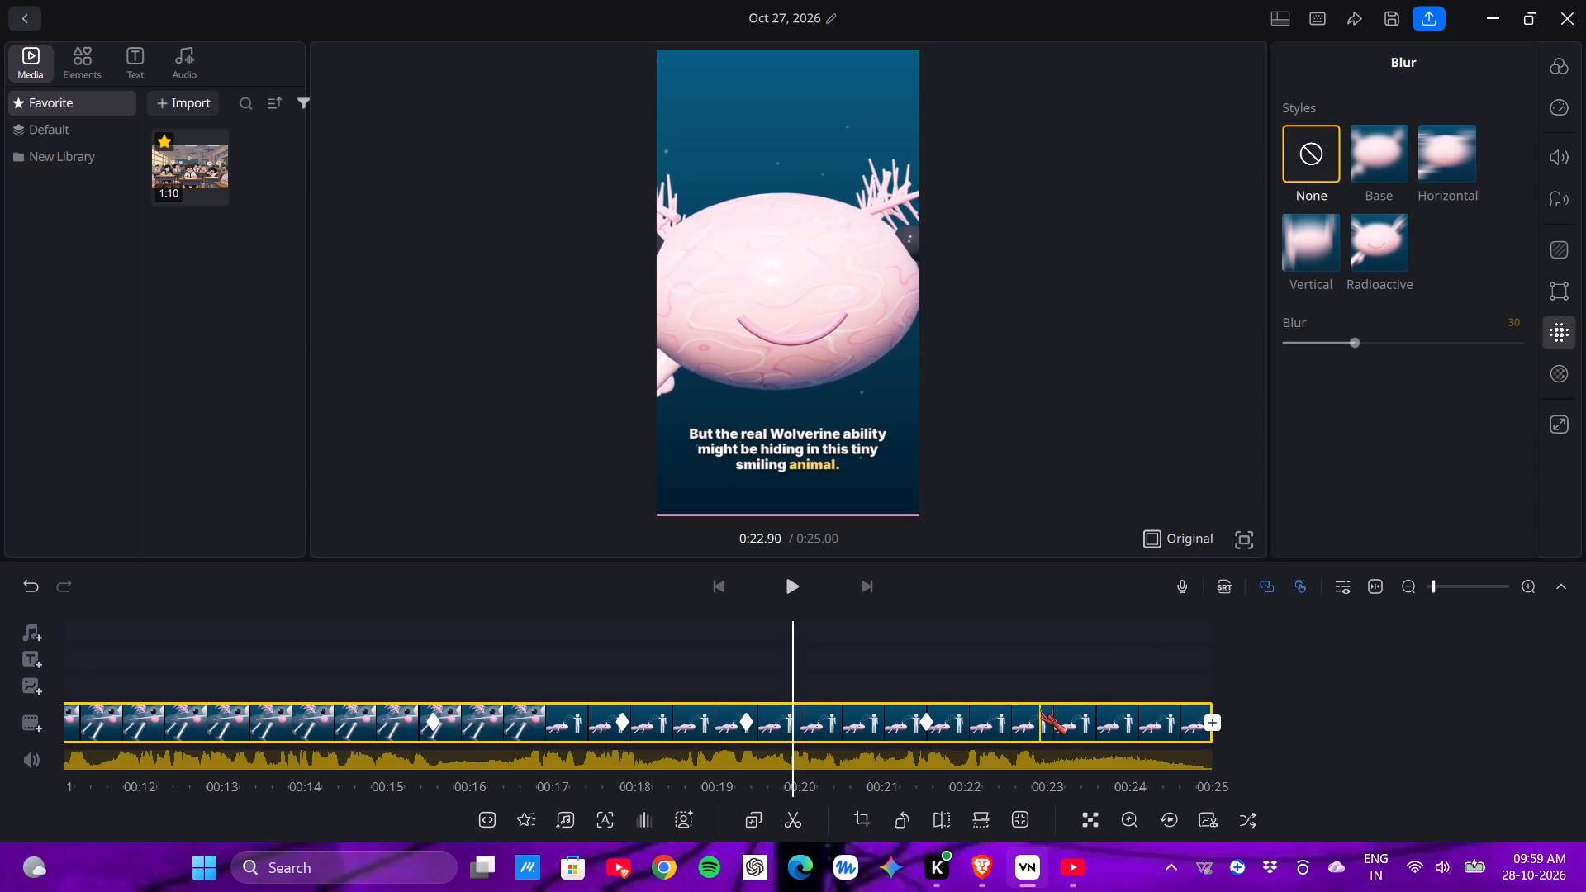
Move the clip's keyframe near 0:15.6 earlier, to about 0:14.7.
{"action": "left_click_drag", "start_coordinate": [1056, 690], "coordinate": [1106, 678]}
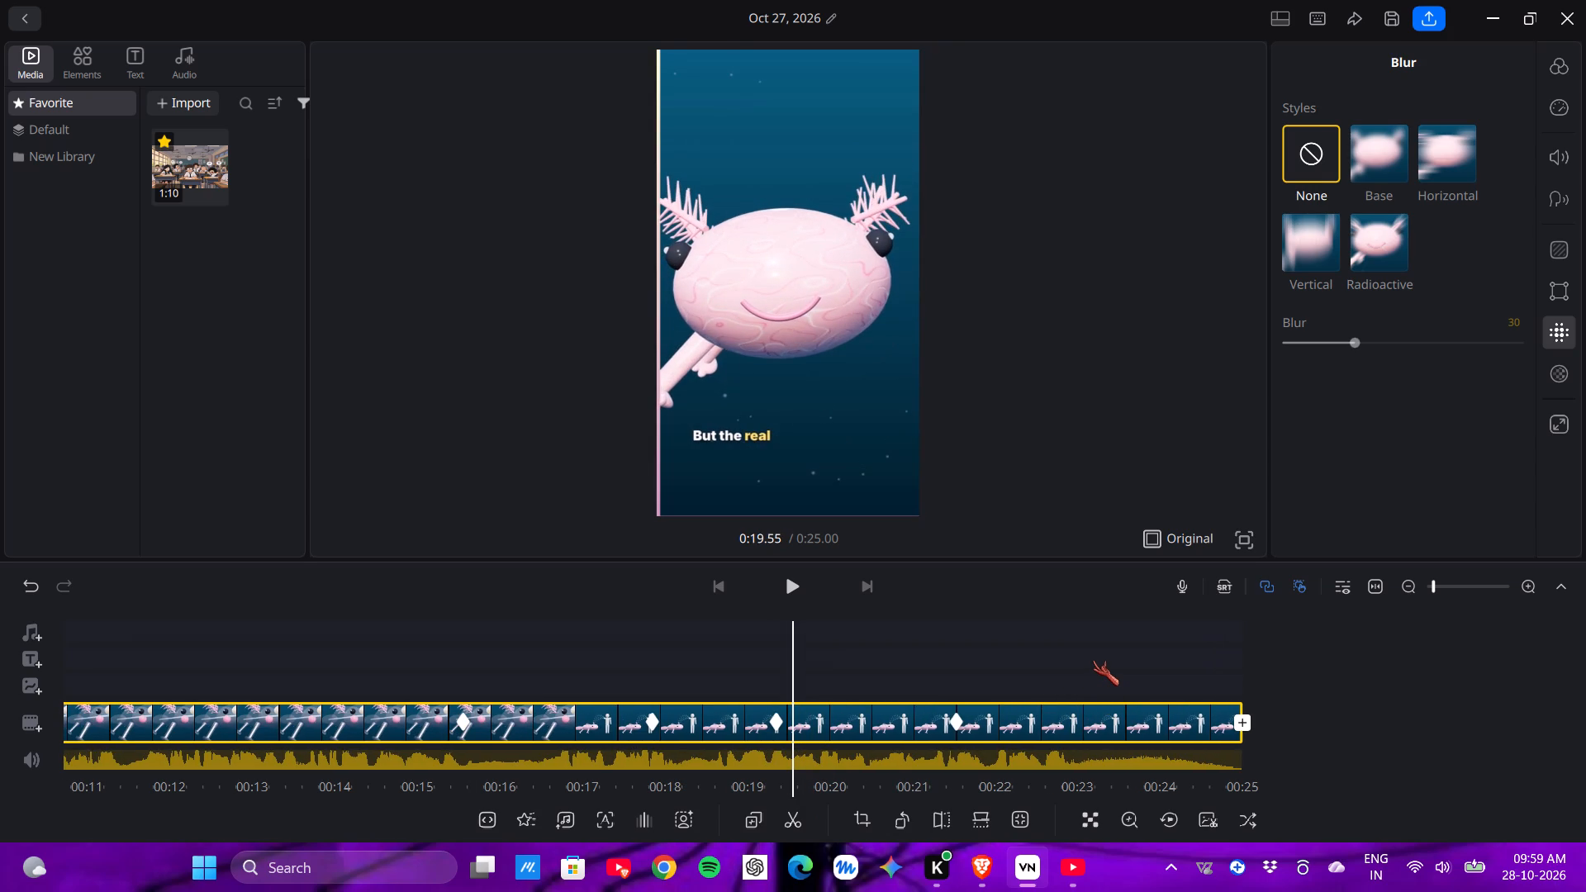
{"action": "left_click_drag", "start_coordinate": [476, 766], "coordinate": [505, 767]}
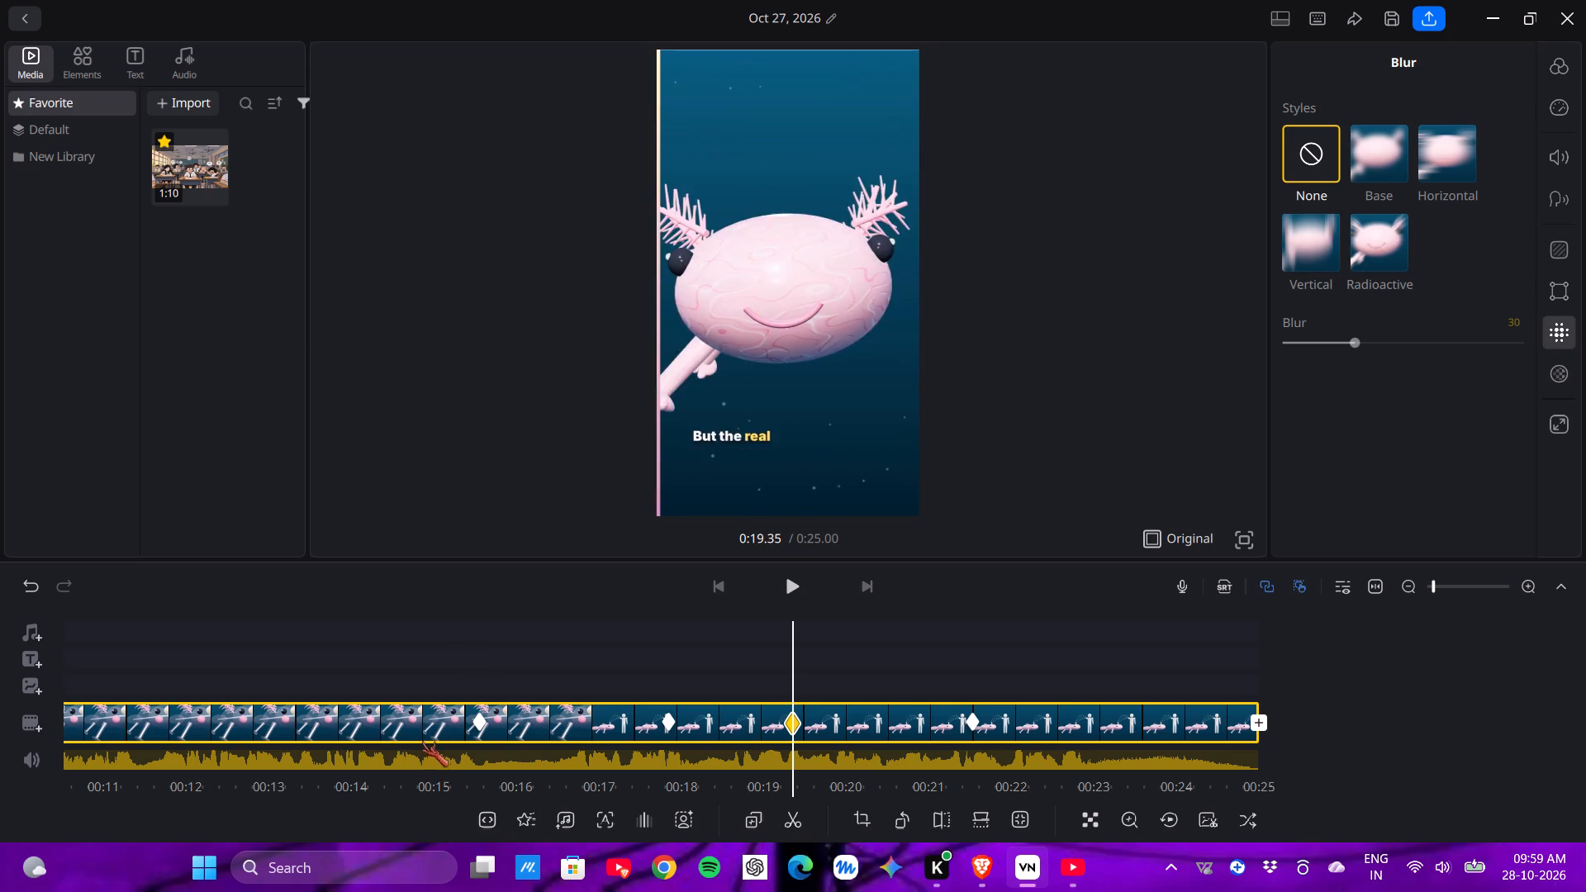
{"action": "left_click_drag", "start_coordinate": [429, 736], "coordinate": [458, 728]}
{"action": "left_click", "coordinate": [458, 728]}
{"action": "left_click_drag", "start_coordinate": [464, 734], "coordinate": [563, 727]}
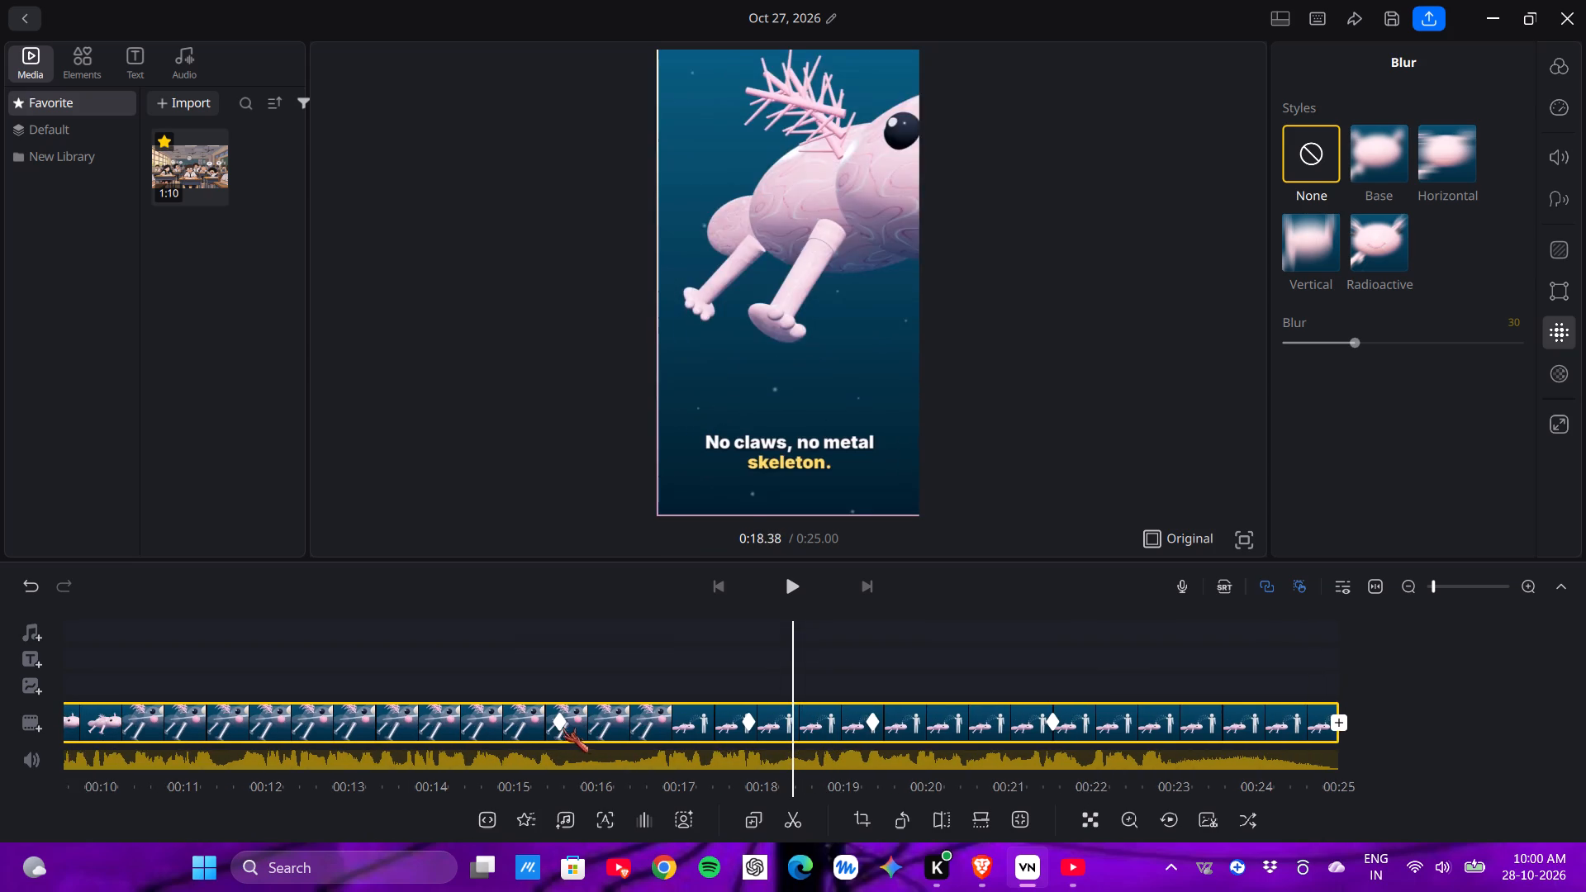
{"action": "left_click_drag", "start_coordinate": [563, 727], "coordinate": [627, 726]}
{"action": "left_click_drag", "start_coordinate": [627, 726], "coordinate": [634, 683]}
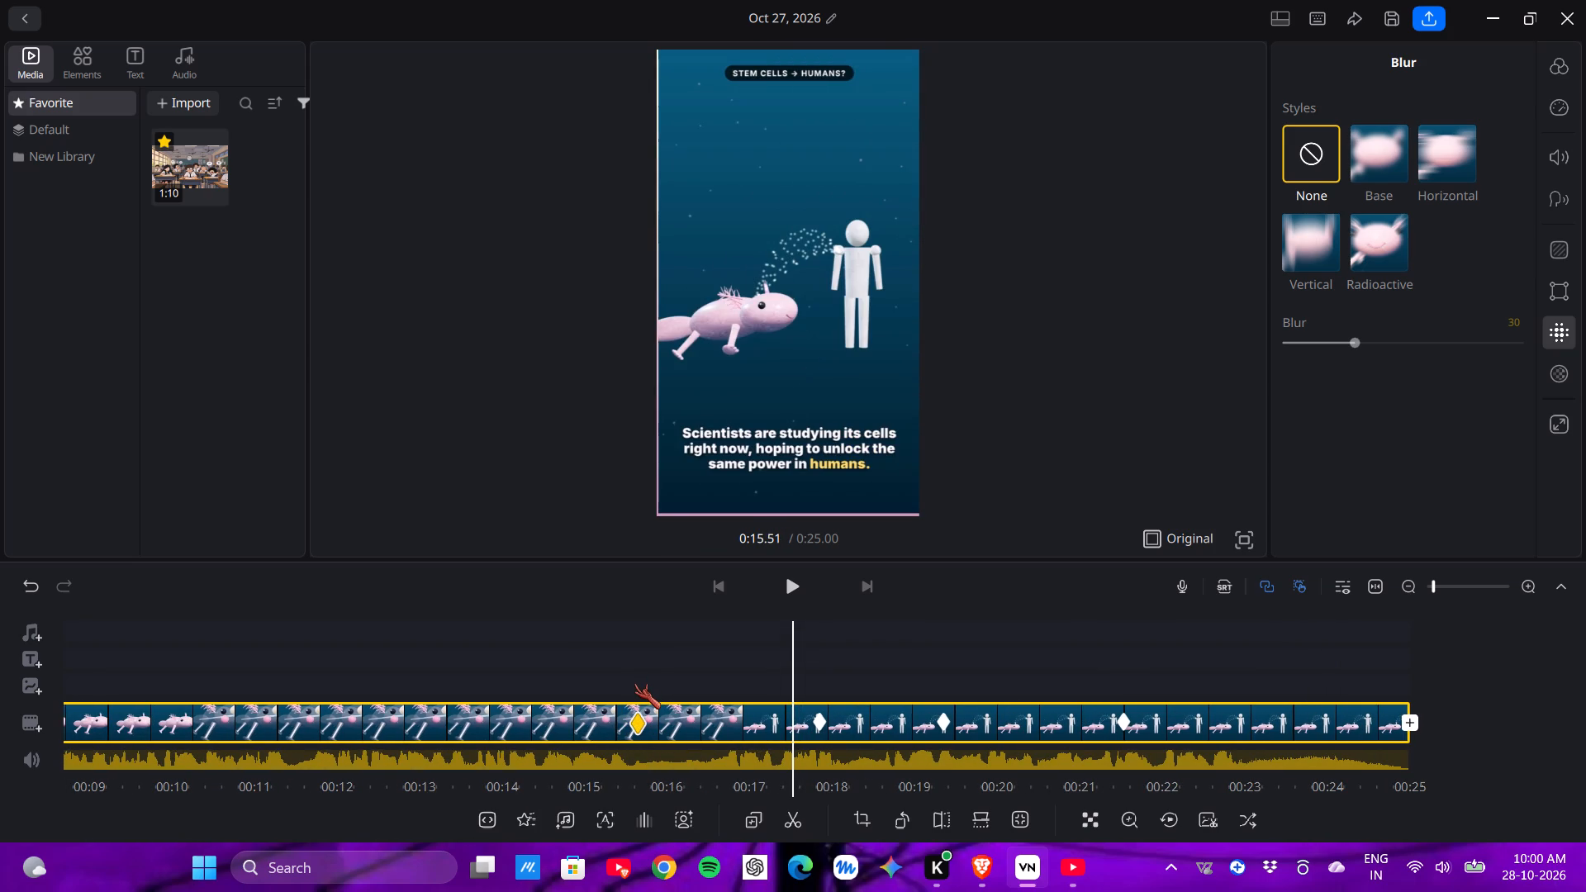
{"action": "left_click_drag", "start_coordinate": [634, 683], "coordinate": [559, 698]}
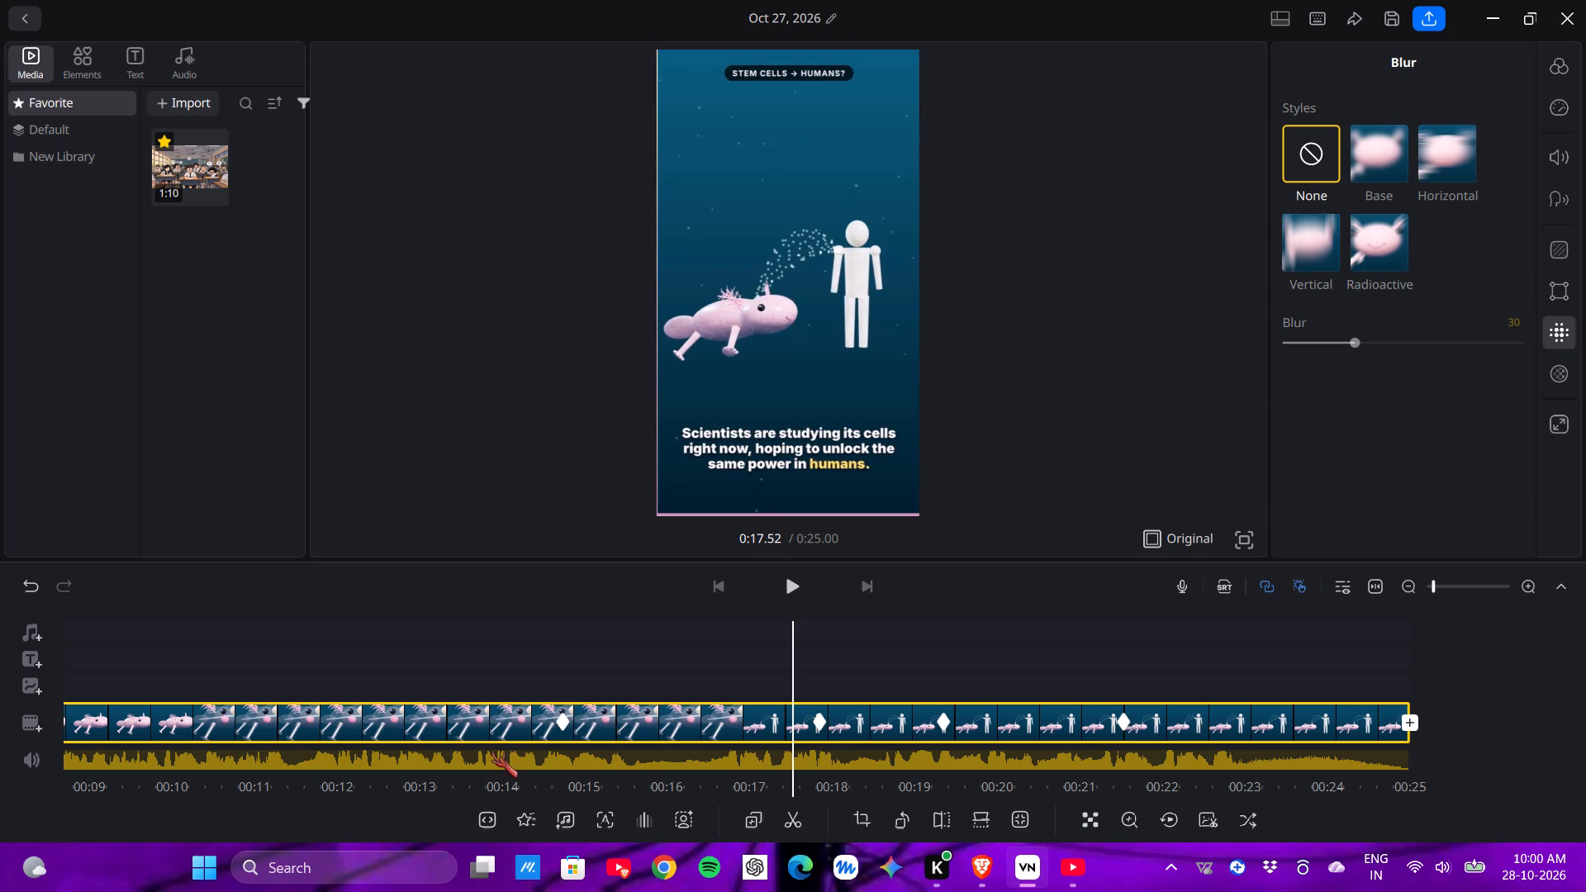
Preview the clip's frames and motion across its keyframes between about 0:14 and 0:18.
{"action": "left_click_drag", "start_coordinate": [491, 728], "coordinate": [518, 738]}
{"action": "left_click_drag", "start_coordinate": [519, 738], "coordinate": [528, 741]}
{"action": "left_click", "coordinate": [540, 736]}
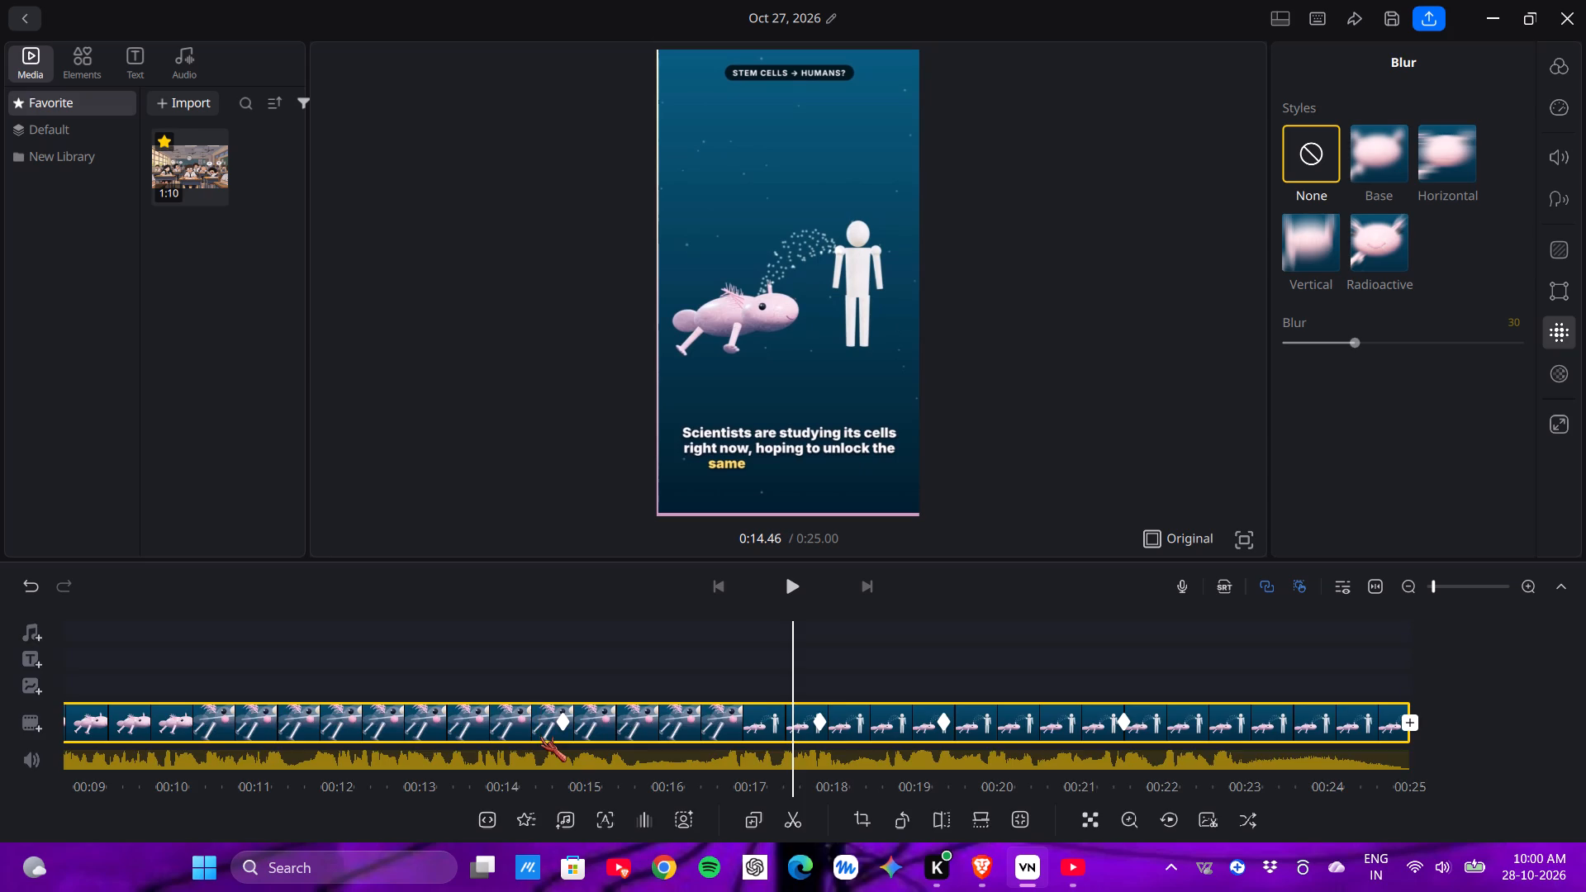
{"action": "left_click_drag", "start_coordinate": [495, 714], "coordinate": [501, 714]}
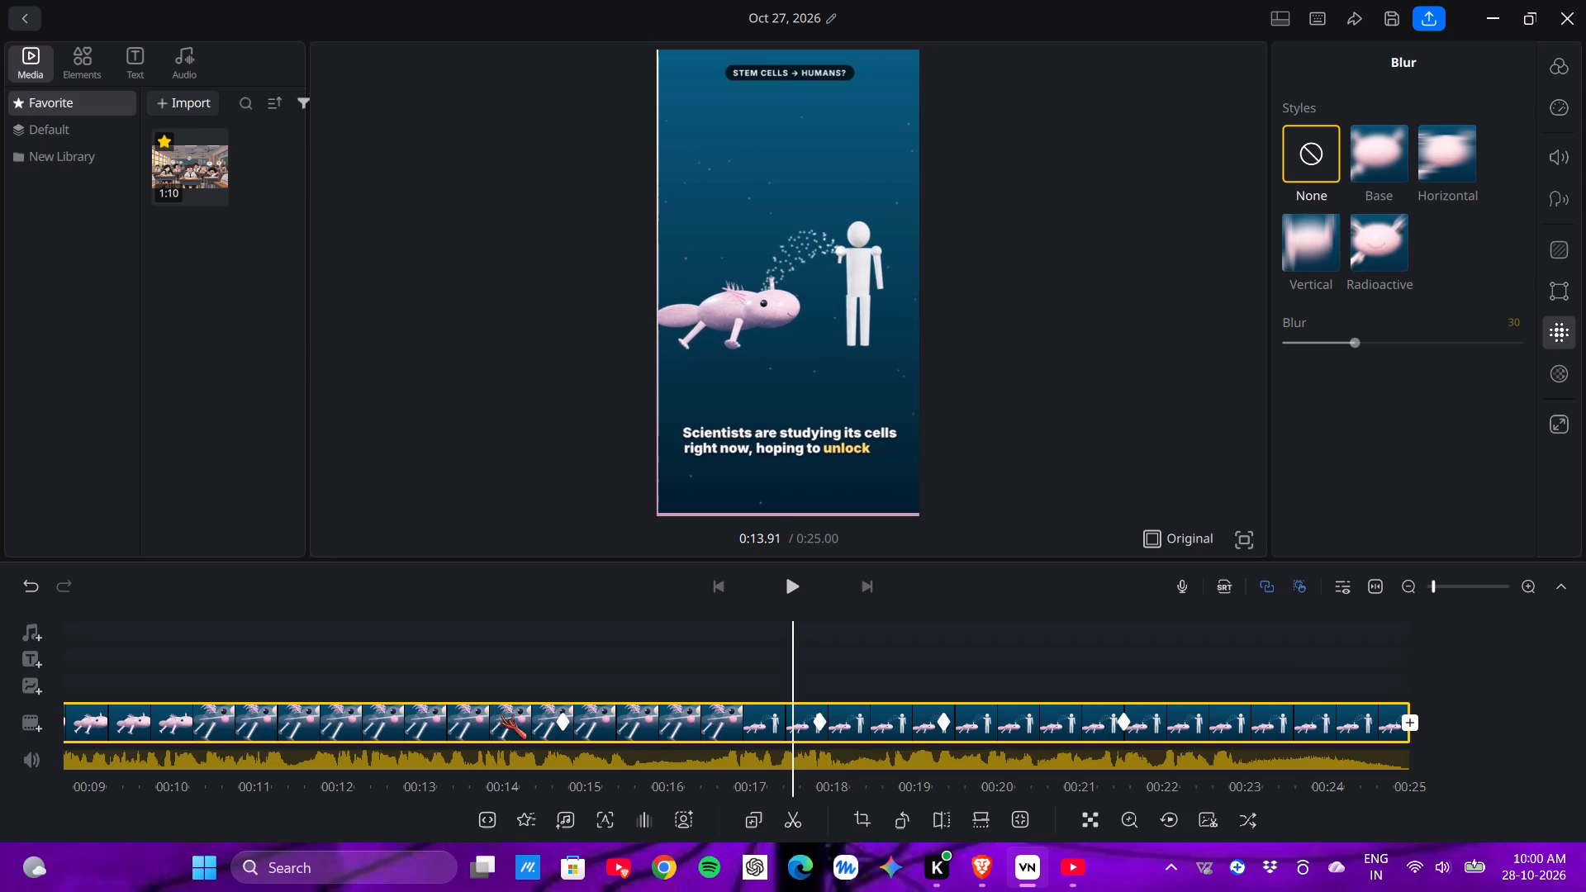
{"action": "left_click_drag", "start_coordinate": [501, 714], "coordinate": [506, 714]}
{"action": "left_click_drag", "start_coordinate": [748, 714], "coordinate": [765, 716]}
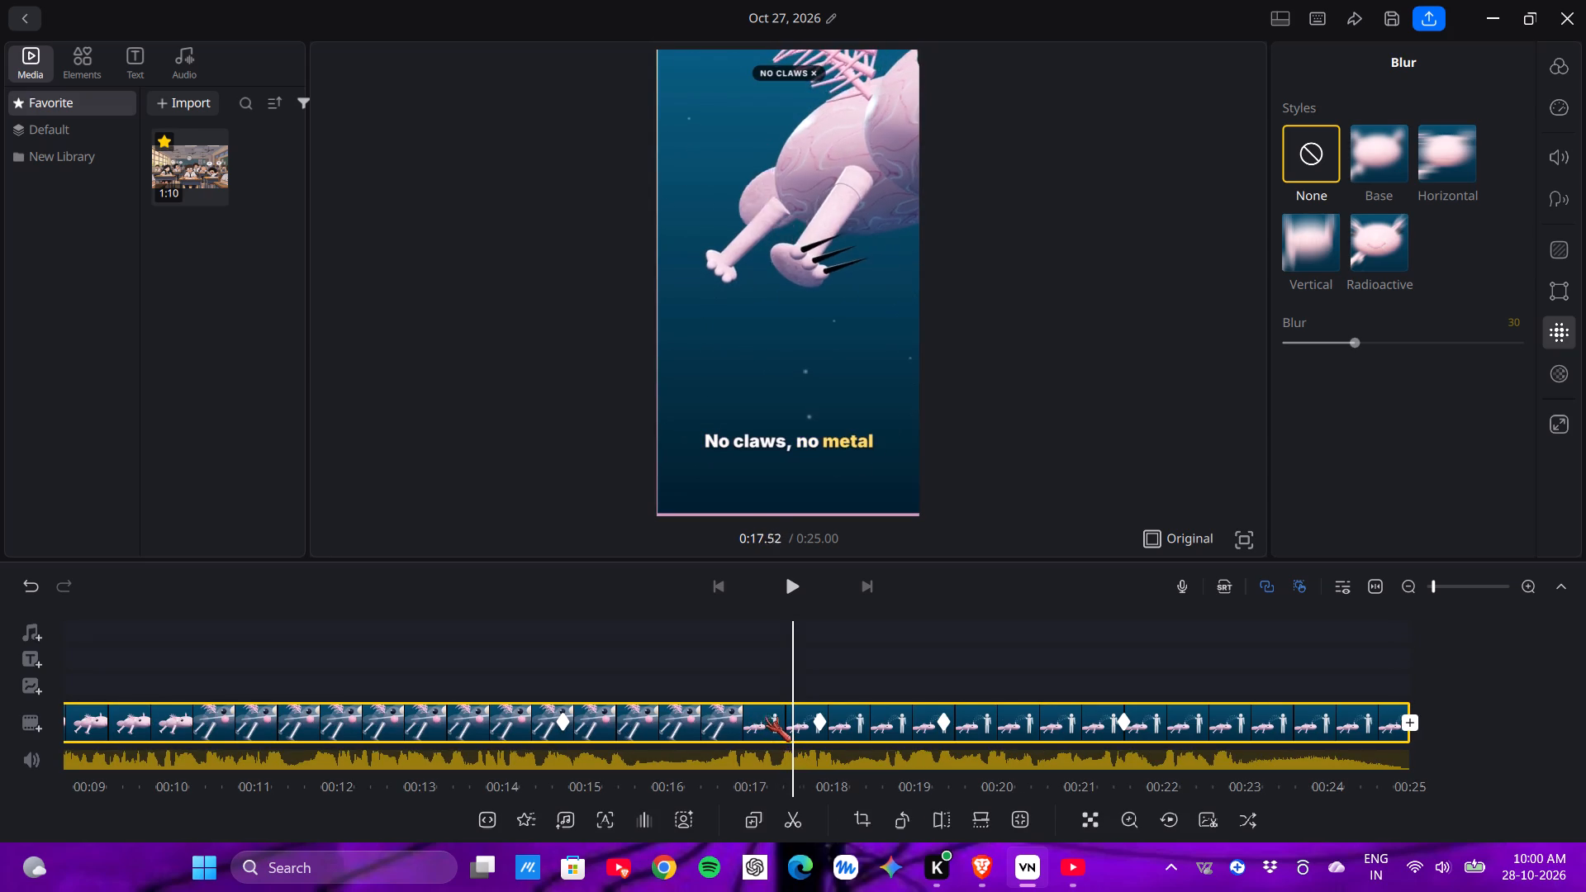
{"action": "left_click_drag", "start_coordinate": [765, 716], "coordinate": [970, 721]}
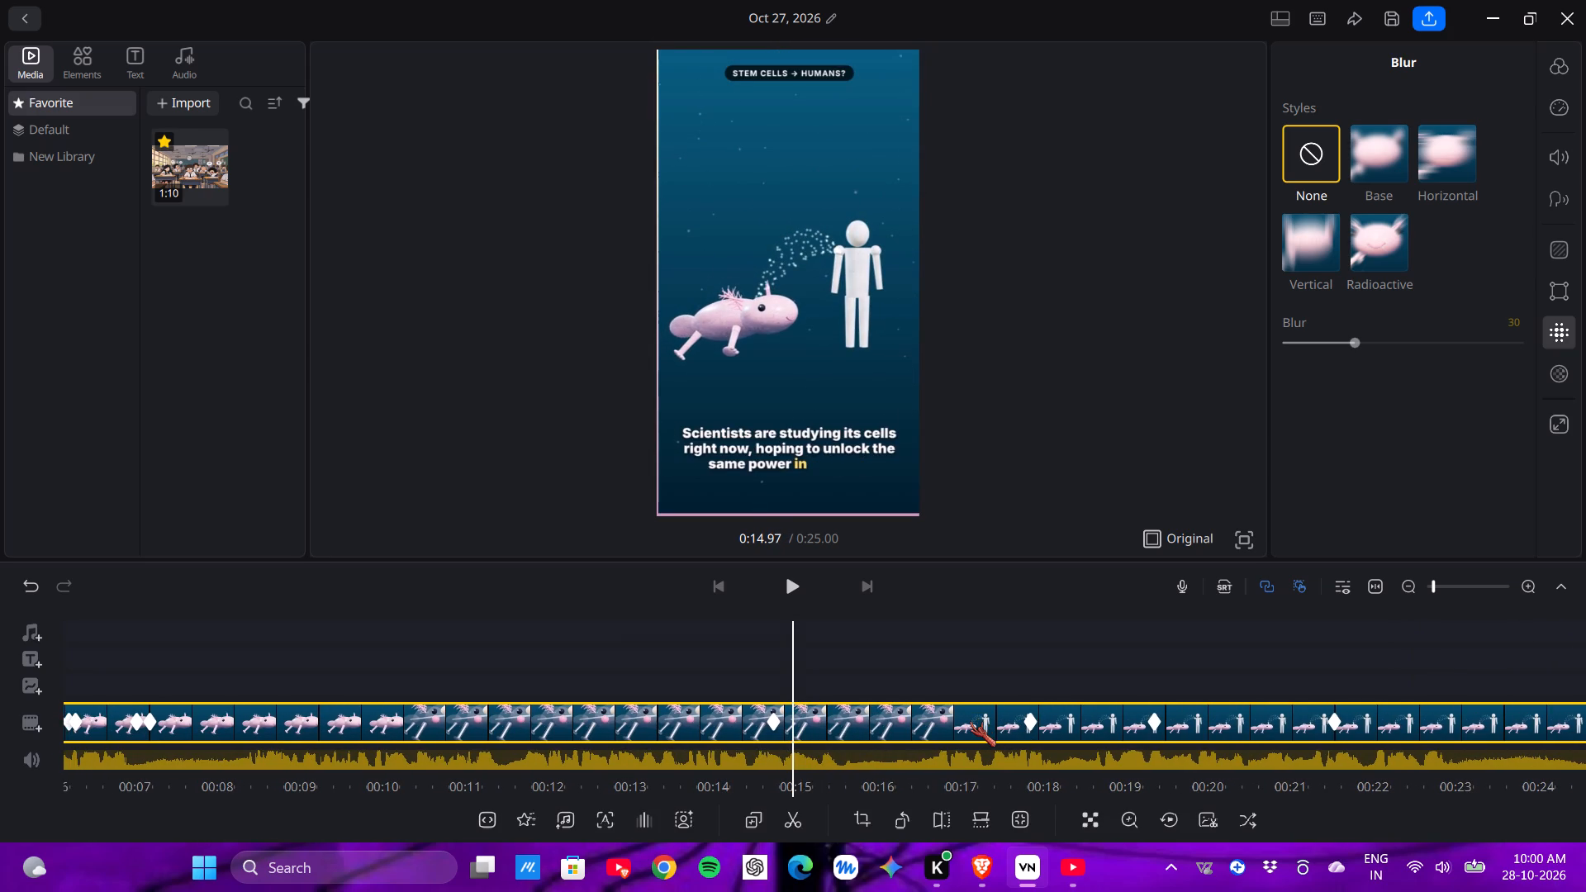
{"action": "left_click_drag", "start_coordinate": [970, 721], "coordinate": [888, 859]}
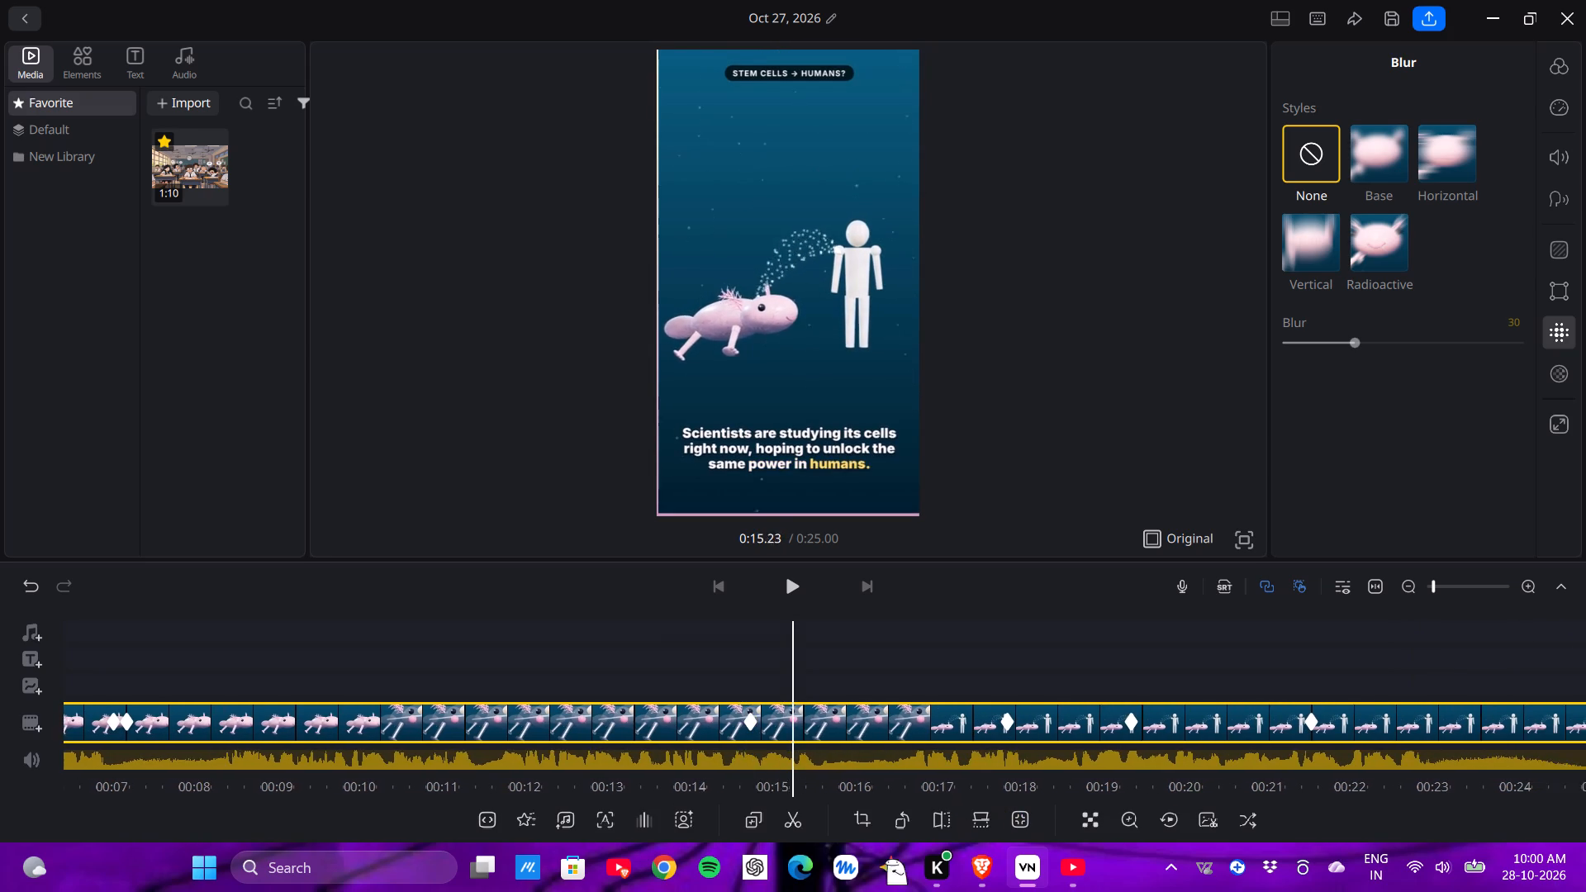
{"action": "left_click_drag", "start_coordinate": [888, 859], "coordinate": [791, 891]}
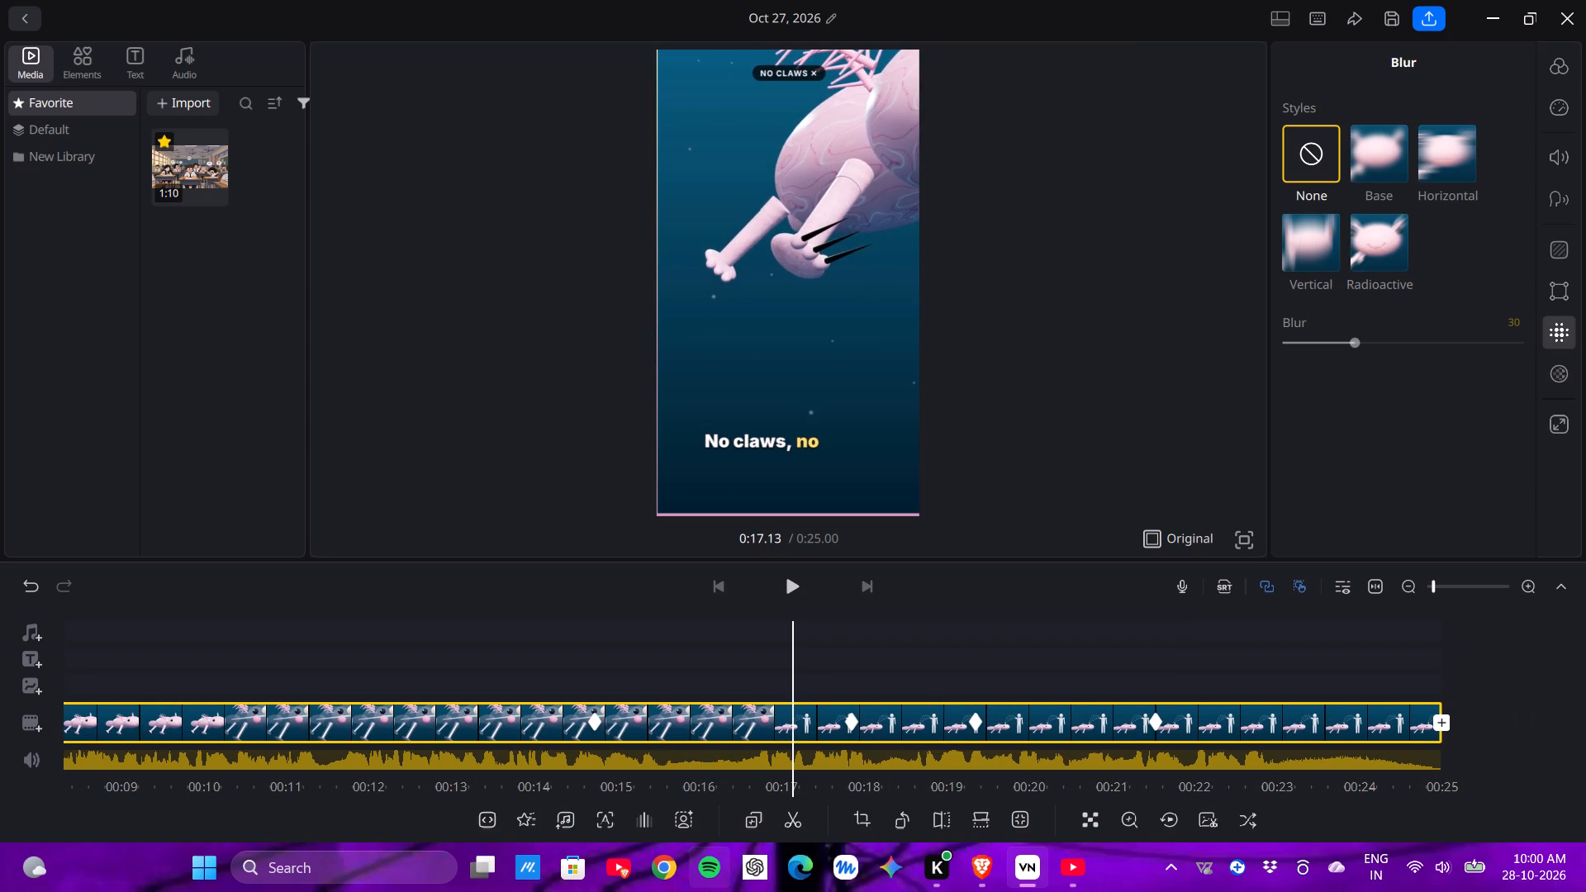
{"action": "left_click", "coordinate": [758, 729]}
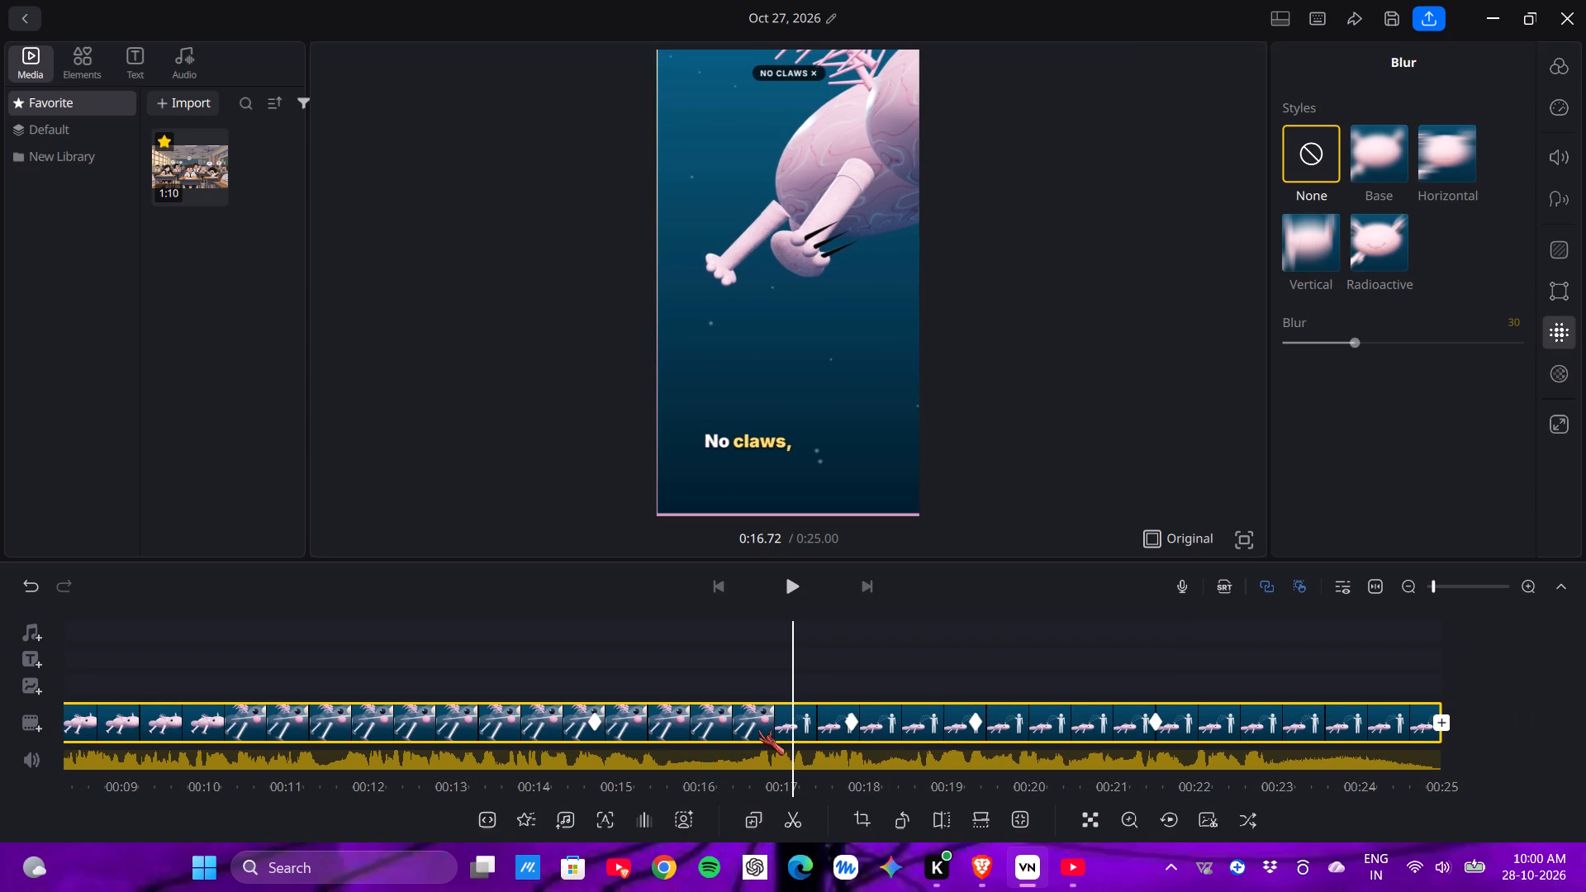
{"action": "left_click_drag", "start_coordinate": [777, 762], "coordinate": [905, 757]}
{"action": "left_click_drag", "start_coordinate": [897, 719], "coordinate": [977, 725]}
{"action": "left_click_drag", "start_coordinate": [981, 760], "coordinate": [913, 761]}
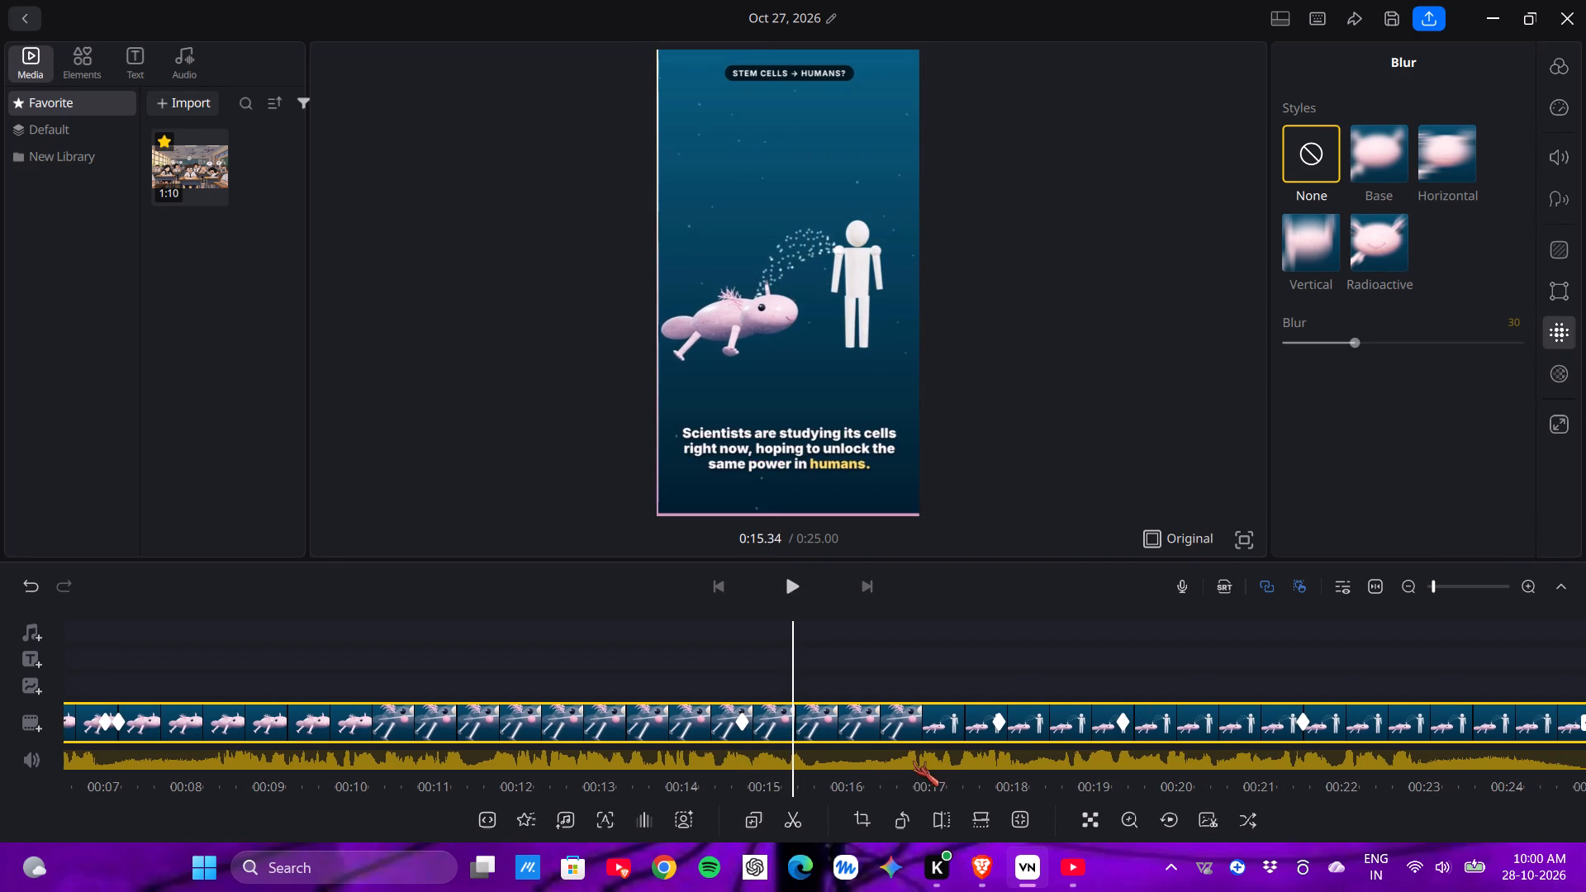
{"action": "left_click_drag", "start_coordinate": [913, 761], "coordinate": [821, 767]}
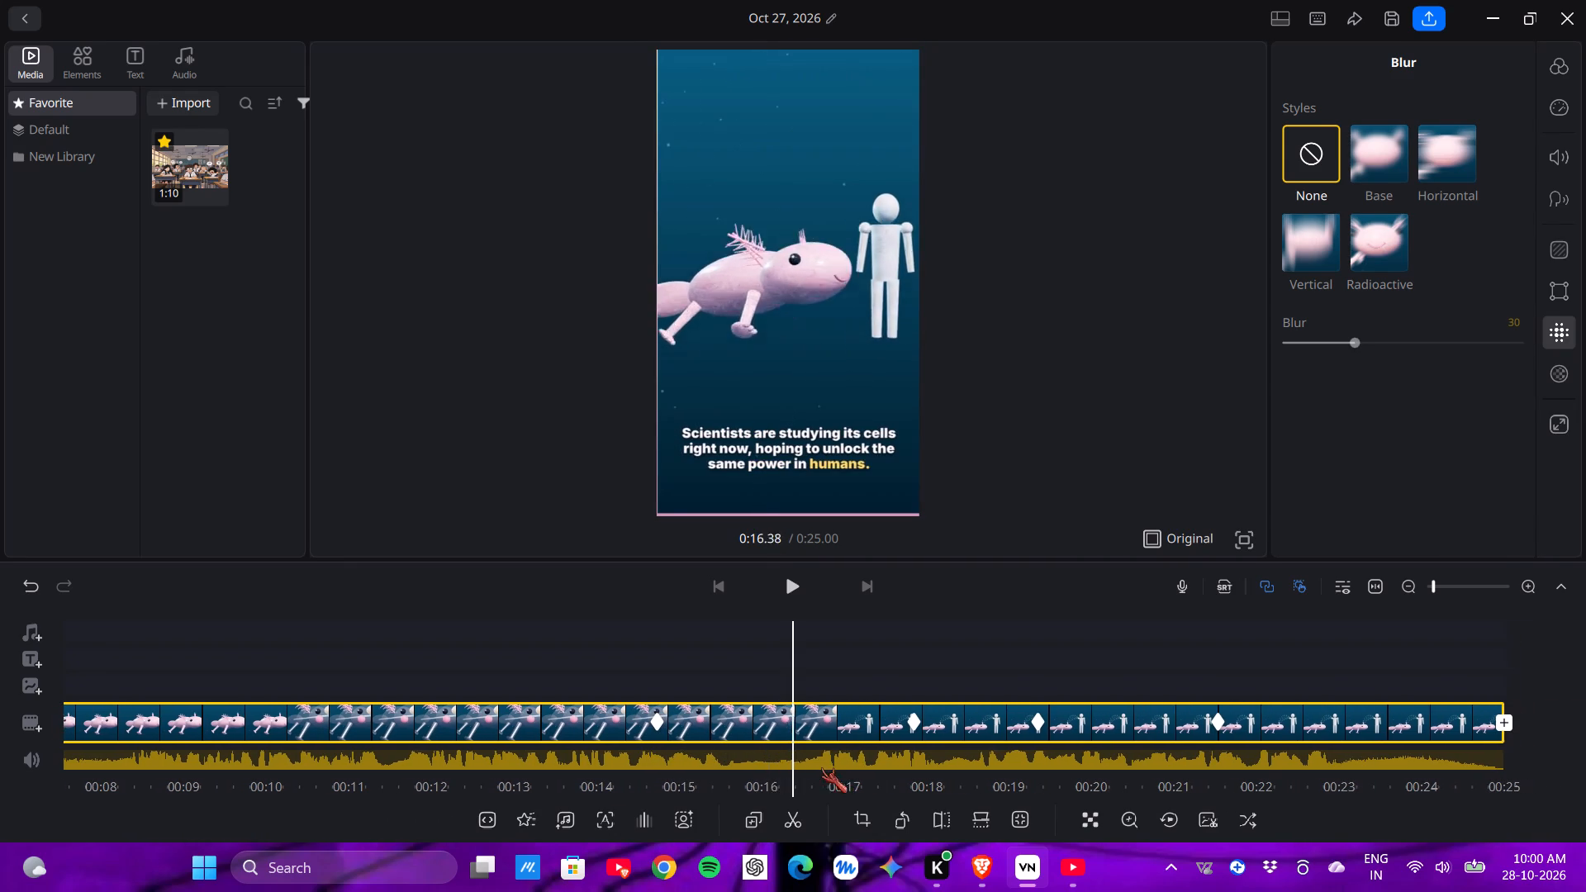
{"action": "left_click_drag", "start_coordinate": [821, 767], "coordinate": [701, 780]}
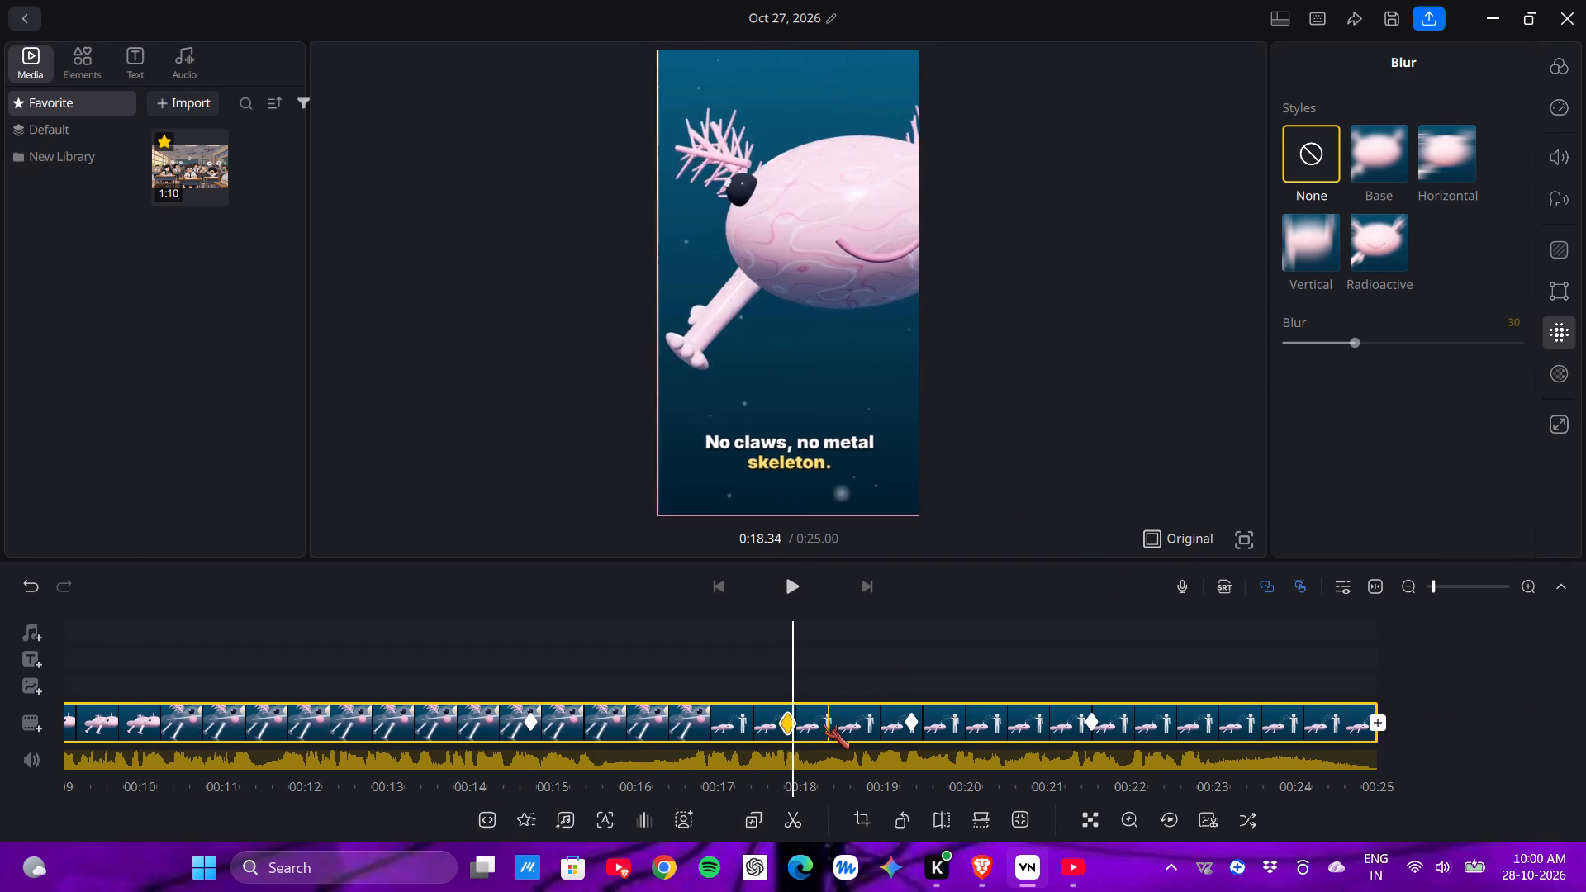
Apply the Radioactive blur to the clip at about 0:17.9 and place its centre on the "No claws, no metal skeleton." caption.
{"action": "left_click_drag", "start_coordinate": [742, 445], "coordinate": [736, 453]}
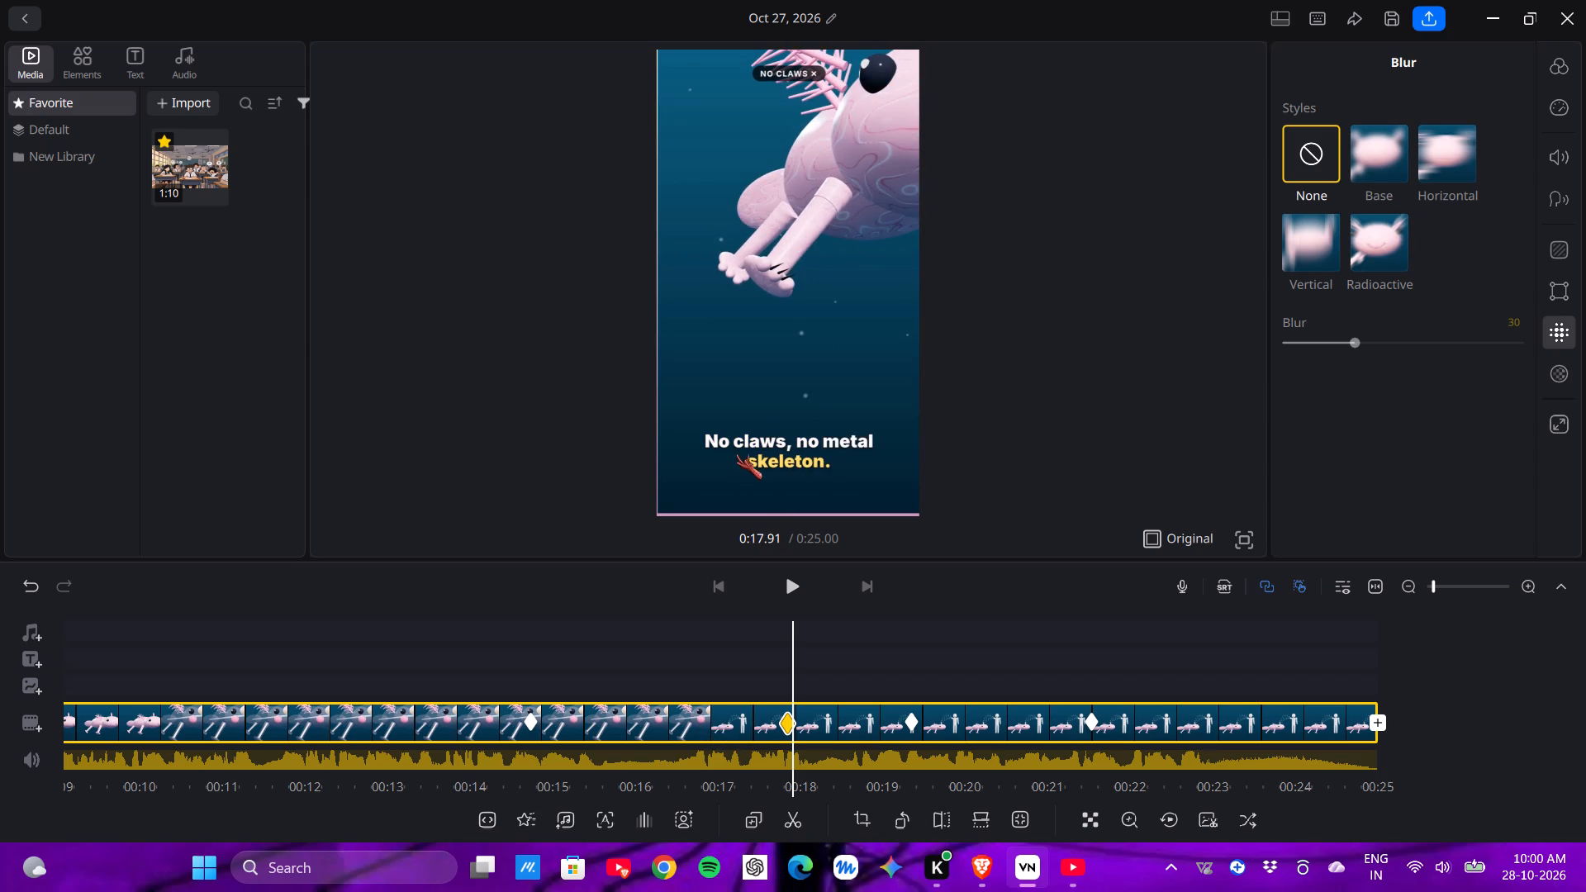
{"action": "left_click_drag", "start_coordinate": [736, 453], "coordinate": [736, 454]}
{"action": "left_click", "coordinate": [733, 451]}
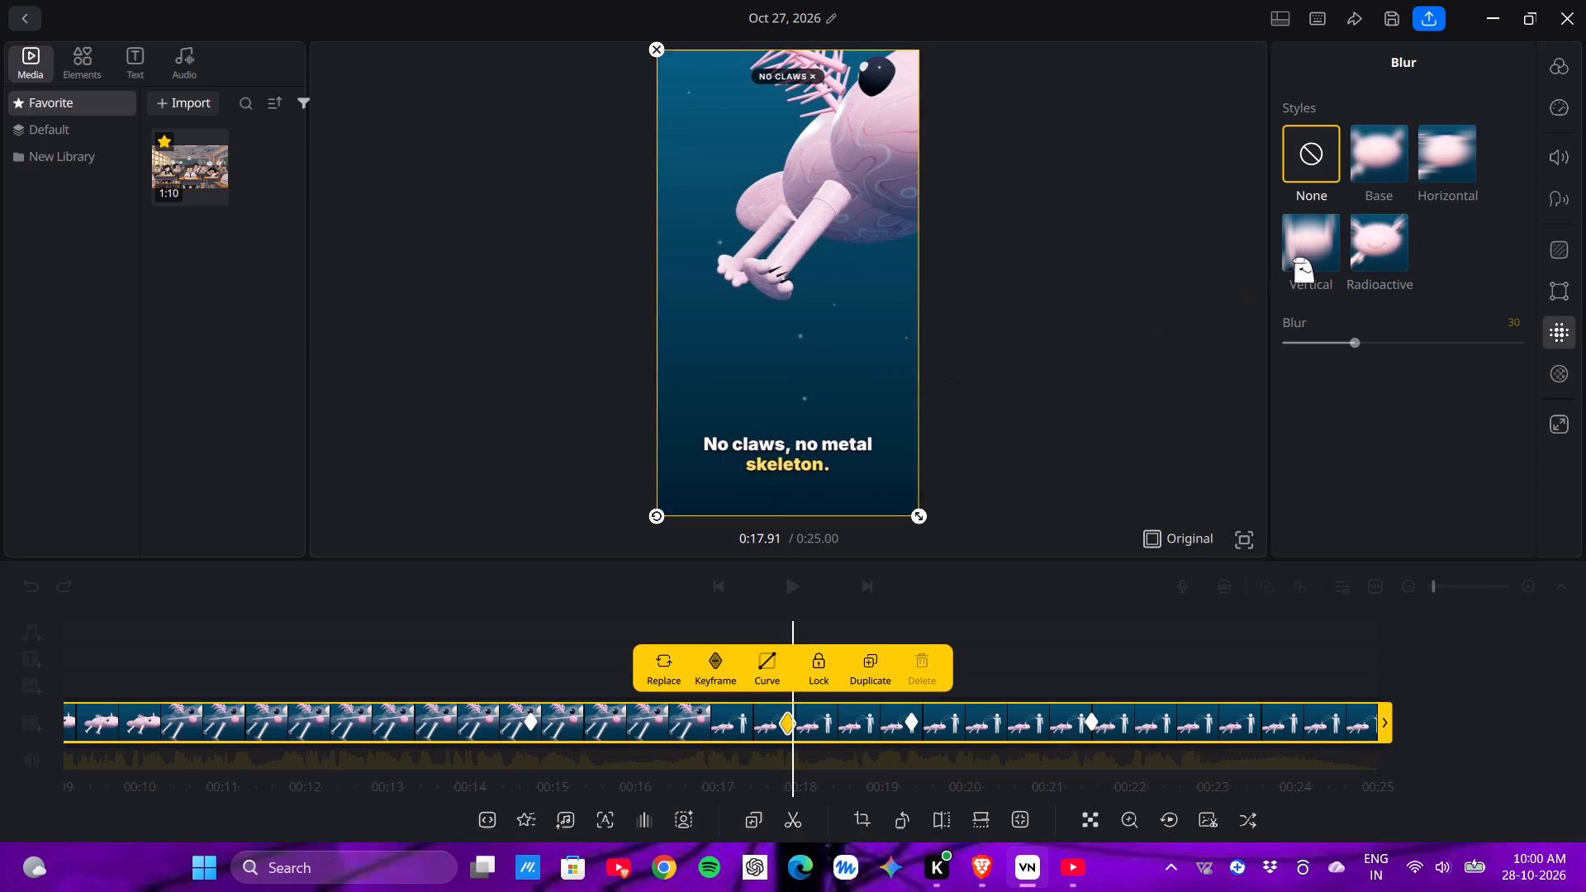
{"action": "left_click", "coordinate": [1360, 262]}
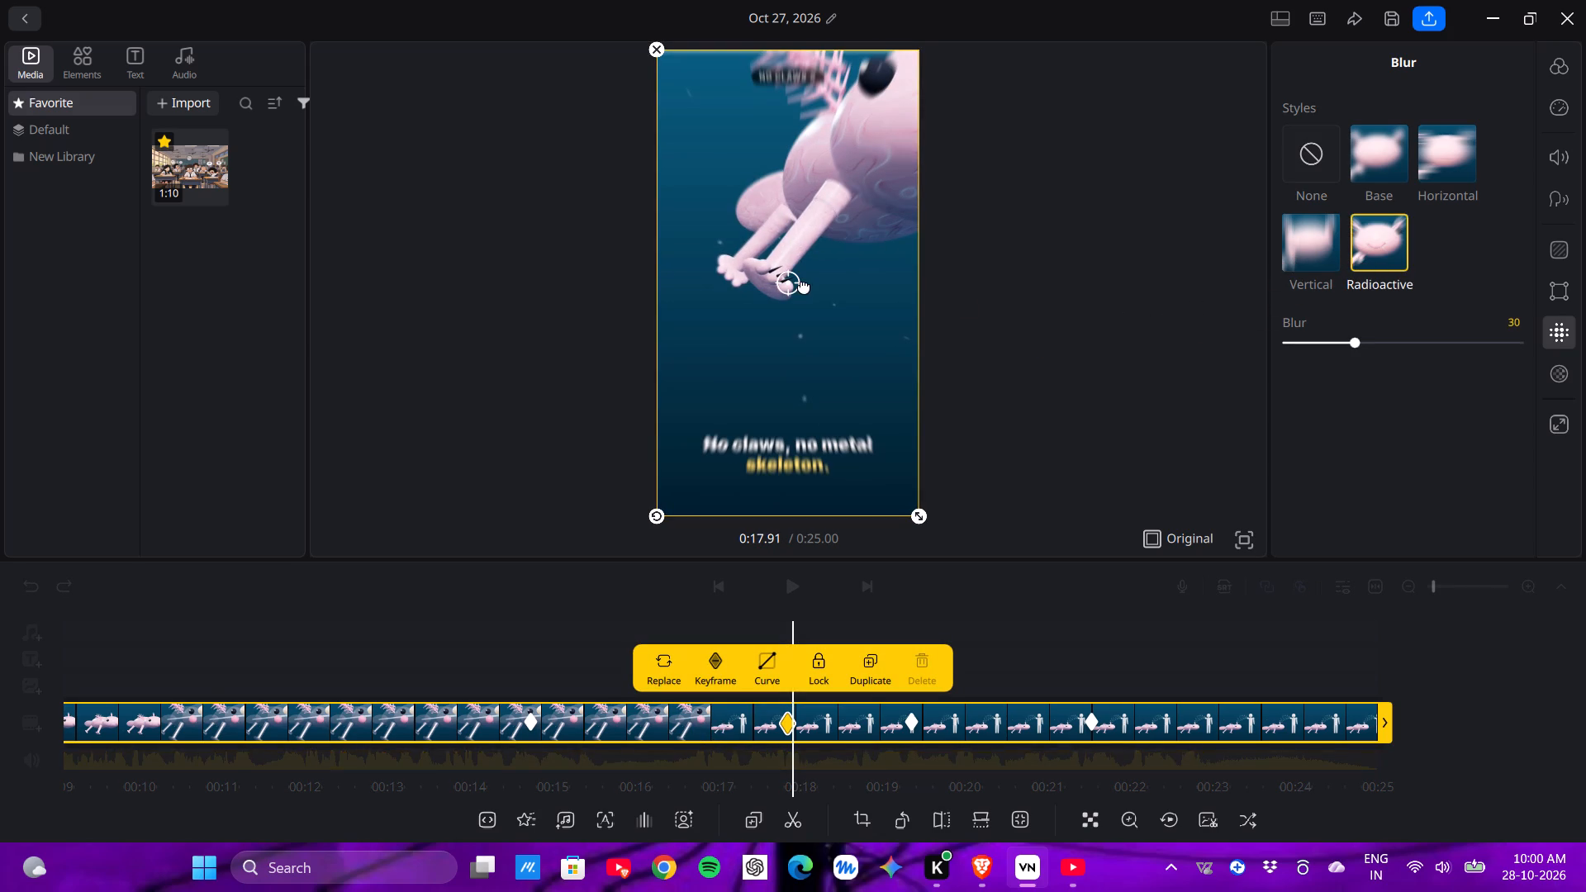
{"action": "left_click_drag", "start_coordinate": [793, 282], "coordinate": [843, 294]}
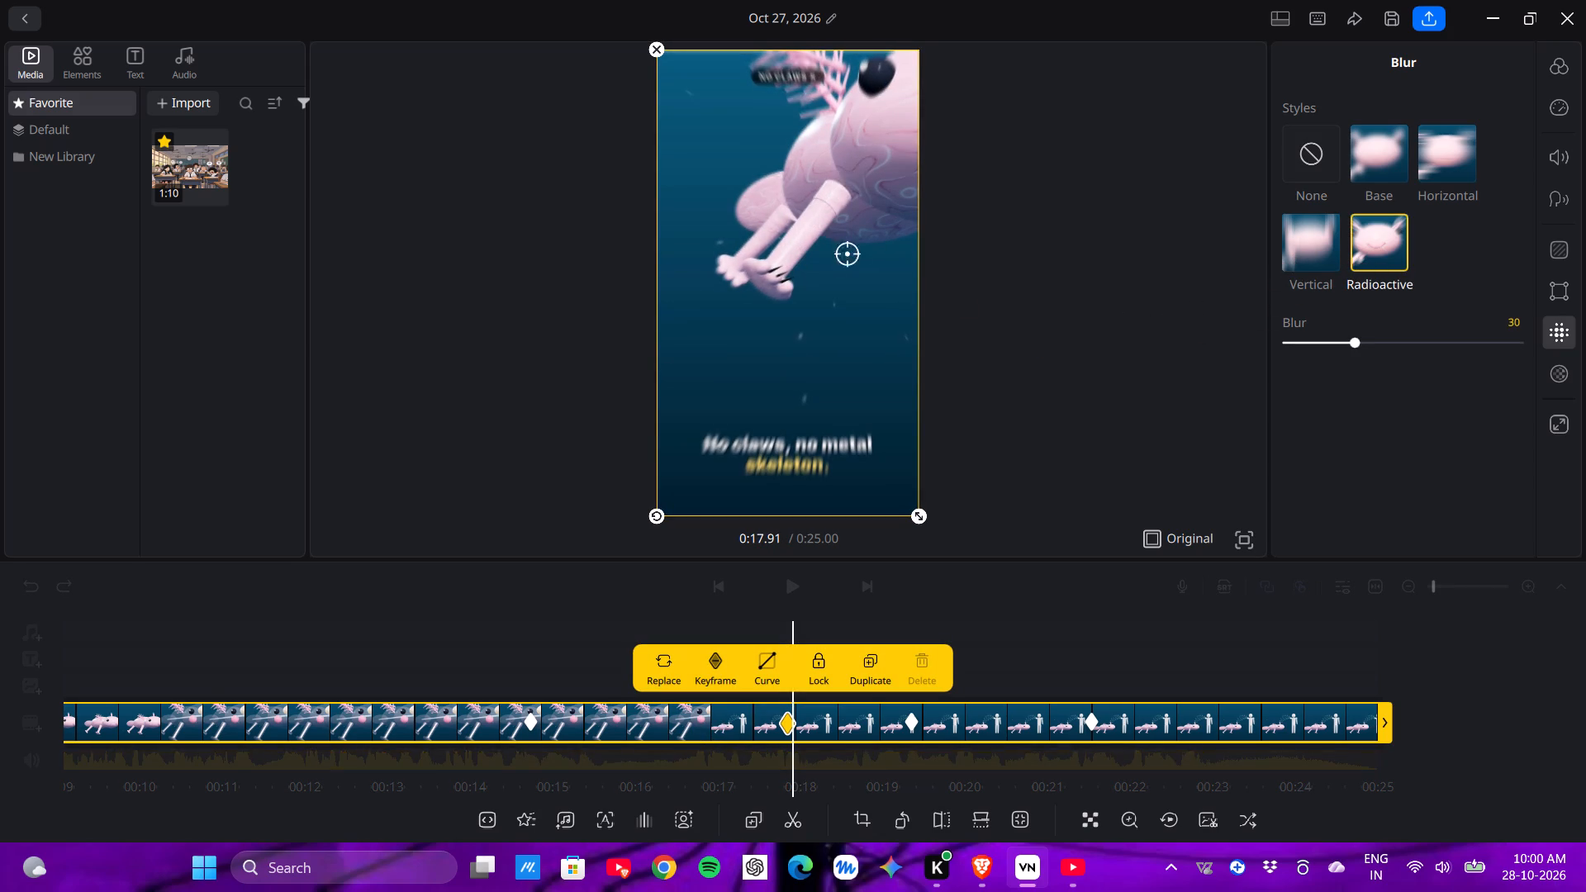
{"action": "left_click_drag", "start_coordinate": [843, 294], "coordinate": [778, 458]}
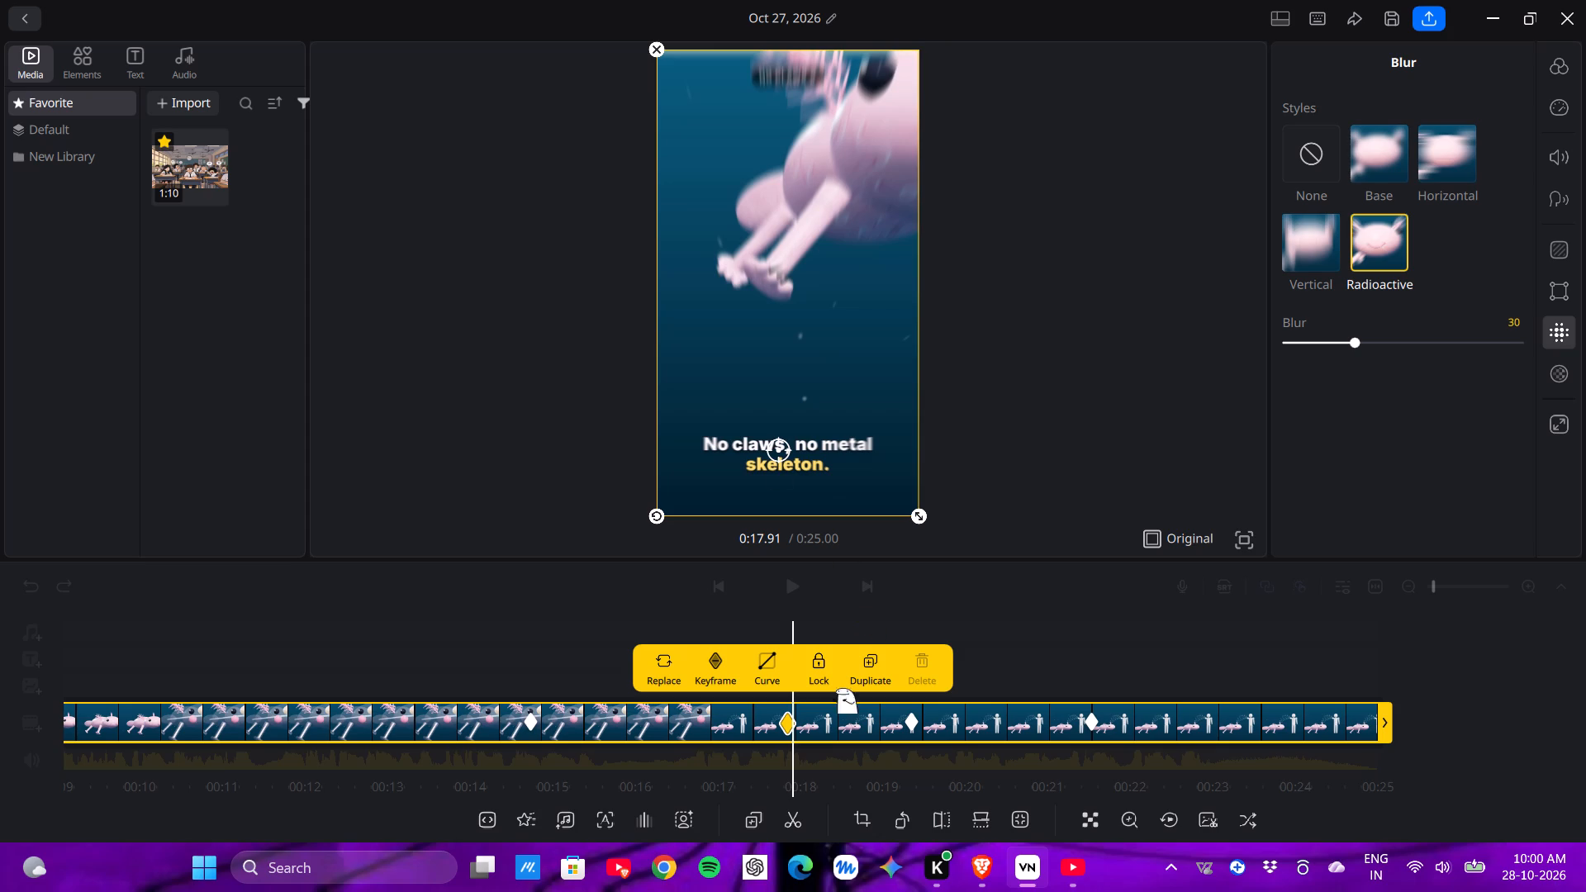
Add a keyframe to the clip at about 0:18.4.
{"action": "left_click", "coordinate": [834, 719]}
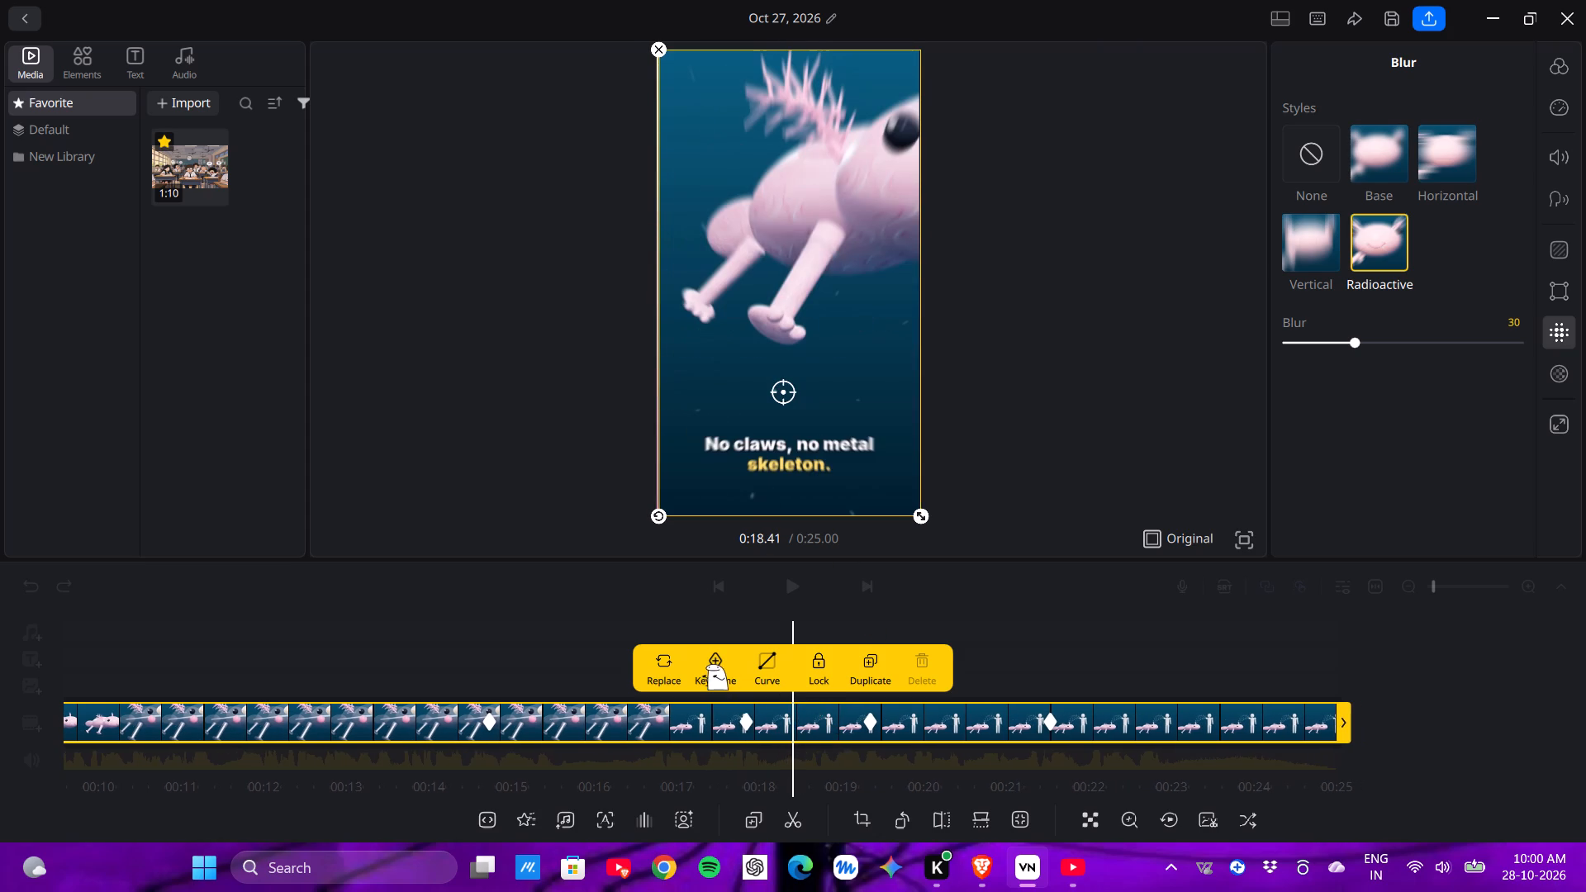
{"action": "left_click", "coordinate": [710, 664]}
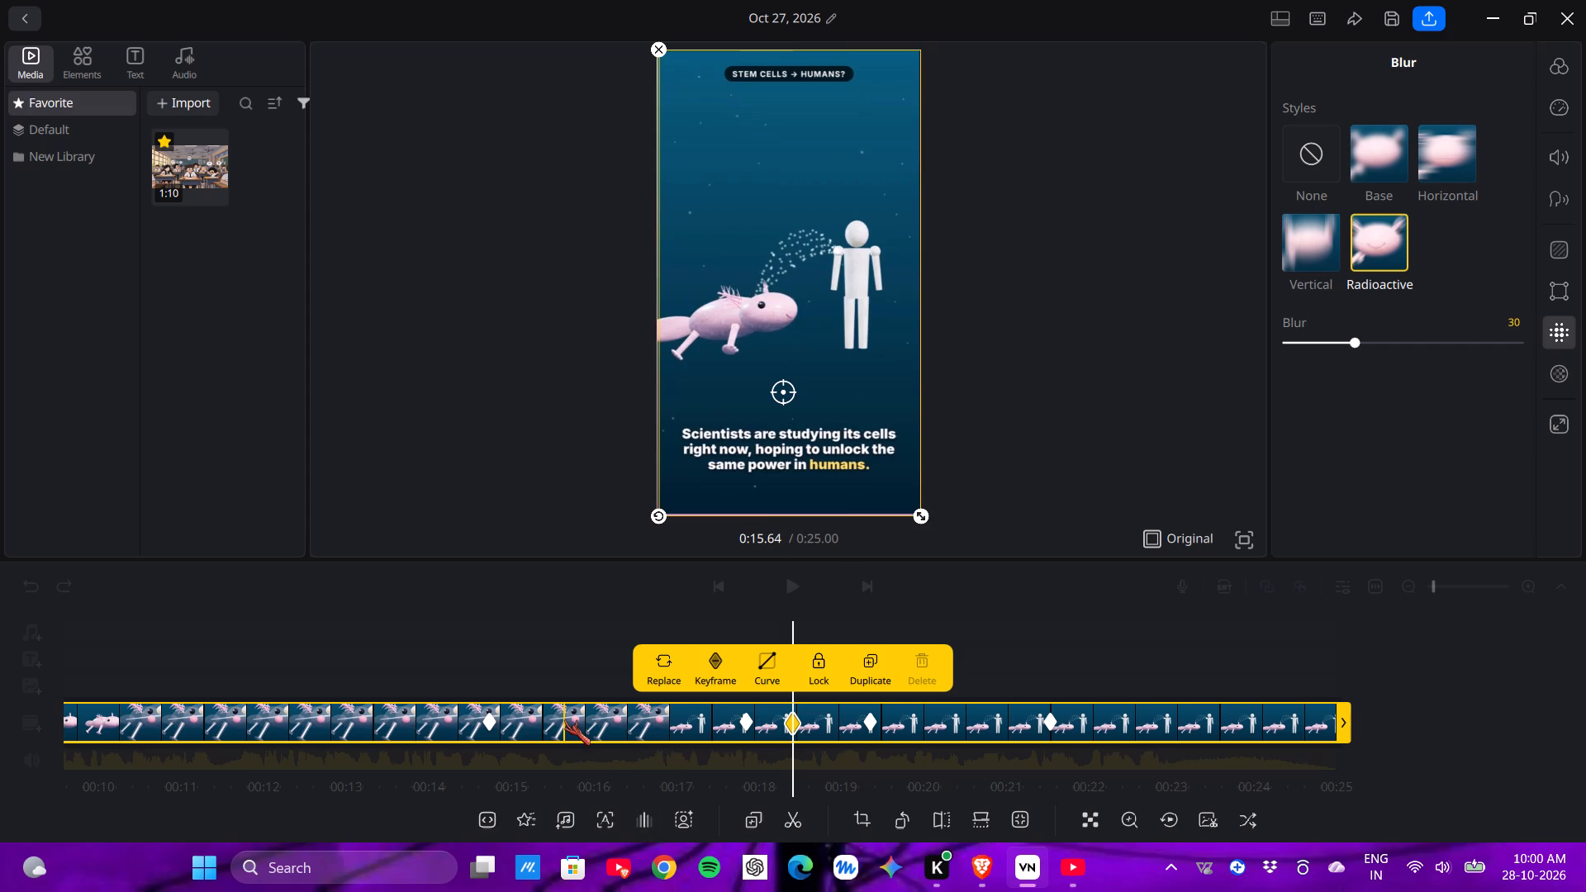
Check how the Radioactive blur behaves on the frames before its keyframe, from about 0:17.4 back towards 0:14.
{"action": "left_click_drag", "start_coordinate": [564, 711], "coordinate": [662, 709]}
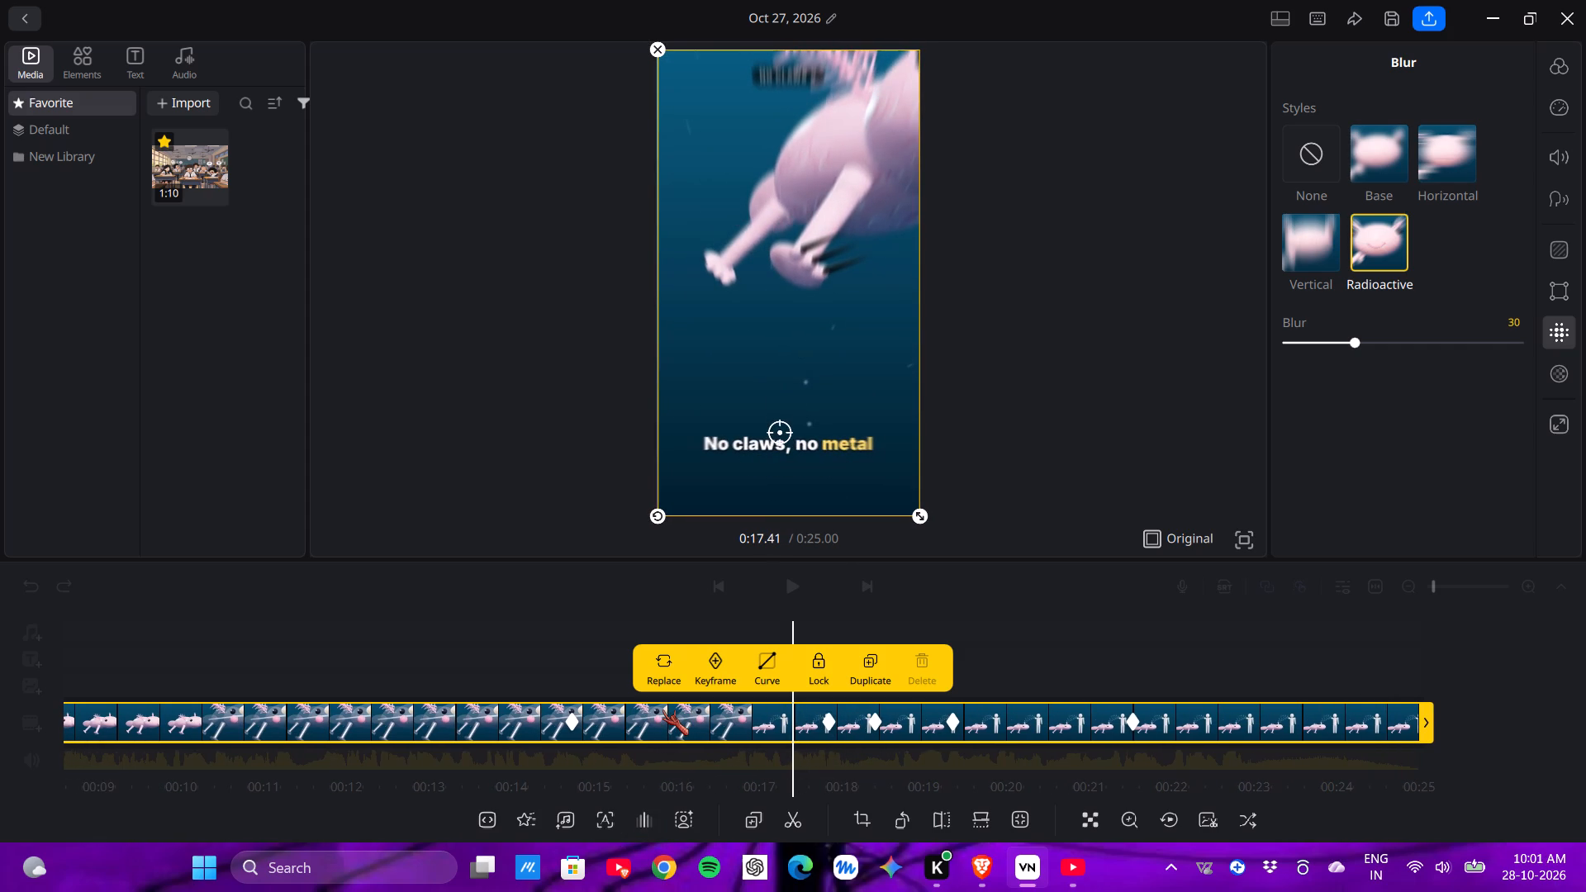
{"action": "left_click_drag", "start_coordinate": [662, 709], "coordinate": [722, 714]}
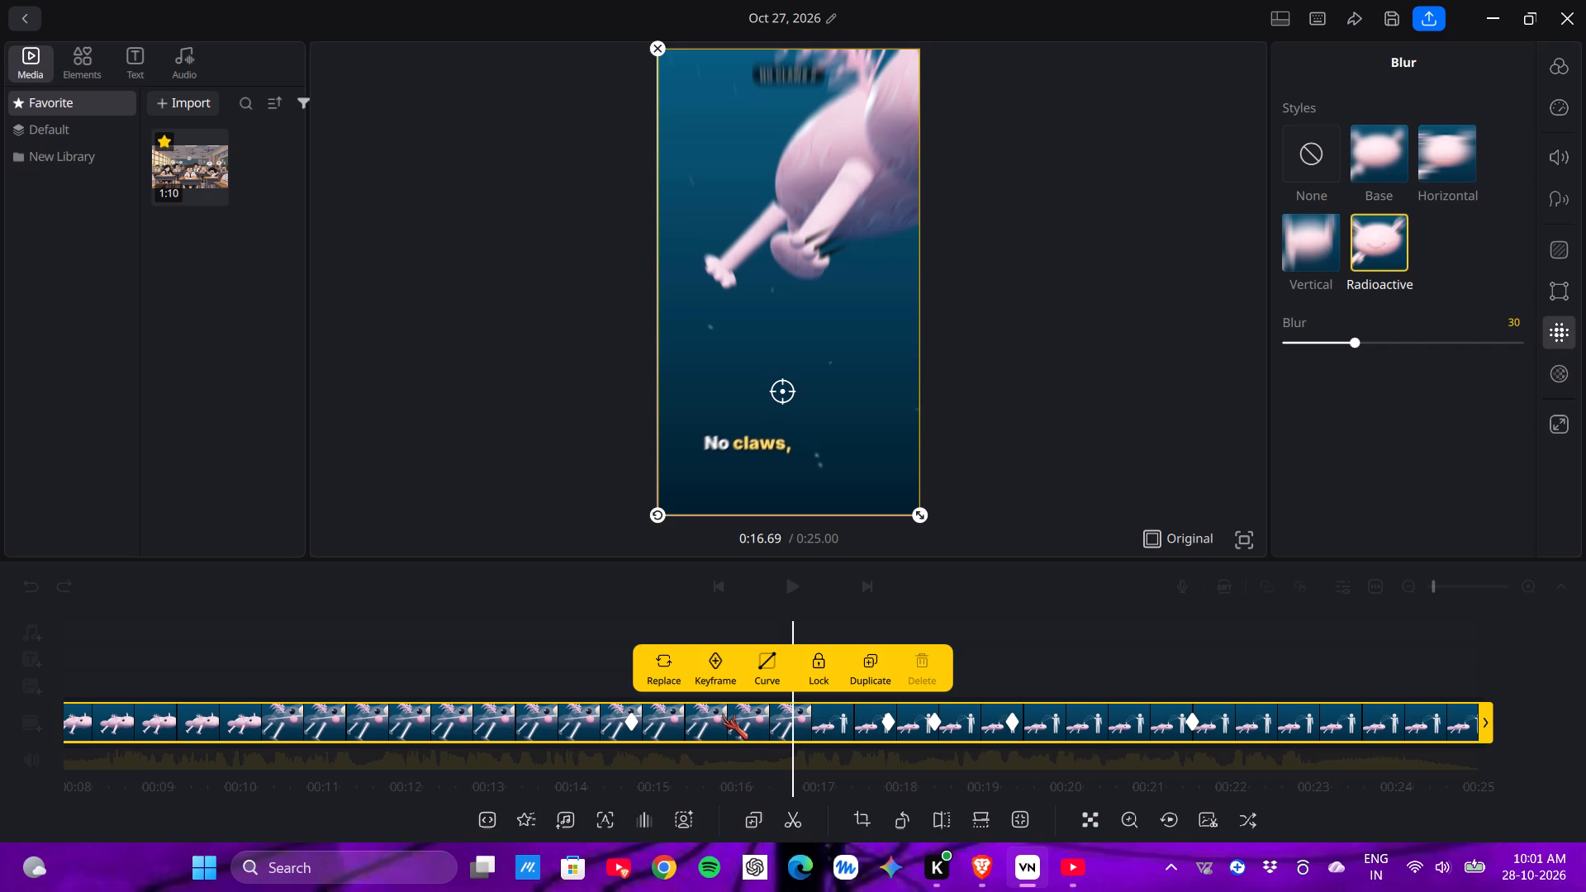
{"action": "left_click_drag", "start_coordinate": [722, 714], "coordinate": [722, 715]}
{"action": "left_click_drag", "start_coordinate": [722, 715], "coordinate": [720, 715]}
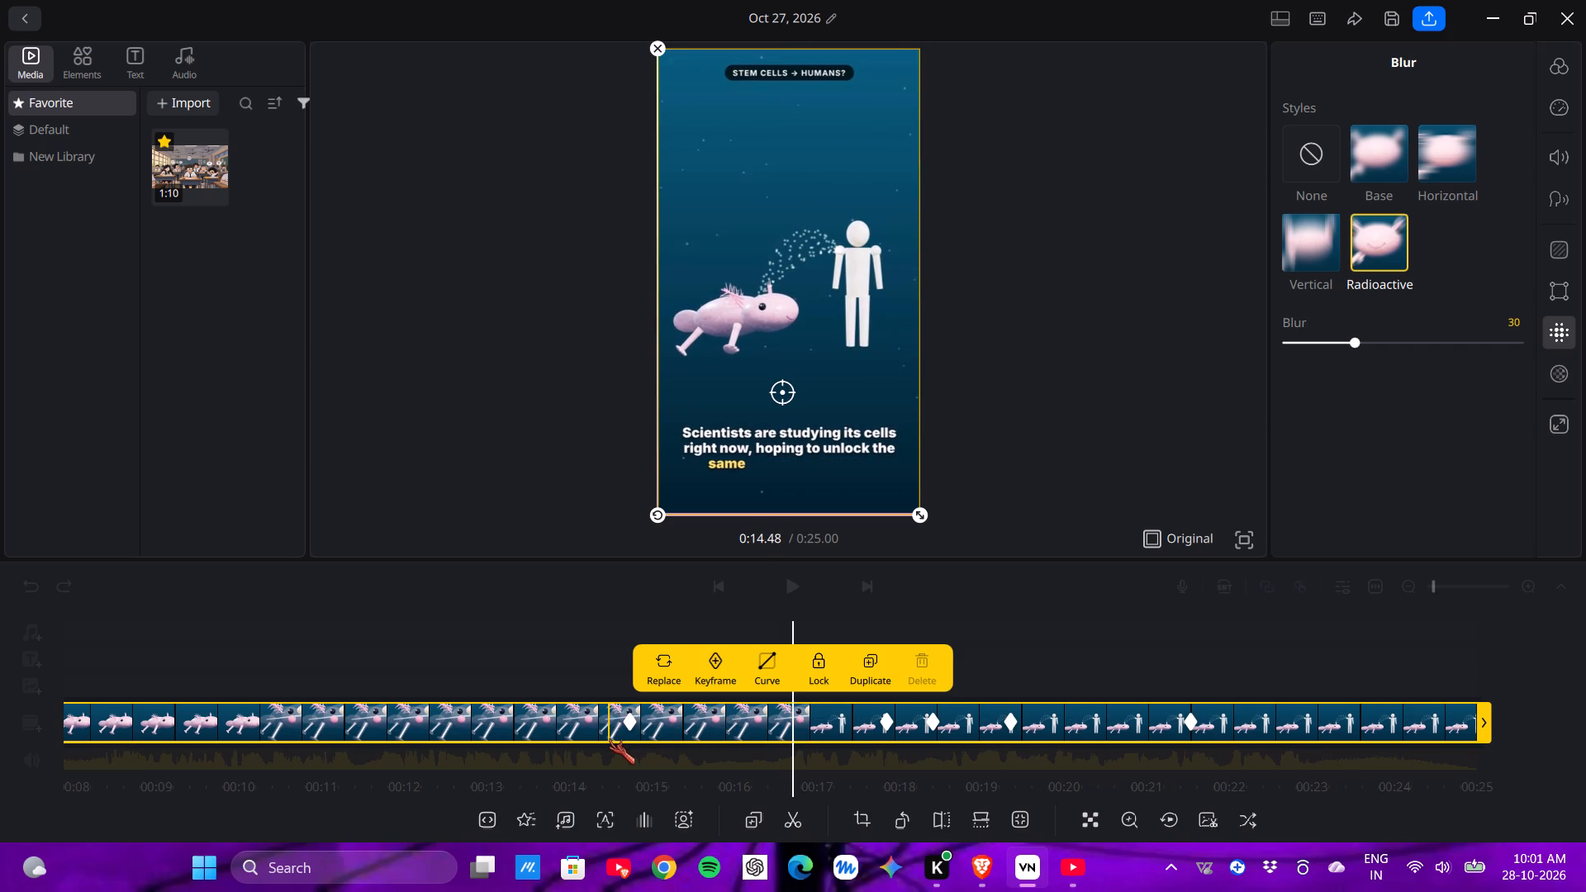
{"action": "left_click", "coordinate": [572, 727]}
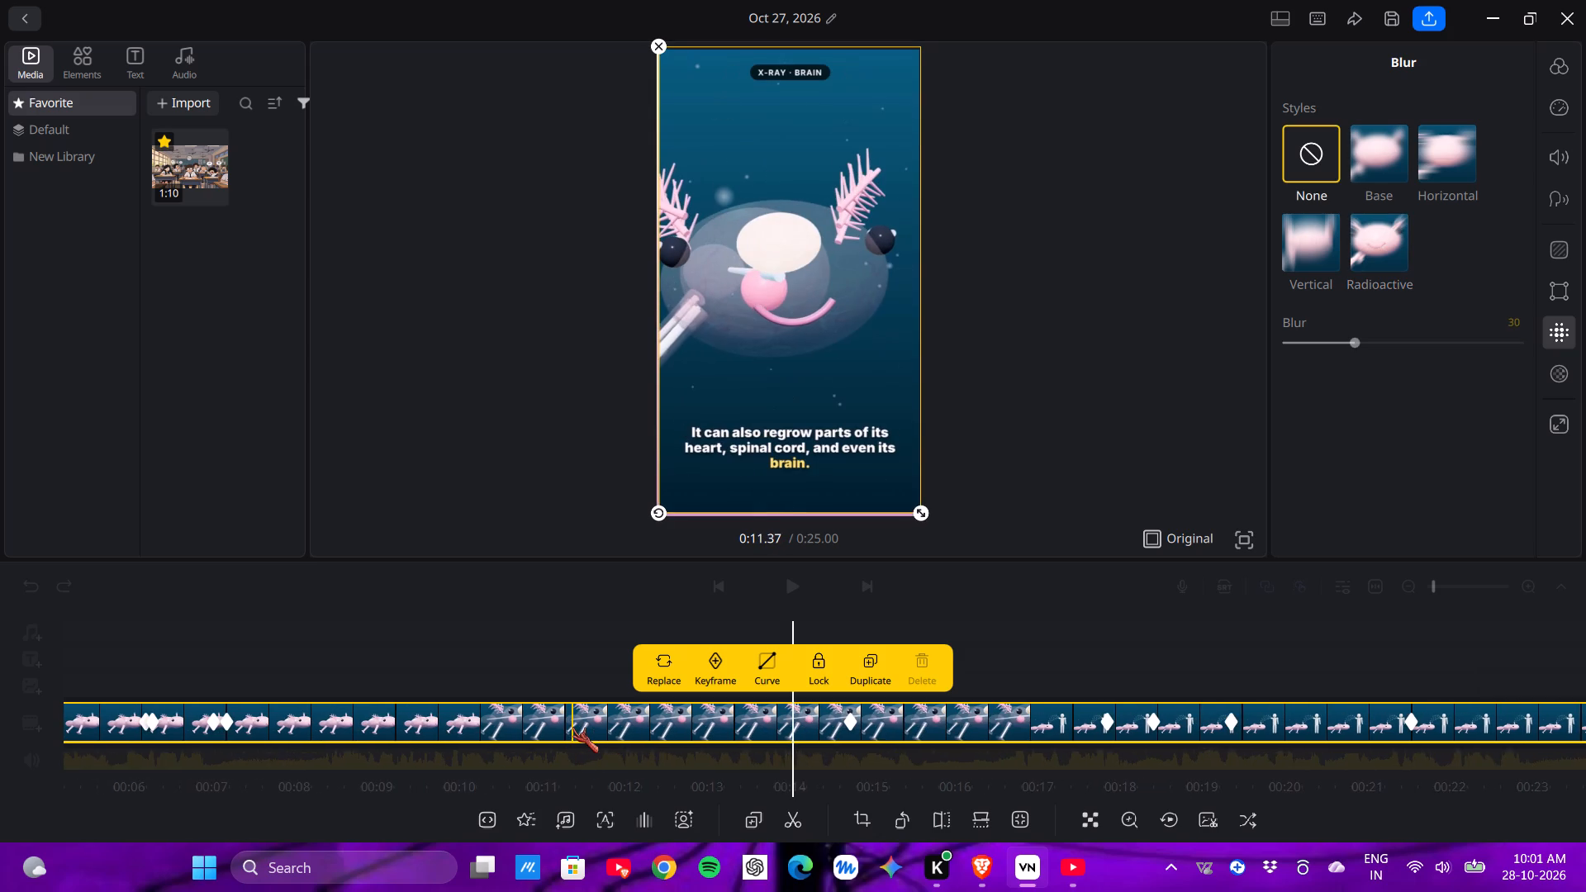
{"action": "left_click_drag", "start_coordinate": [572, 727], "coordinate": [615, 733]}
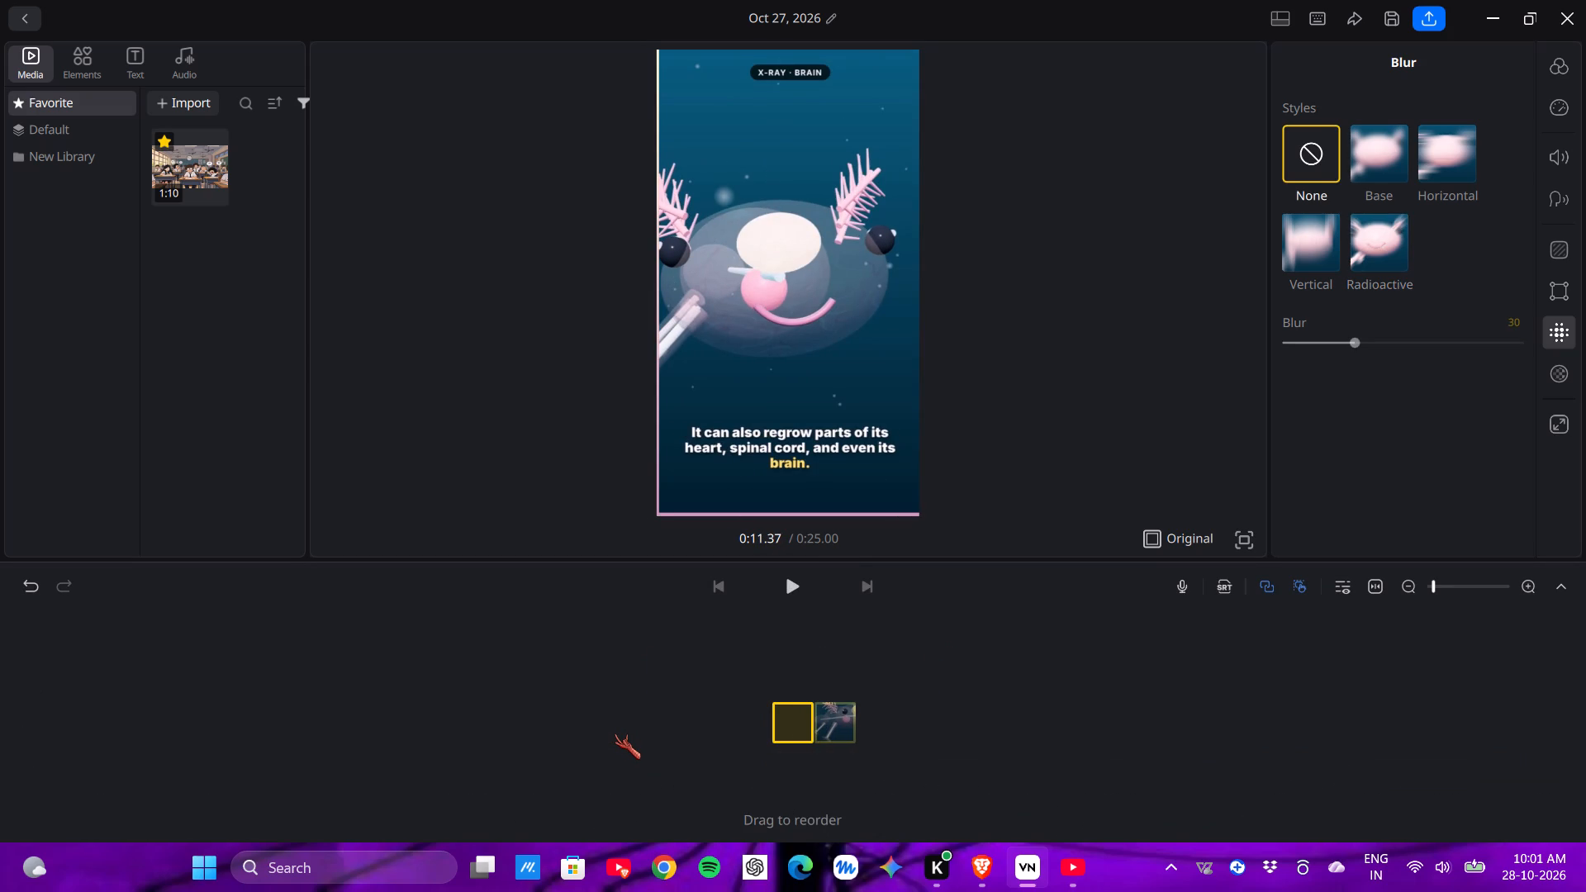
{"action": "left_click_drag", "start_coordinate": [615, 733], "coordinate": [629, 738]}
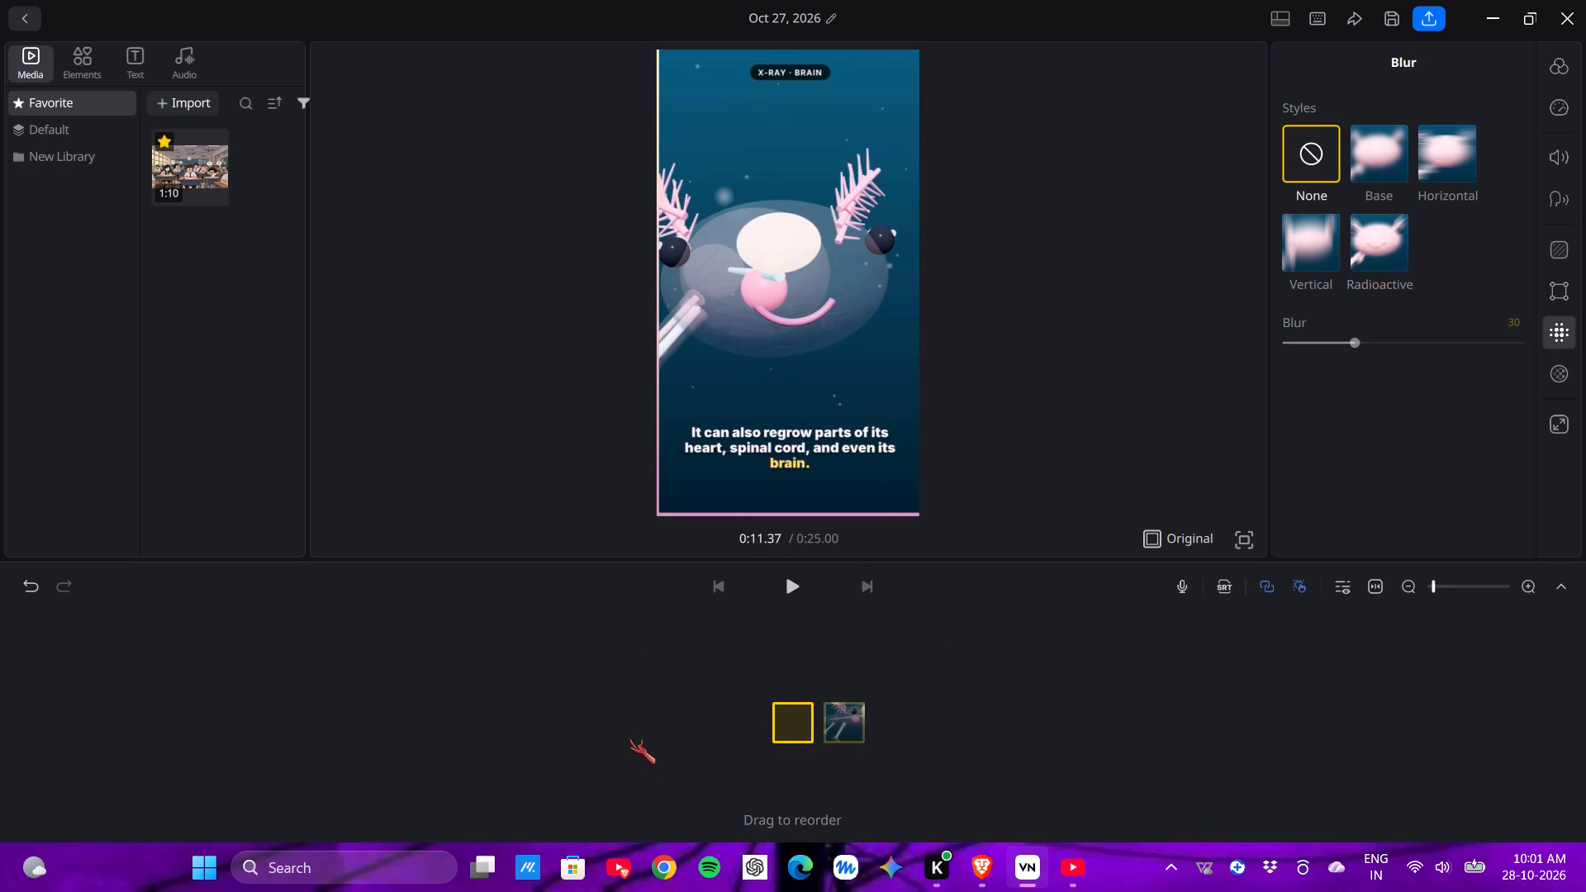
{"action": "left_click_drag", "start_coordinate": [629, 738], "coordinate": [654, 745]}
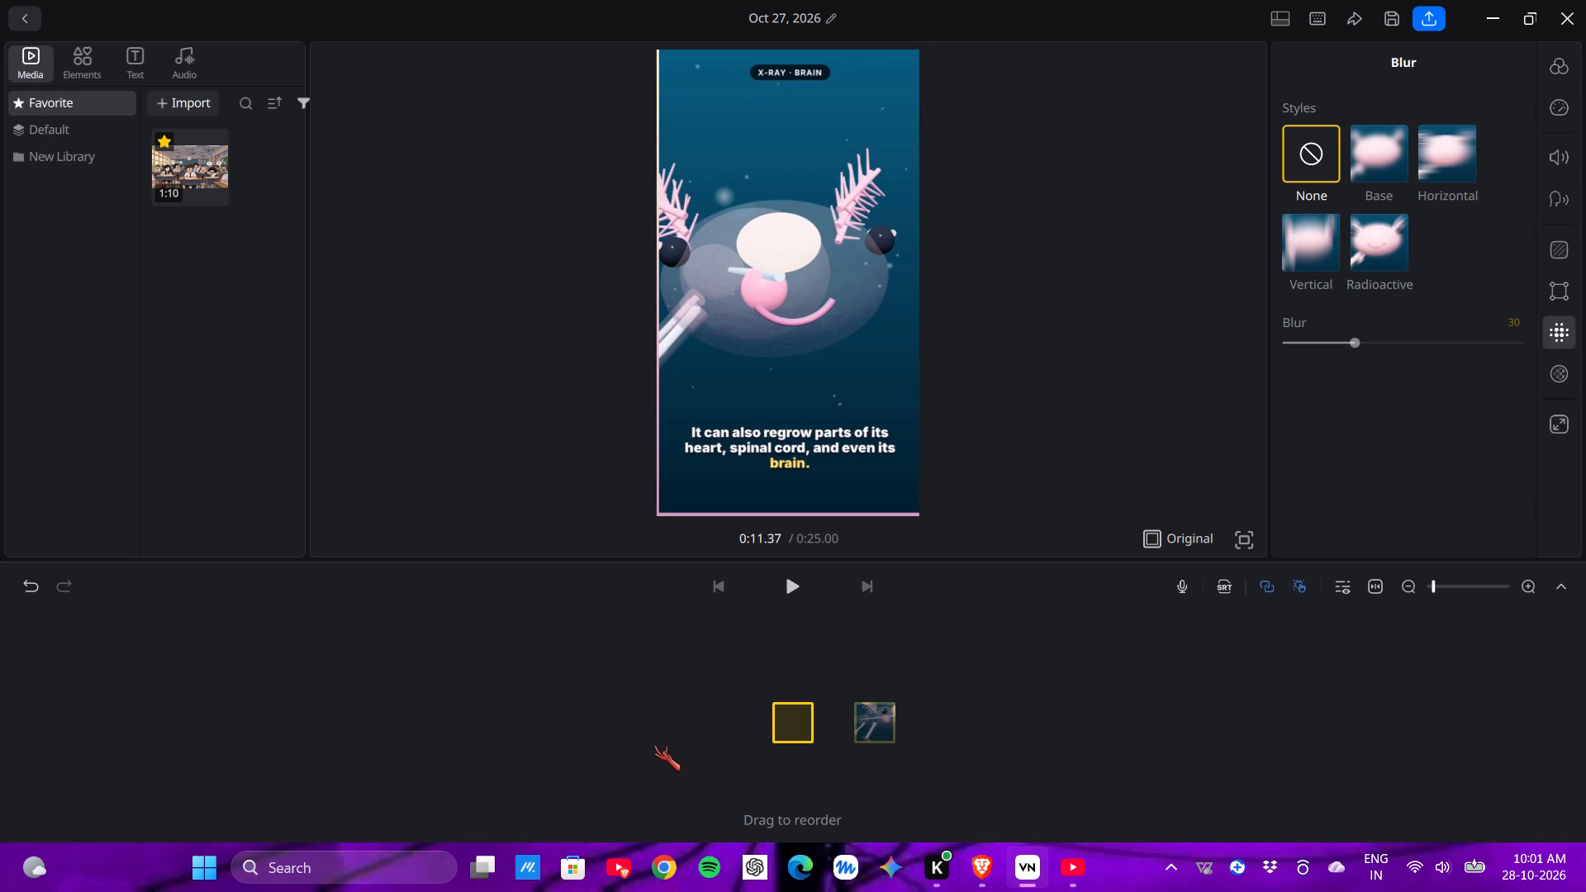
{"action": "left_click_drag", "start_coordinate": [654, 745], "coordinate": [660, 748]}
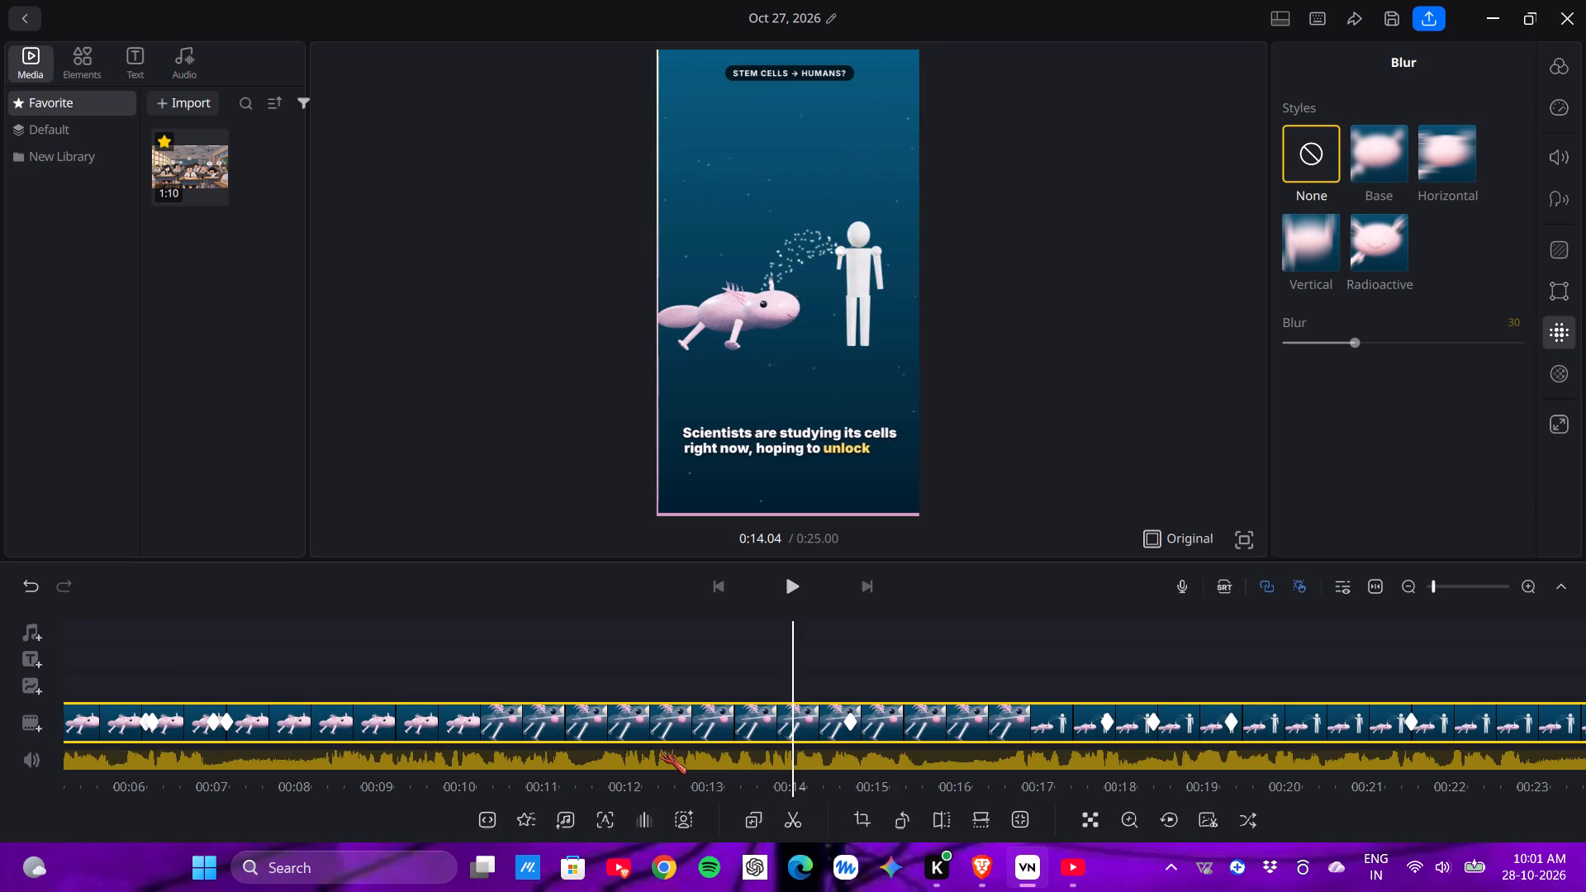
Apply the peach-to-pink gradient as the clip's background.
{"action": "left_click_drag", "start_coordinate": [639, 725], "coordinate": [670, 729]}
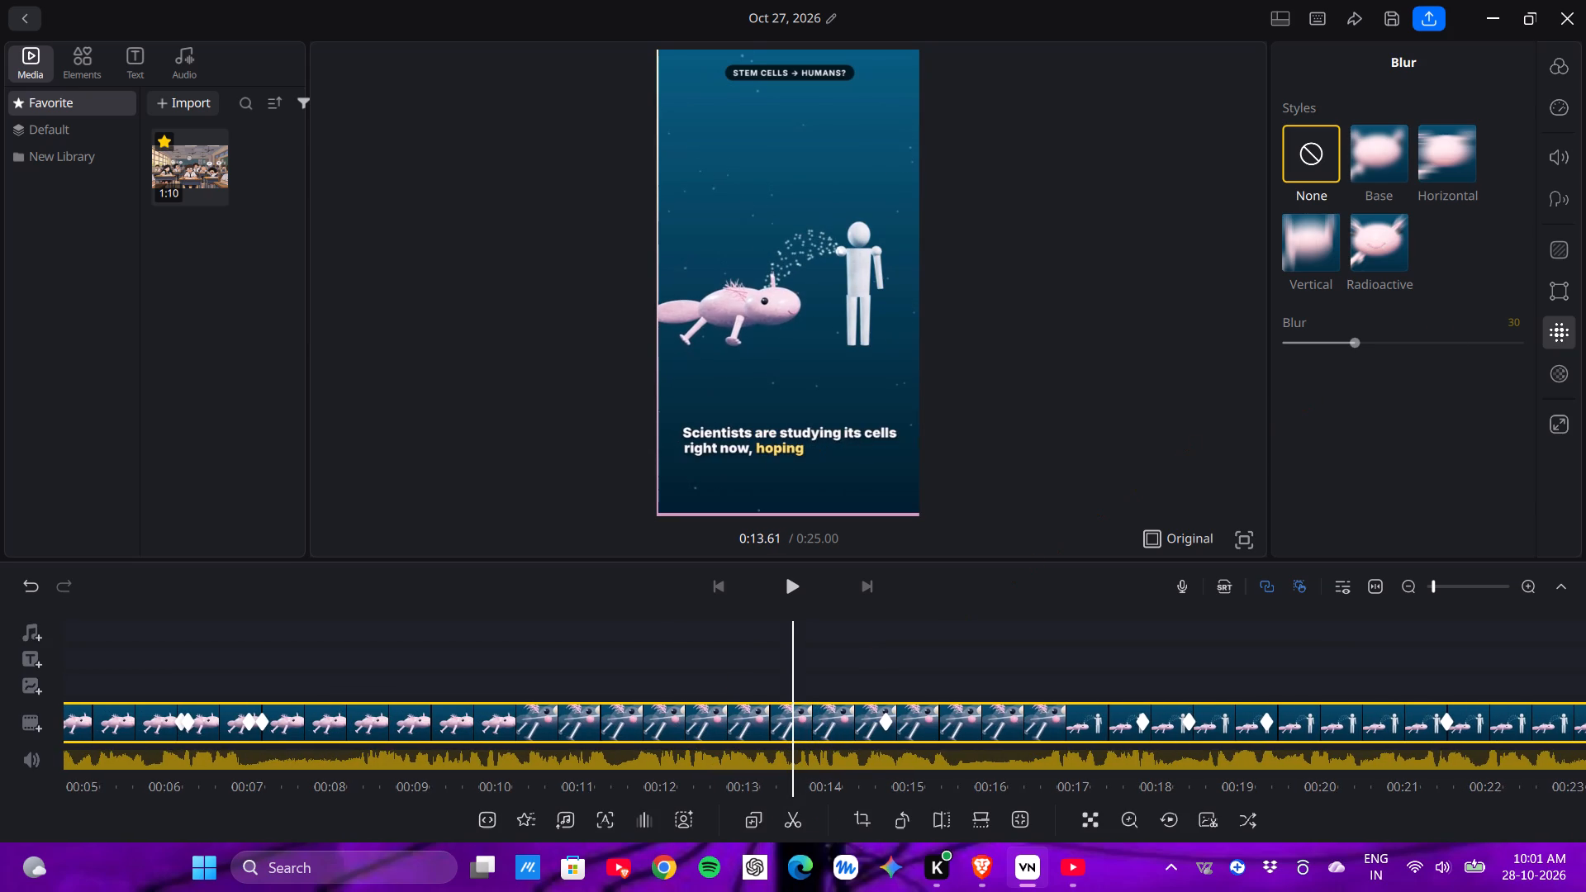
{"action": "left_click", "coordinate": [1557, 239]}
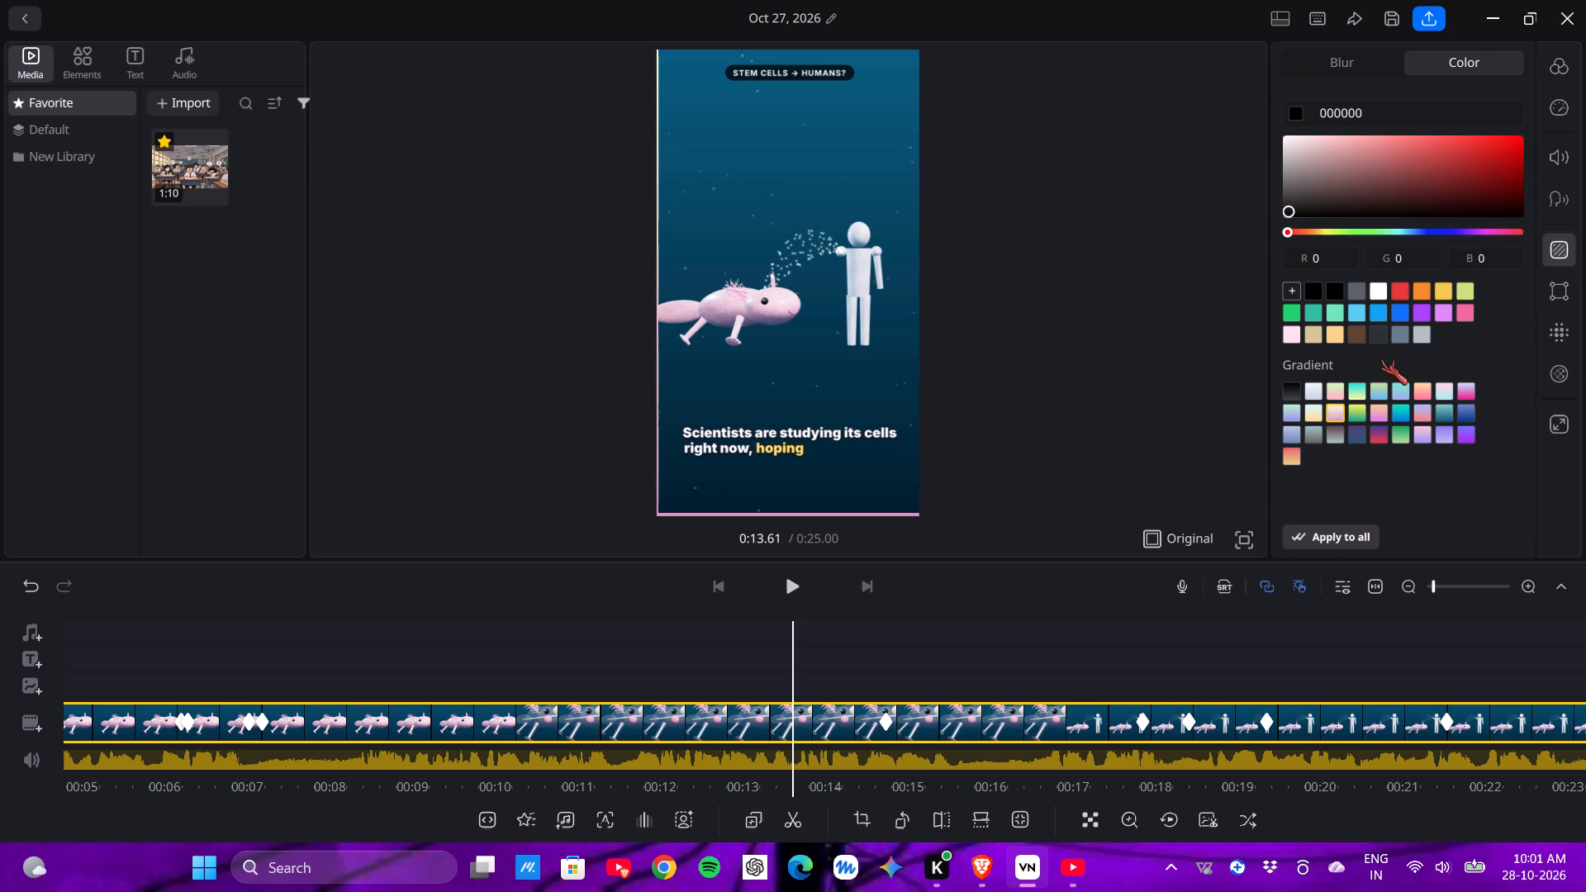
{"action": "left_click", "coordinate": [1329, 302]}
{"action": "left_click", "coordinate": [1427, 396]}
Apply the Radioactive blur to the clip at about 0:13.6 and place its centre on the "Scientists are studying its cells" caption.
{"action": "left_click", "coordinate": [1552, 372]}
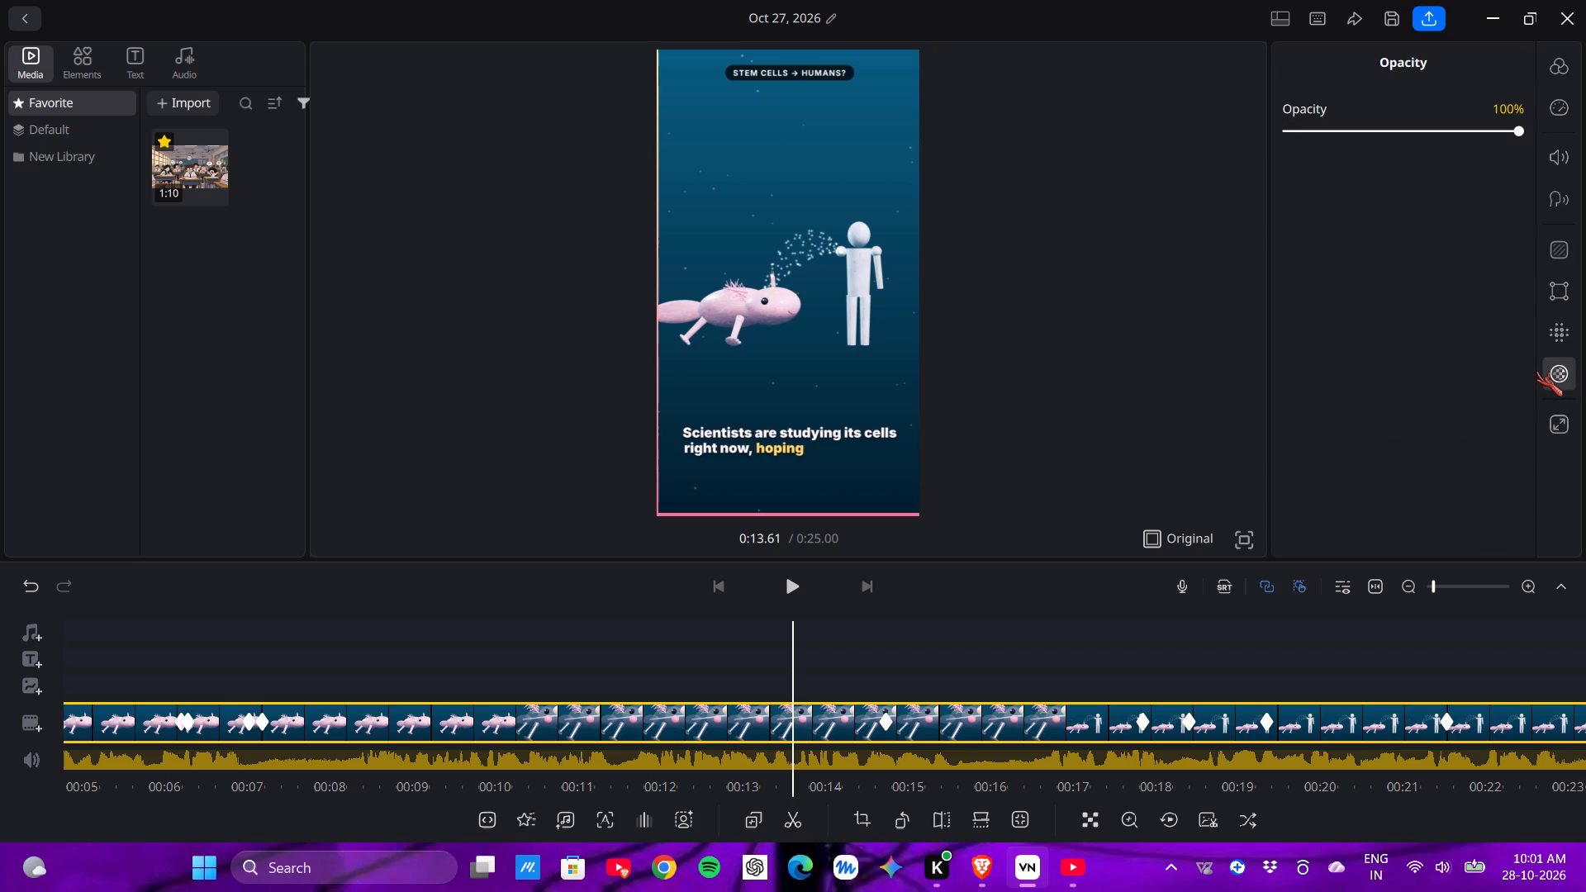
{"action": "left_click", "coordinate": [1555, 333]}
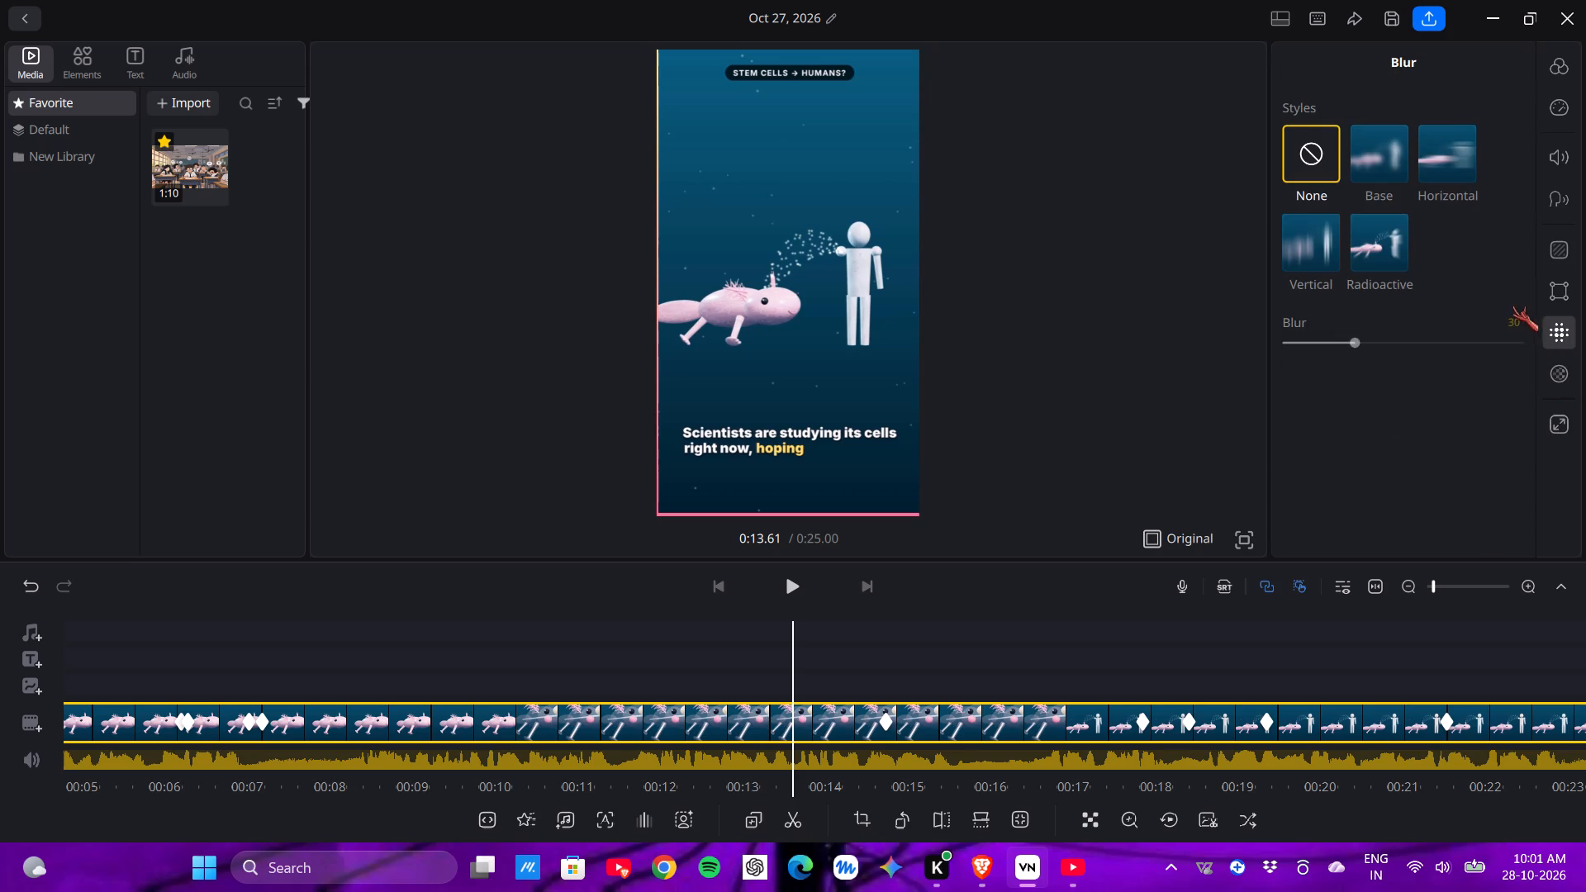
{"action": "left_click", "coordinate": [1408, 253]}
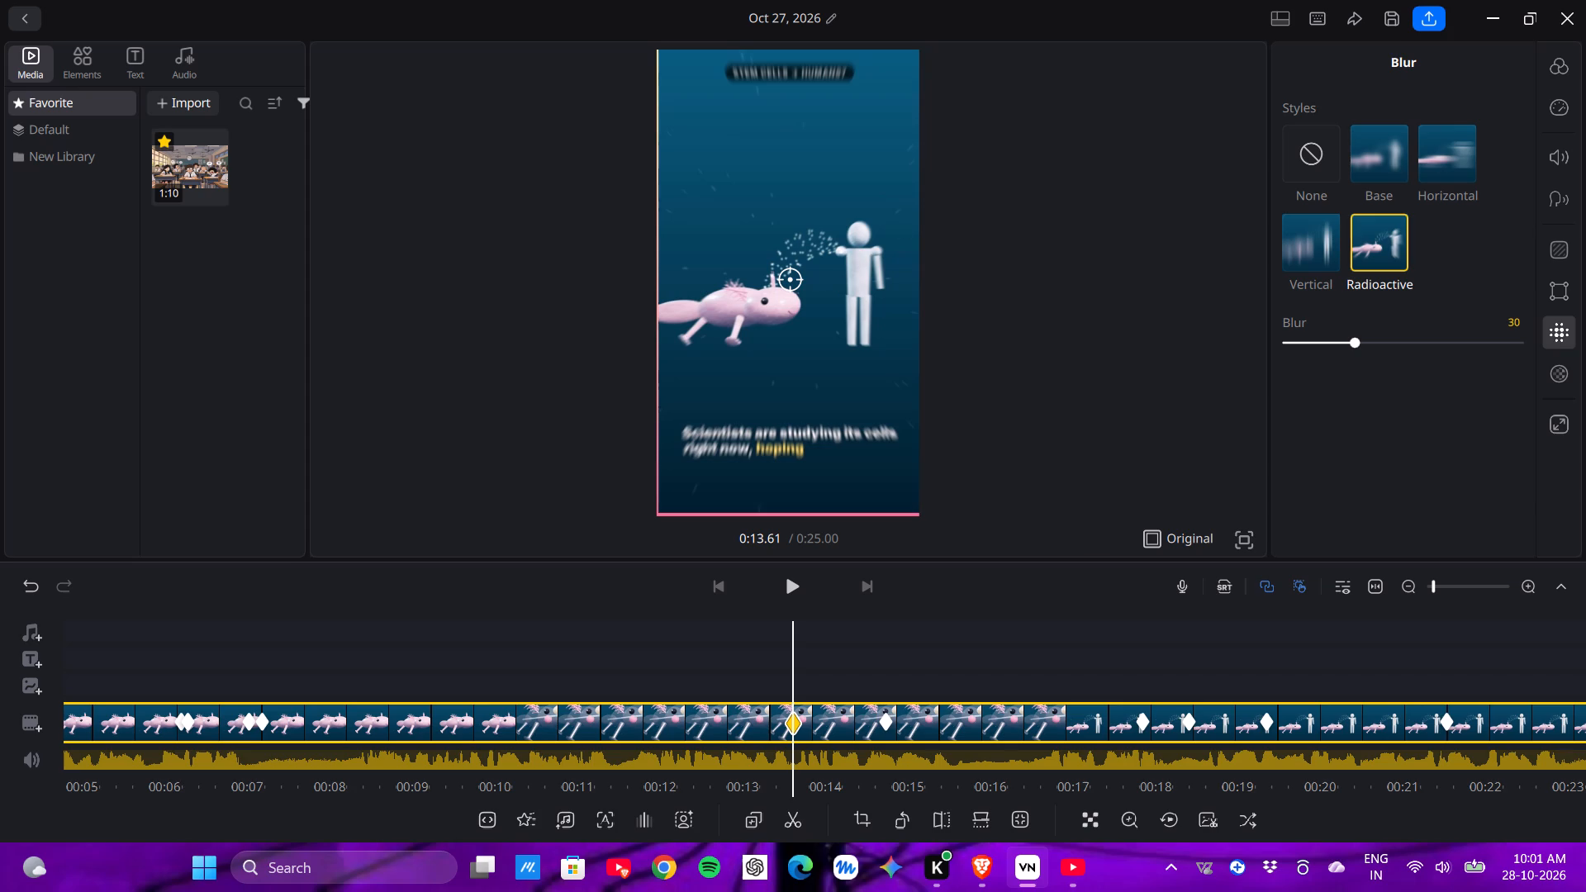
{"action": "left_click_drag", "start_coordinate": [794, 280], "coordinate": [774, 432]}
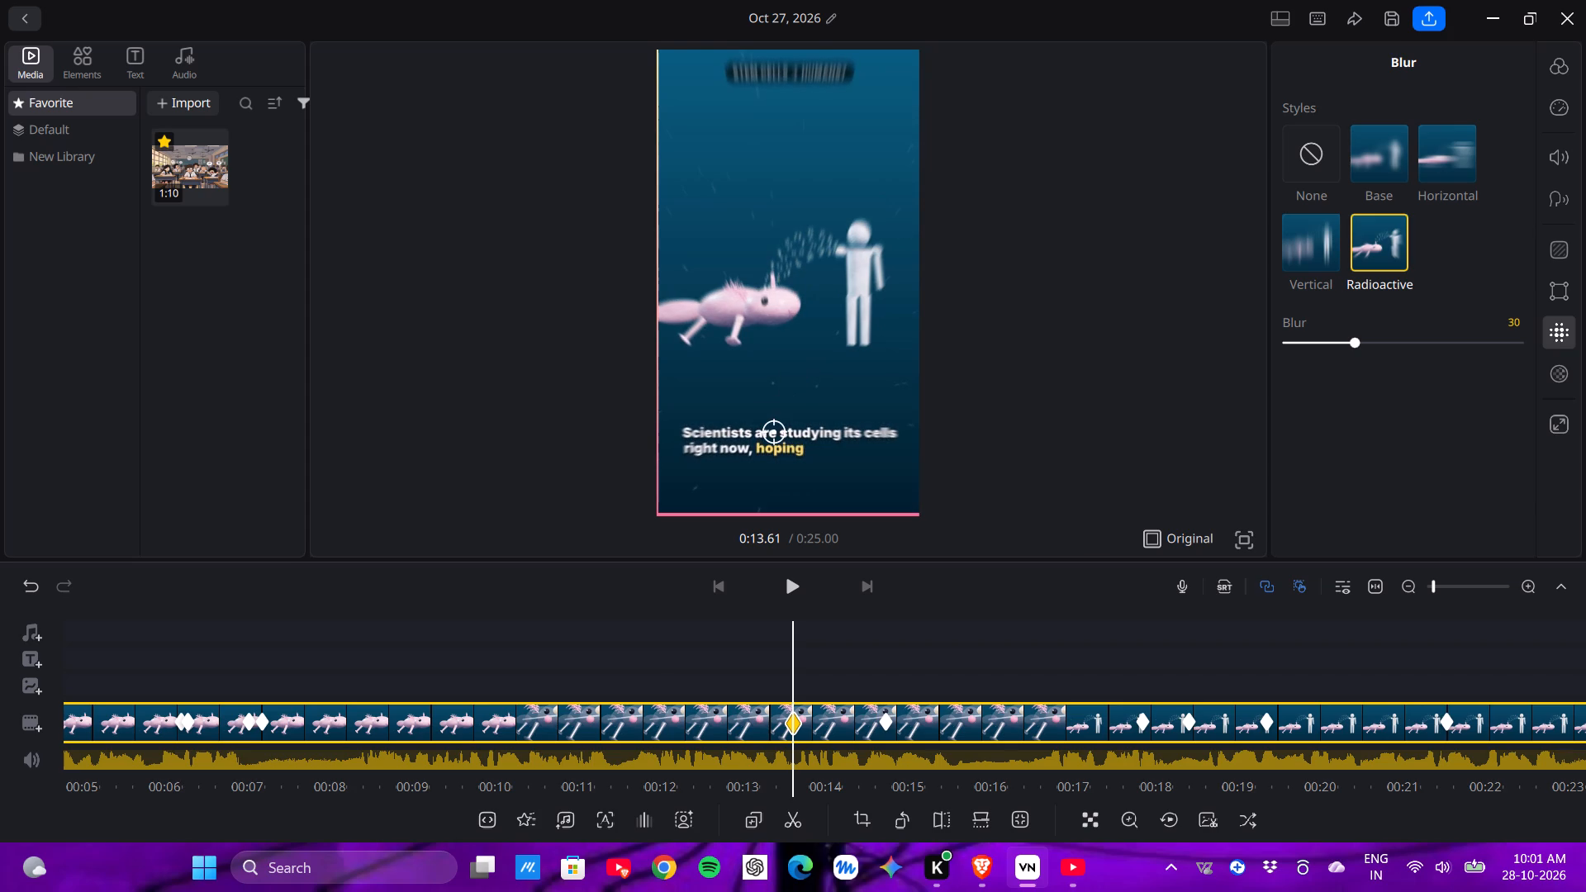
{"action": "left_click_drag", "start_coordinate": [774, 432], "coordinate": [774, 425]}
Set the clip's background to solid black, 000000.
{"action": "left_click_drag", "start_coordinate": [1471, 322], "coordinate": [1489, 344]}
{"action": "left_click", "coordinate": [1541, 353]}
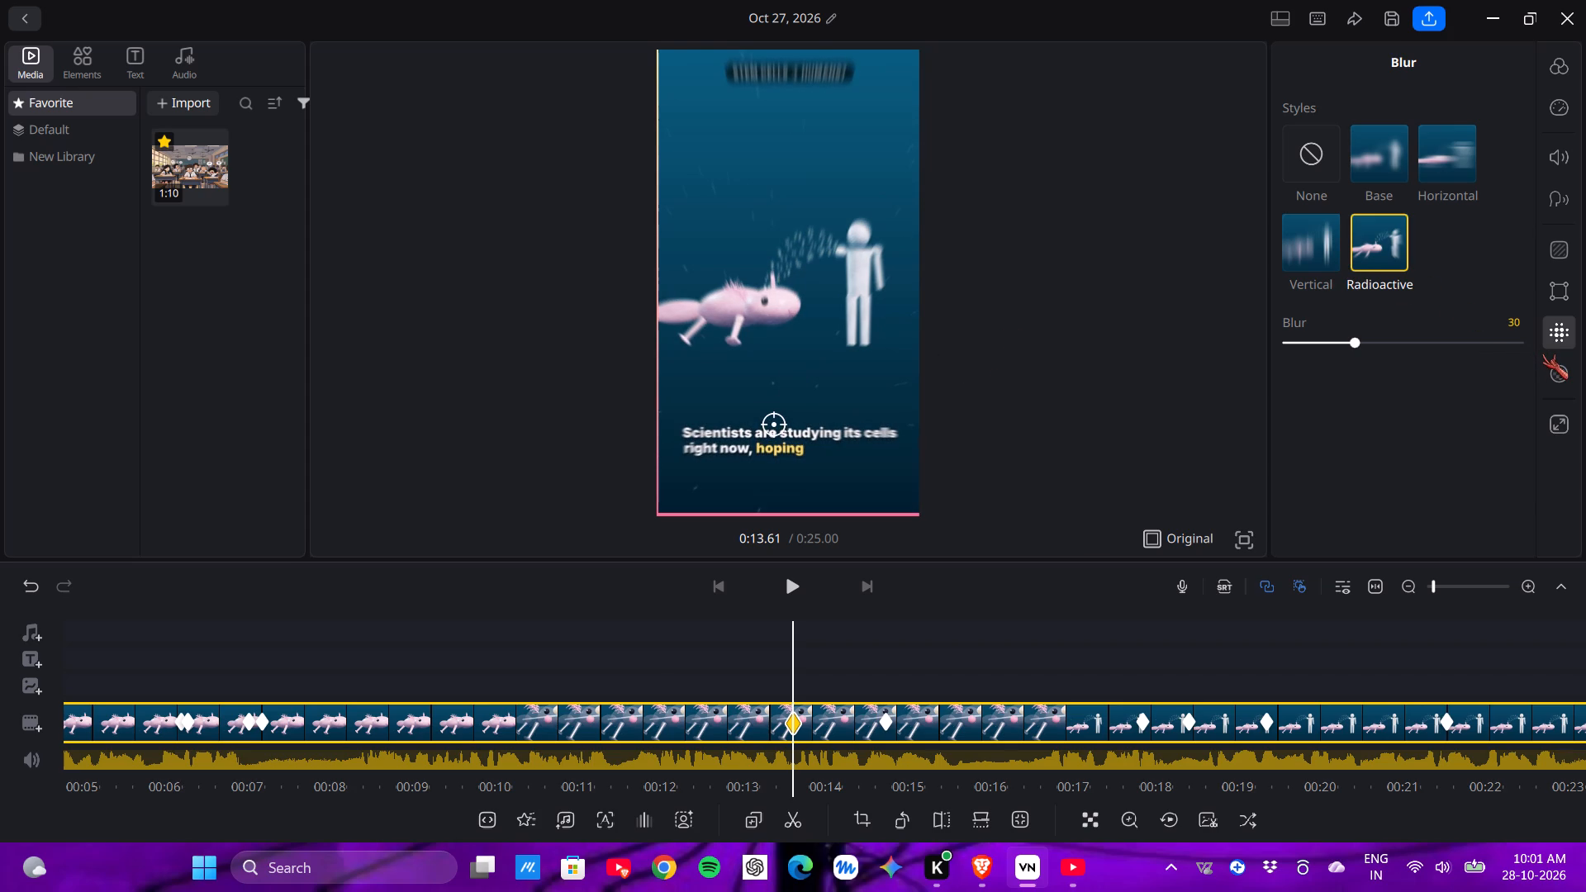
{"action": "left_click", "coordinate": [1545, 363]}
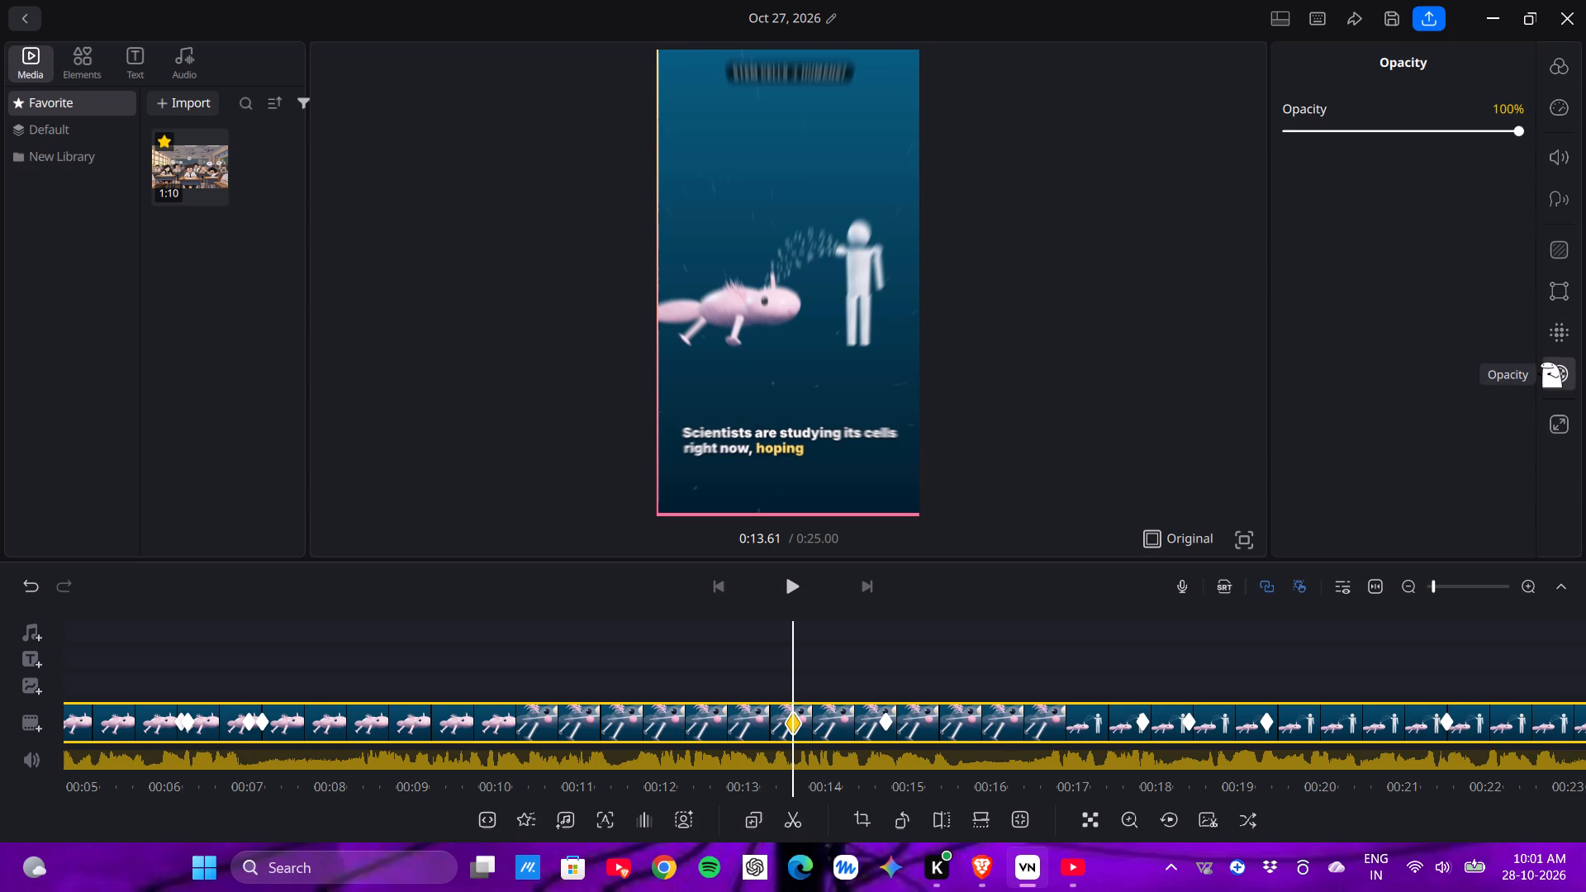
{"action": "left_click_drag", "start_coordinate": [1555, 279], "coordinate": [1560, 265]}
{"action": "left_click", "coordinate": [1555, 268]}
{"action": "left_click", "coordinate": [1547, 239]}
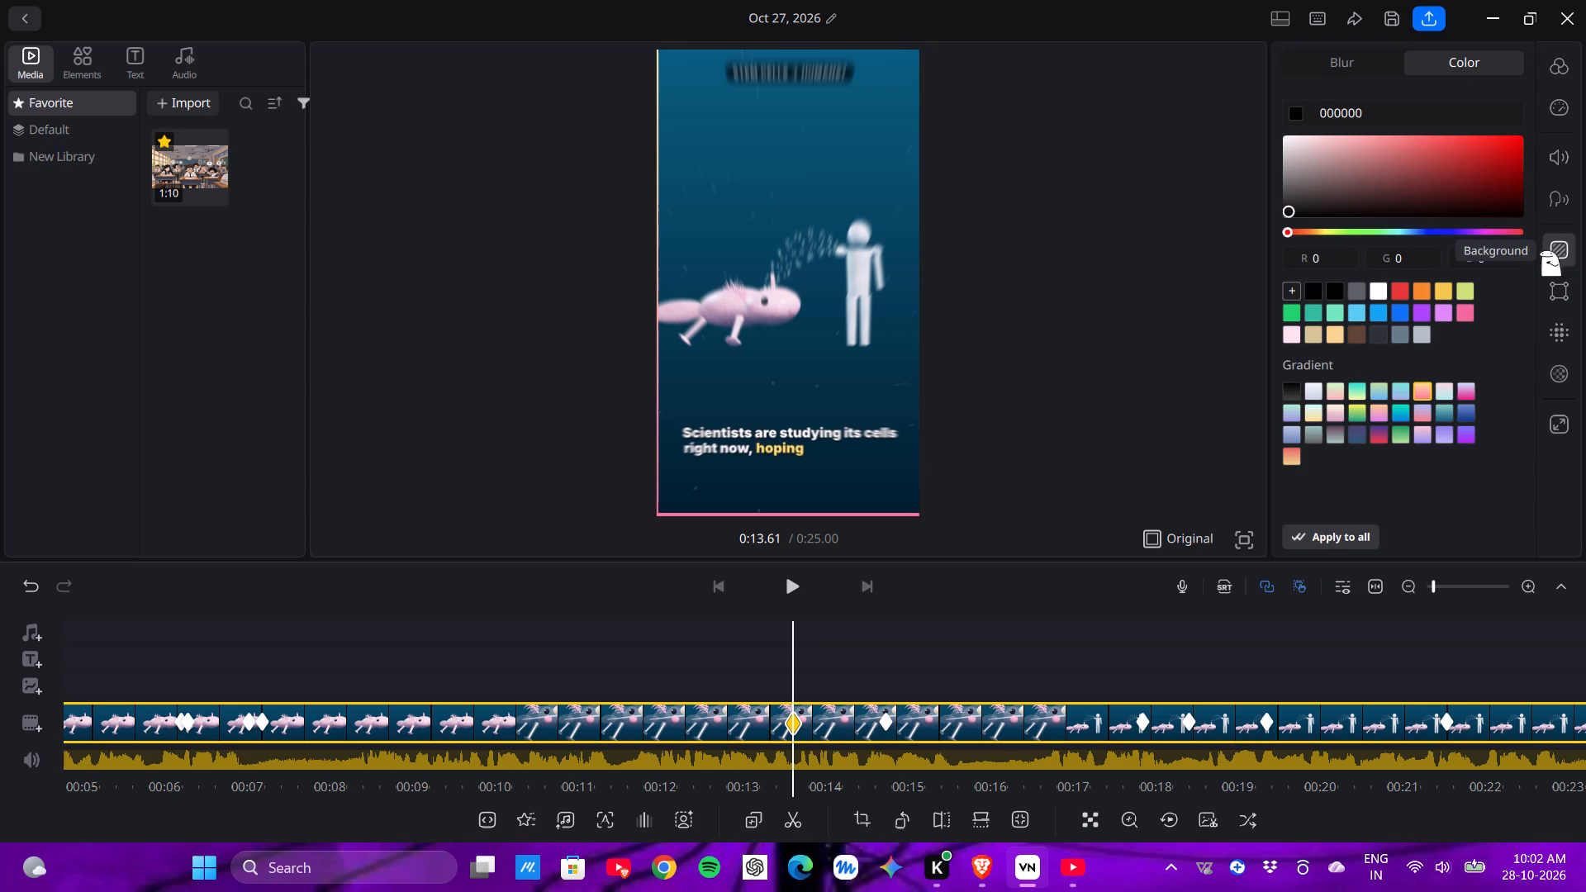
{"action": "left_click", "coordinate": [1319, 288]}
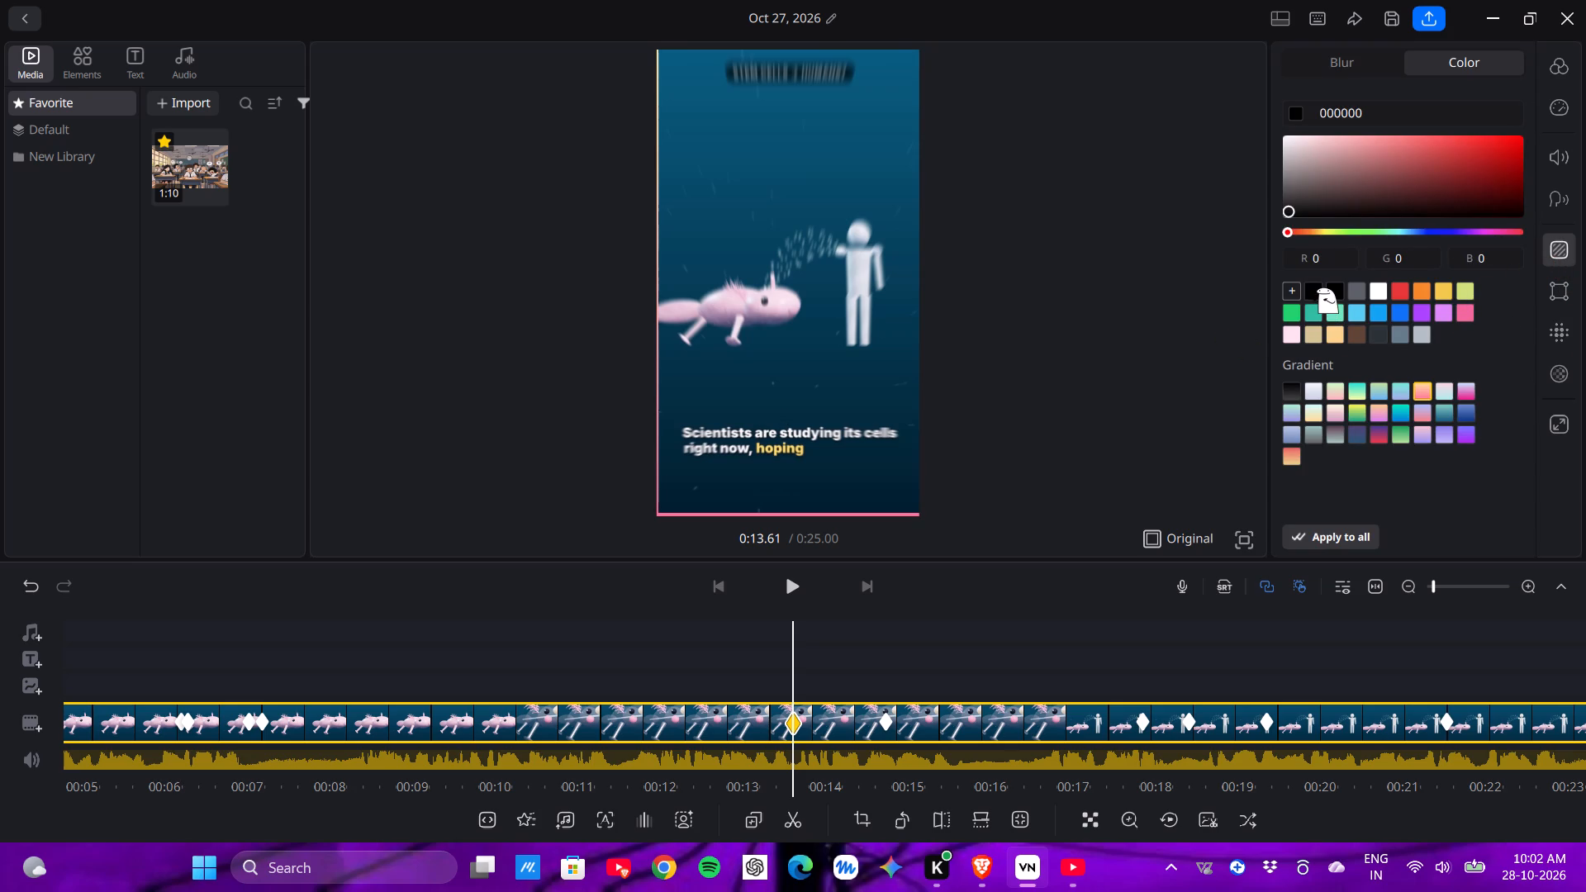
{"action": "left_click", "coordinate": [1319, 287]}
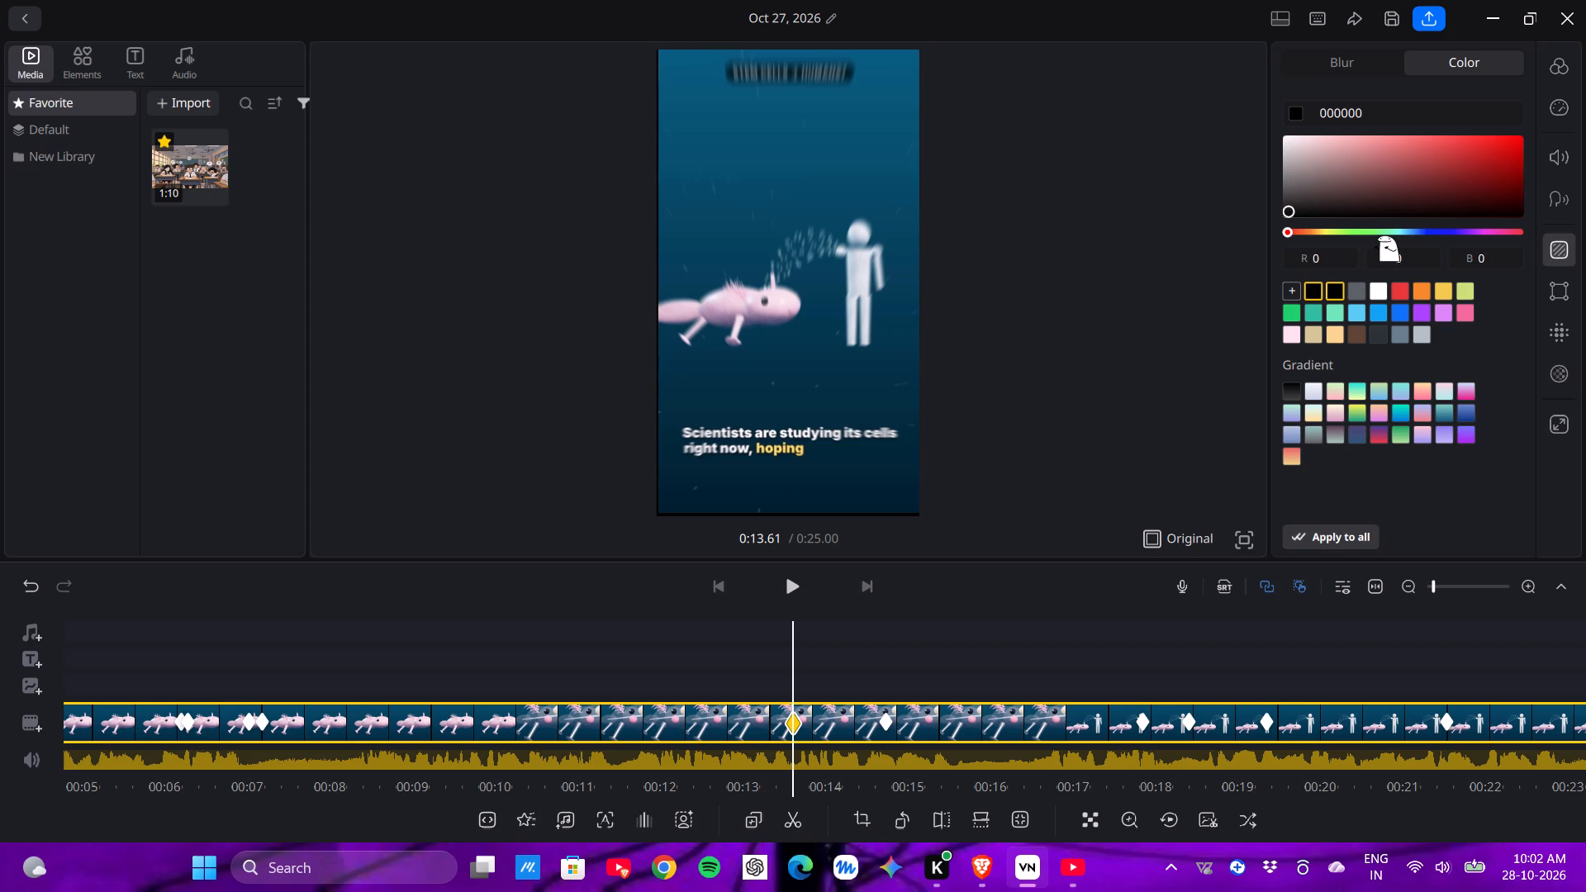
Raise the clip's audio denoise level to Max.
{"action": "left_click", "coordinate": [1579, 149]}
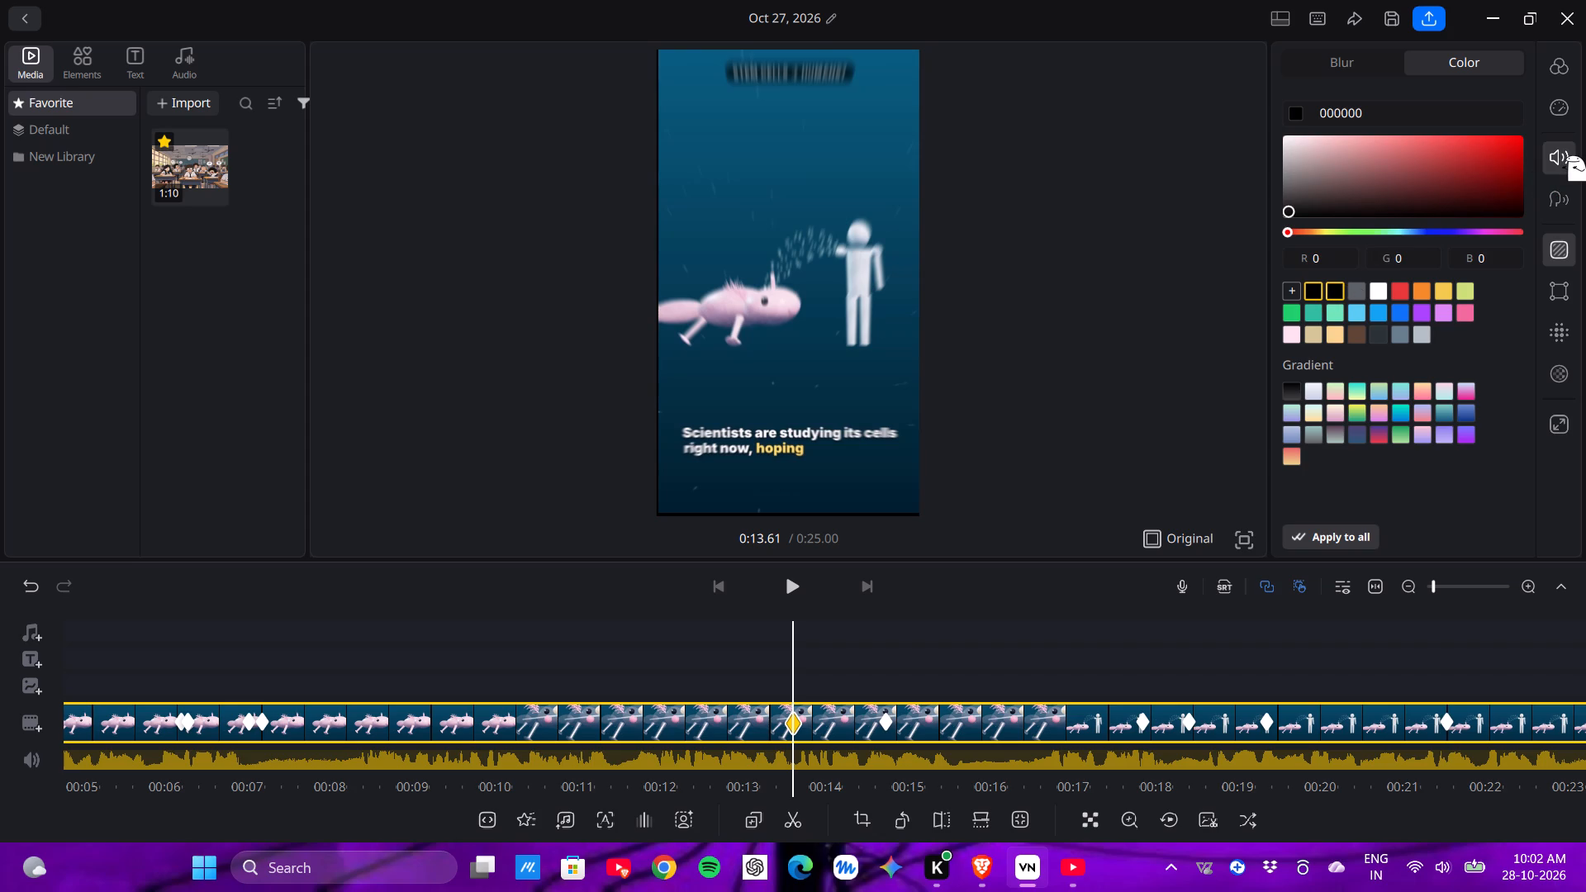
{"action": "left_click", "coordinate": [1569, 155]}
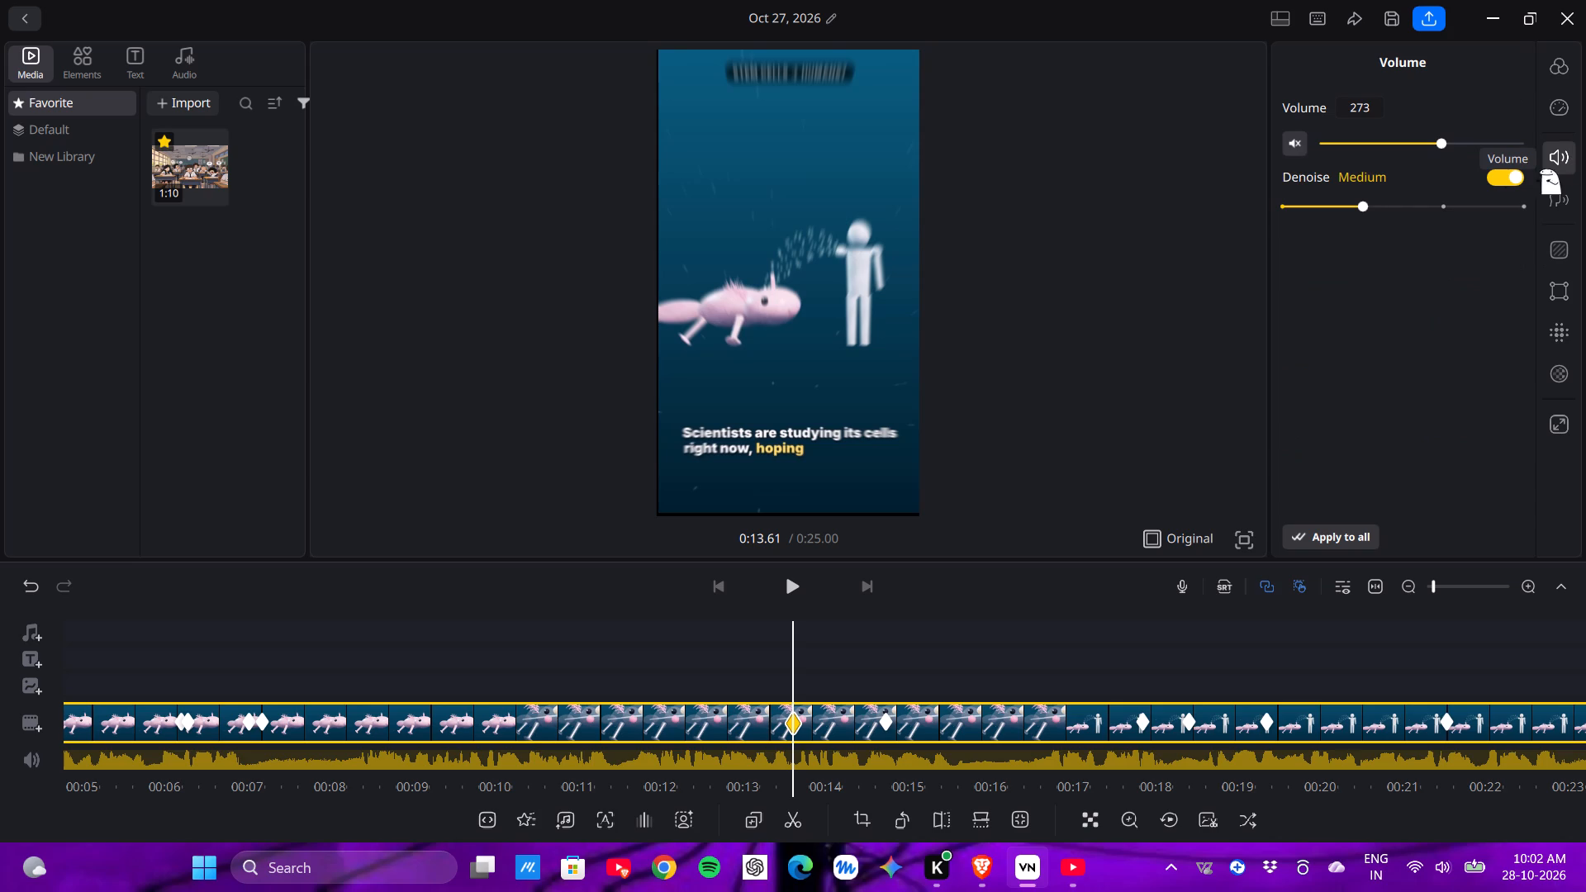
{"action": "left_click_drag", "start_coordinate": [1366, 198], "coordinate": [1429, 211]}
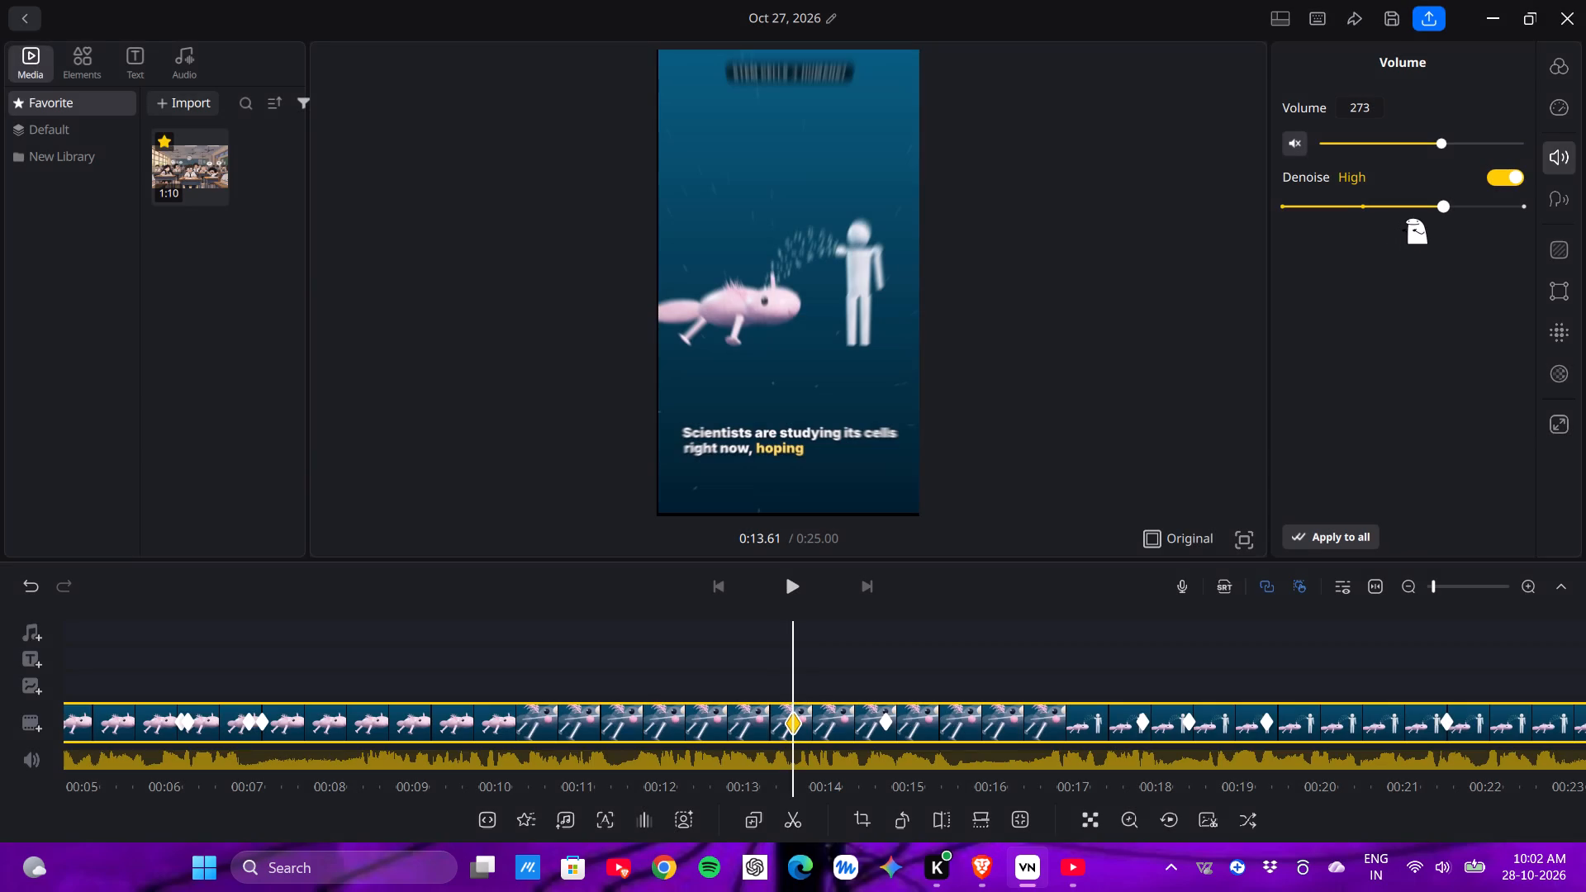
{"action": "left_click_drag", "start_coordinate": [1433, 198], "coordinate": [1490, 194]}
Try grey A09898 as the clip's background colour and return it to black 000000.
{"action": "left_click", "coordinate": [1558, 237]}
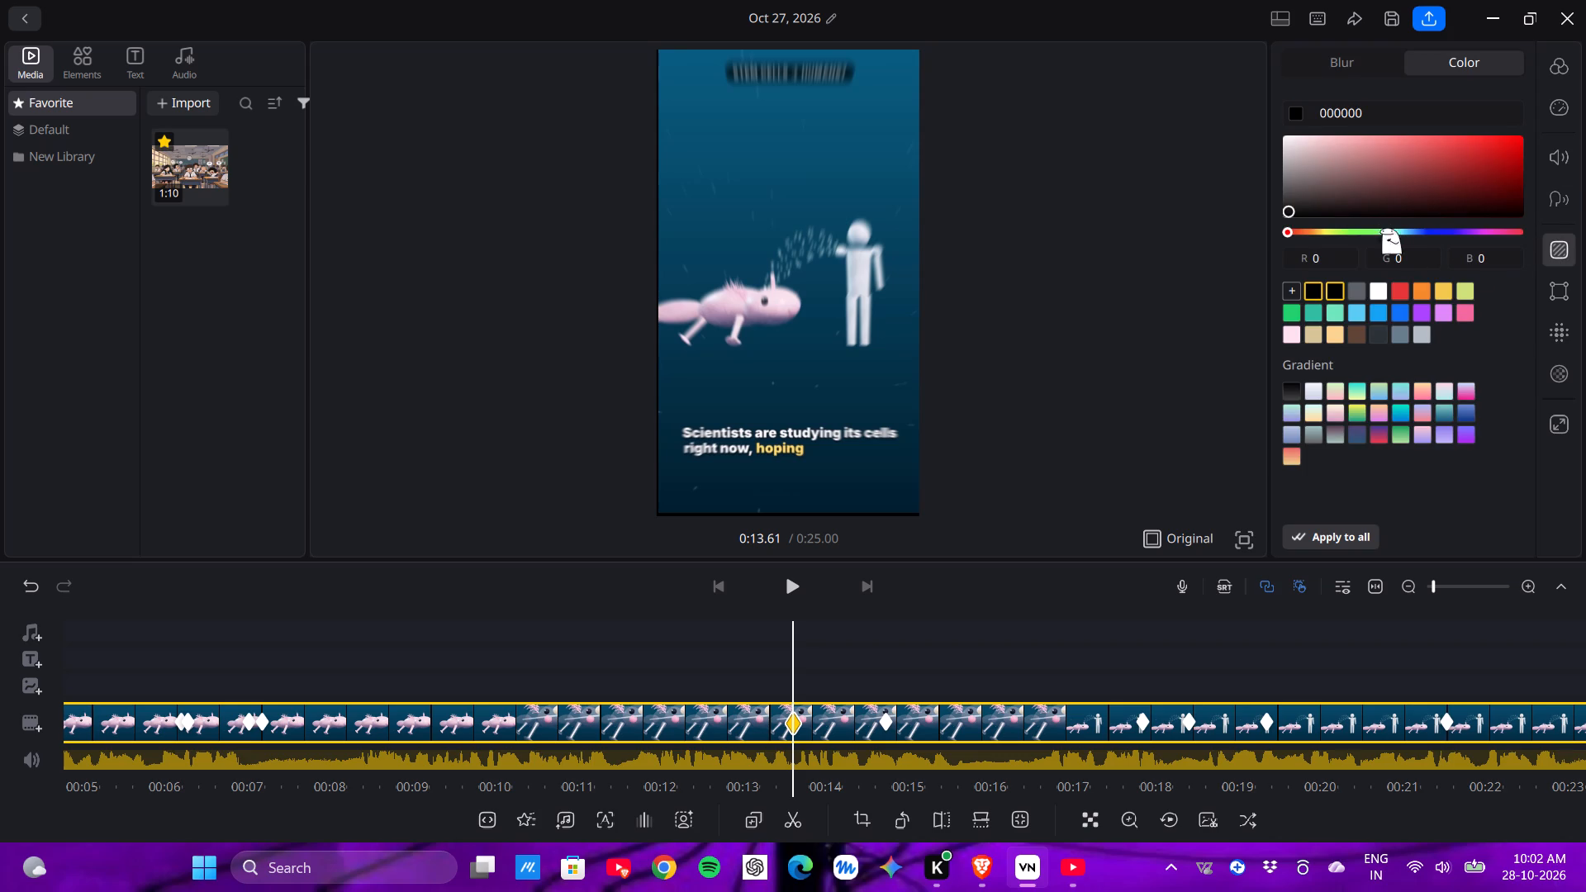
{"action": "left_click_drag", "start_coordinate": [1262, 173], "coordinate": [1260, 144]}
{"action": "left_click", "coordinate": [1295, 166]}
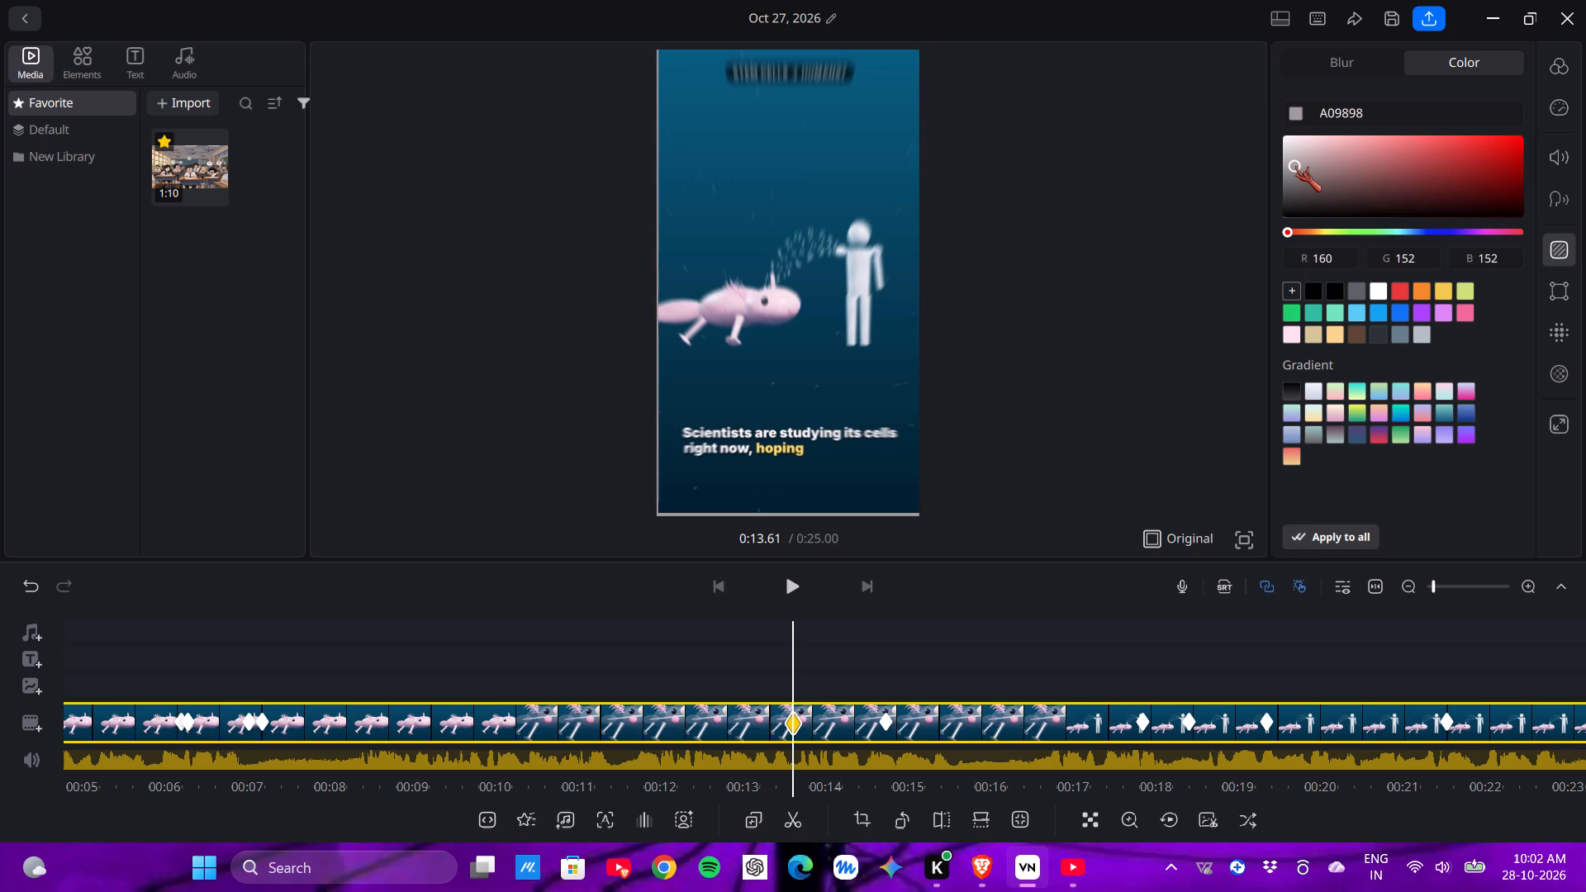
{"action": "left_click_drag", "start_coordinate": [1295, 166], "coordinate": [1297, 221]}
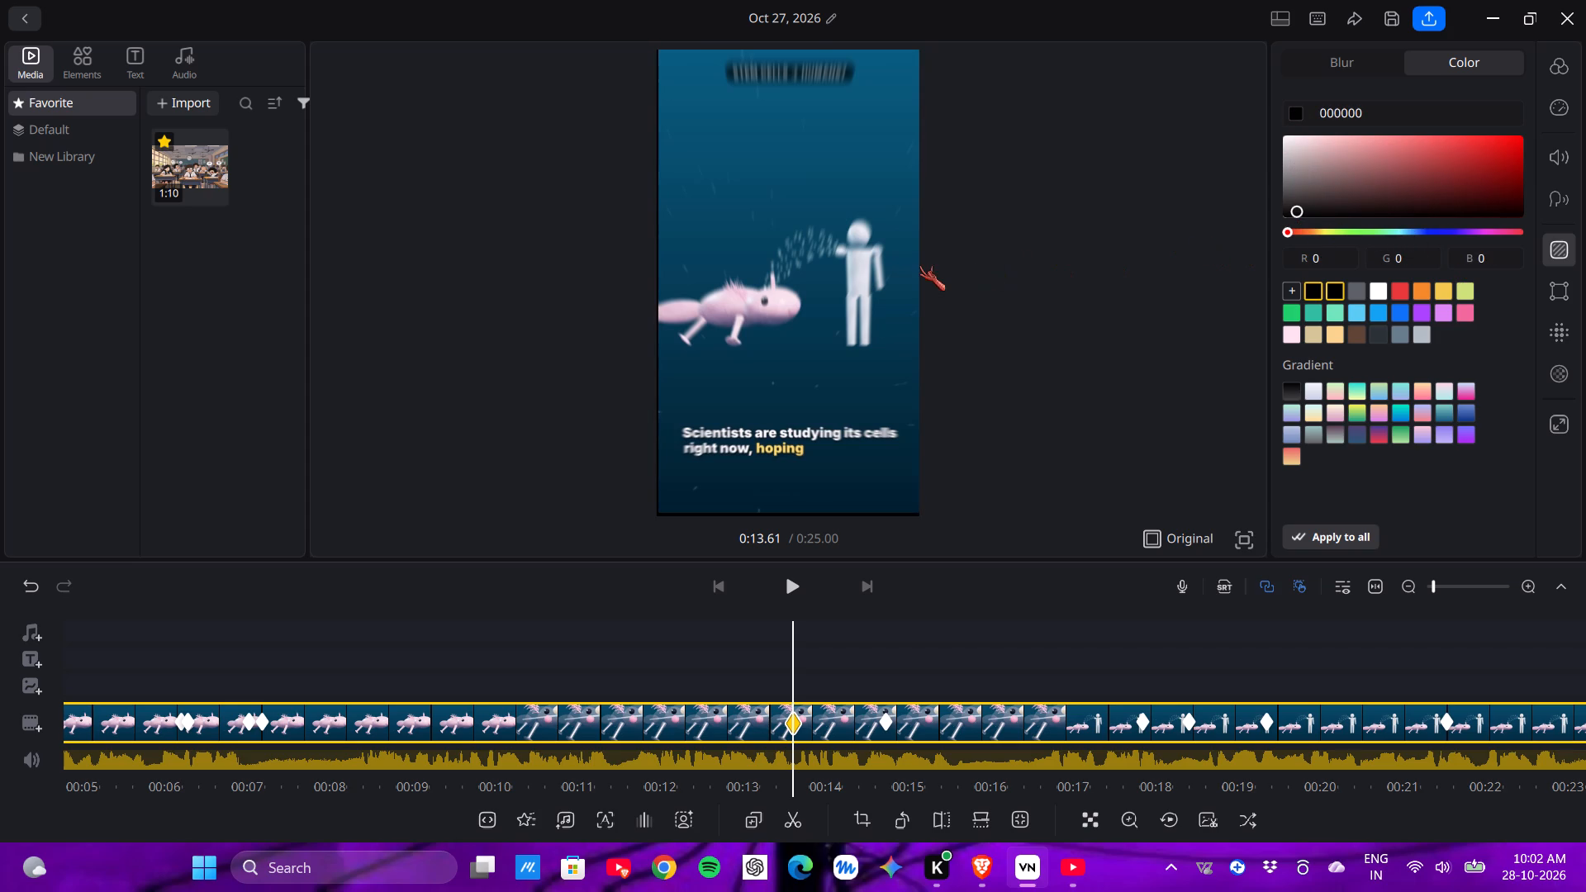
Move the clip slightly downward in the frame at about 0:13.6.
{"action": "left_click_drag", "start_coordinate": [917, 265], "coordinate": [909, 278]}
{"action": "left_click_drag", "start_coordinate": [891, 270], "coordinate": [890, 278]}
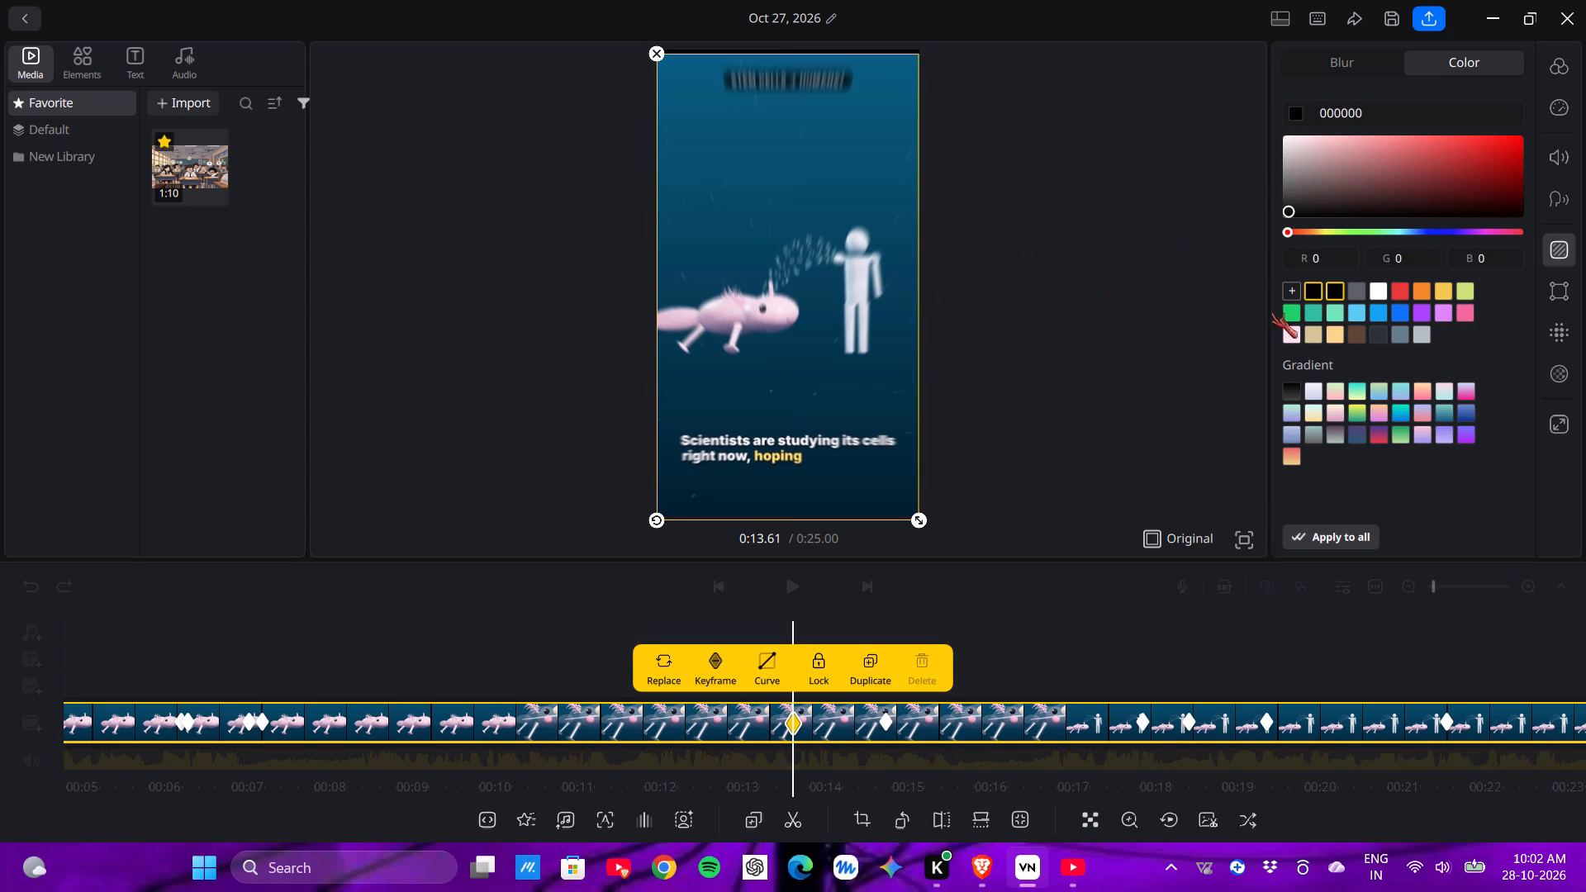
Open the clip's border settings.
{"action": "left_click", "coordinate": [1552, 297]}
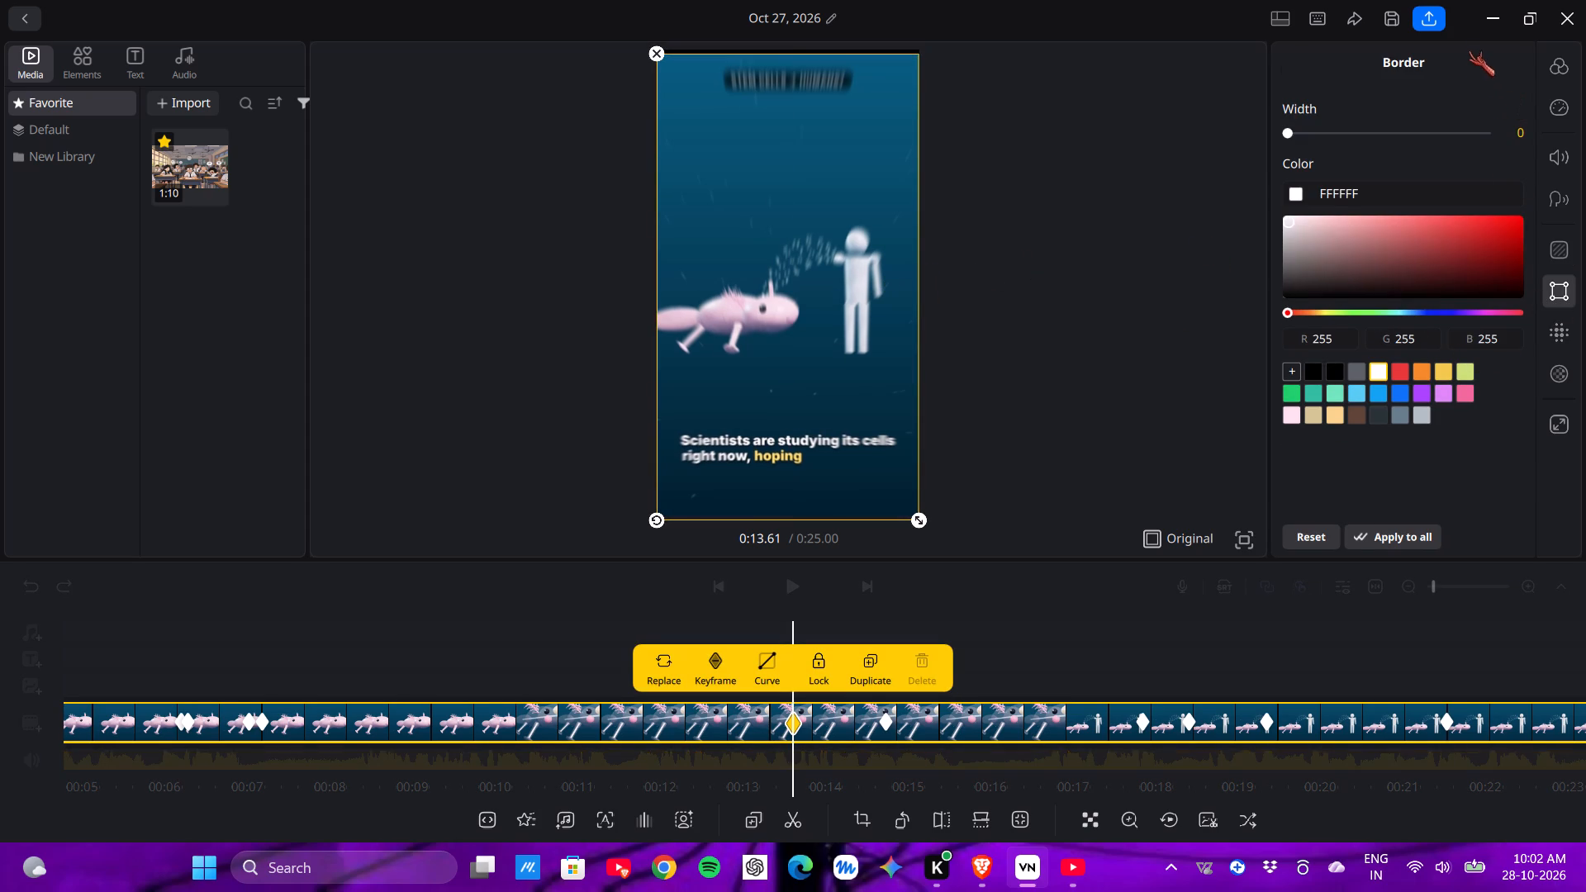
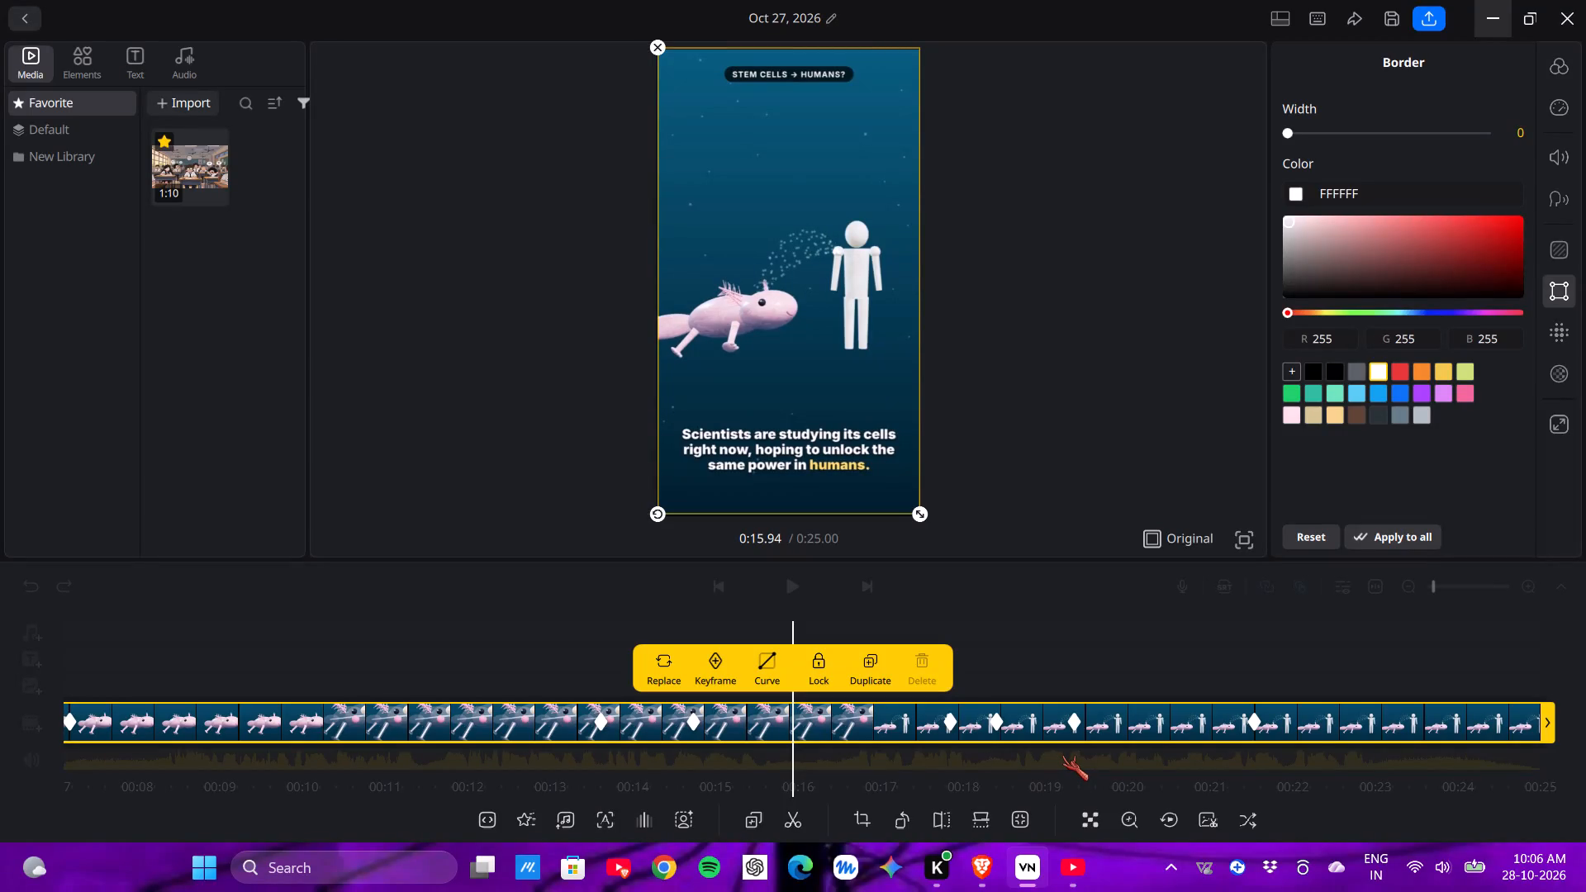
Add a border of width 20 to the clip, comparing white FFFFFF and settling on blue 0D71F8.
{"action": "left_click", "coordinate": [1391, 389]}
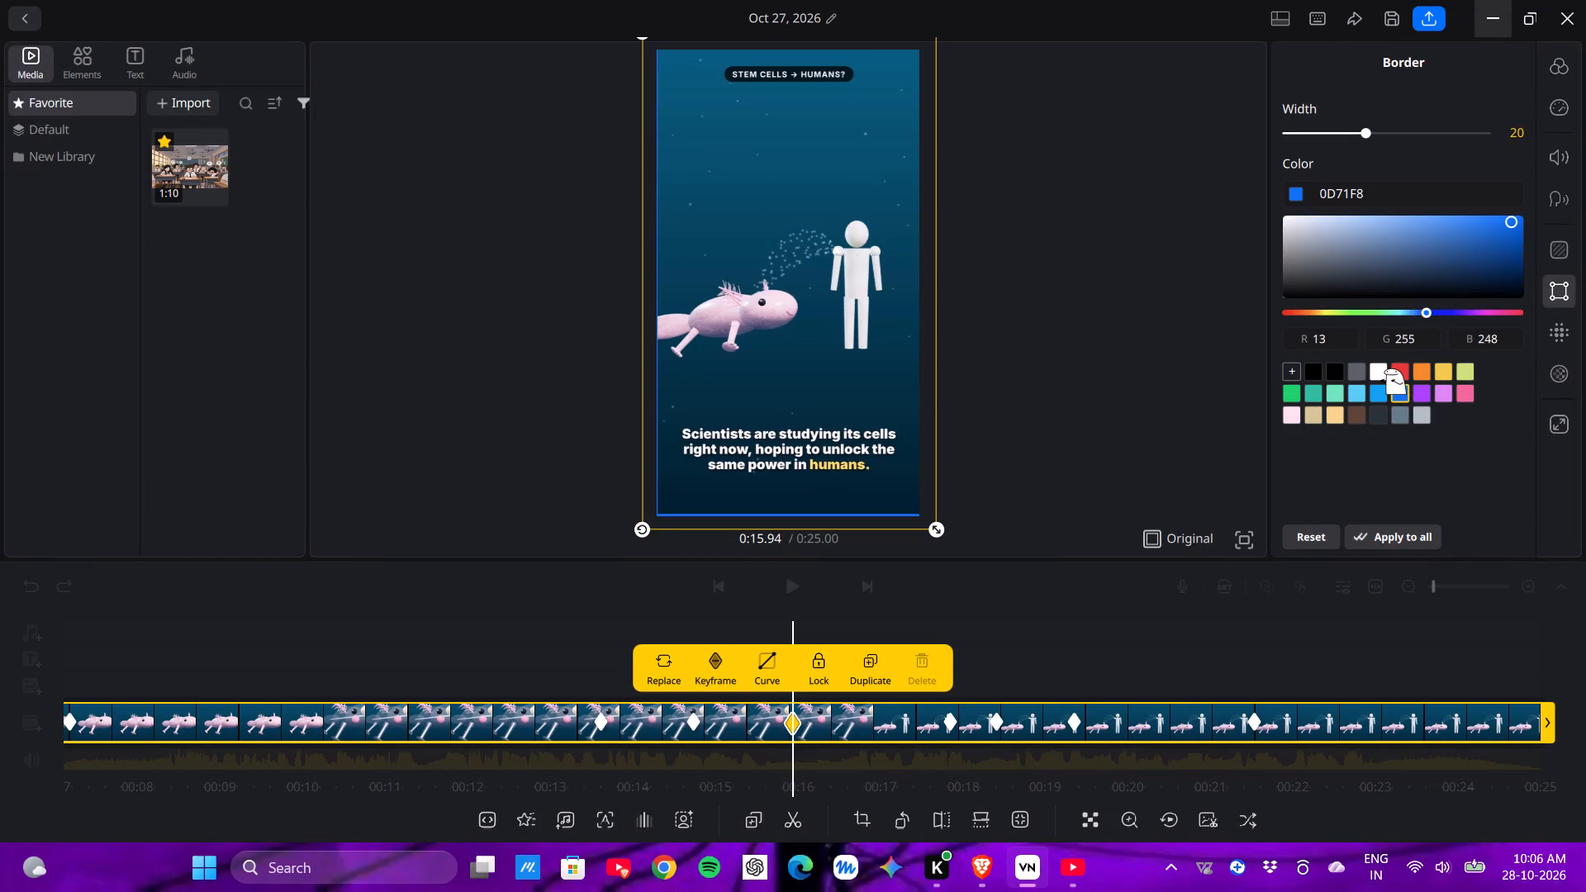
{"action": "left_click", "coordinate": [1408, 363]}
{"action": "left_click", "coordinate": [1383, 366]}
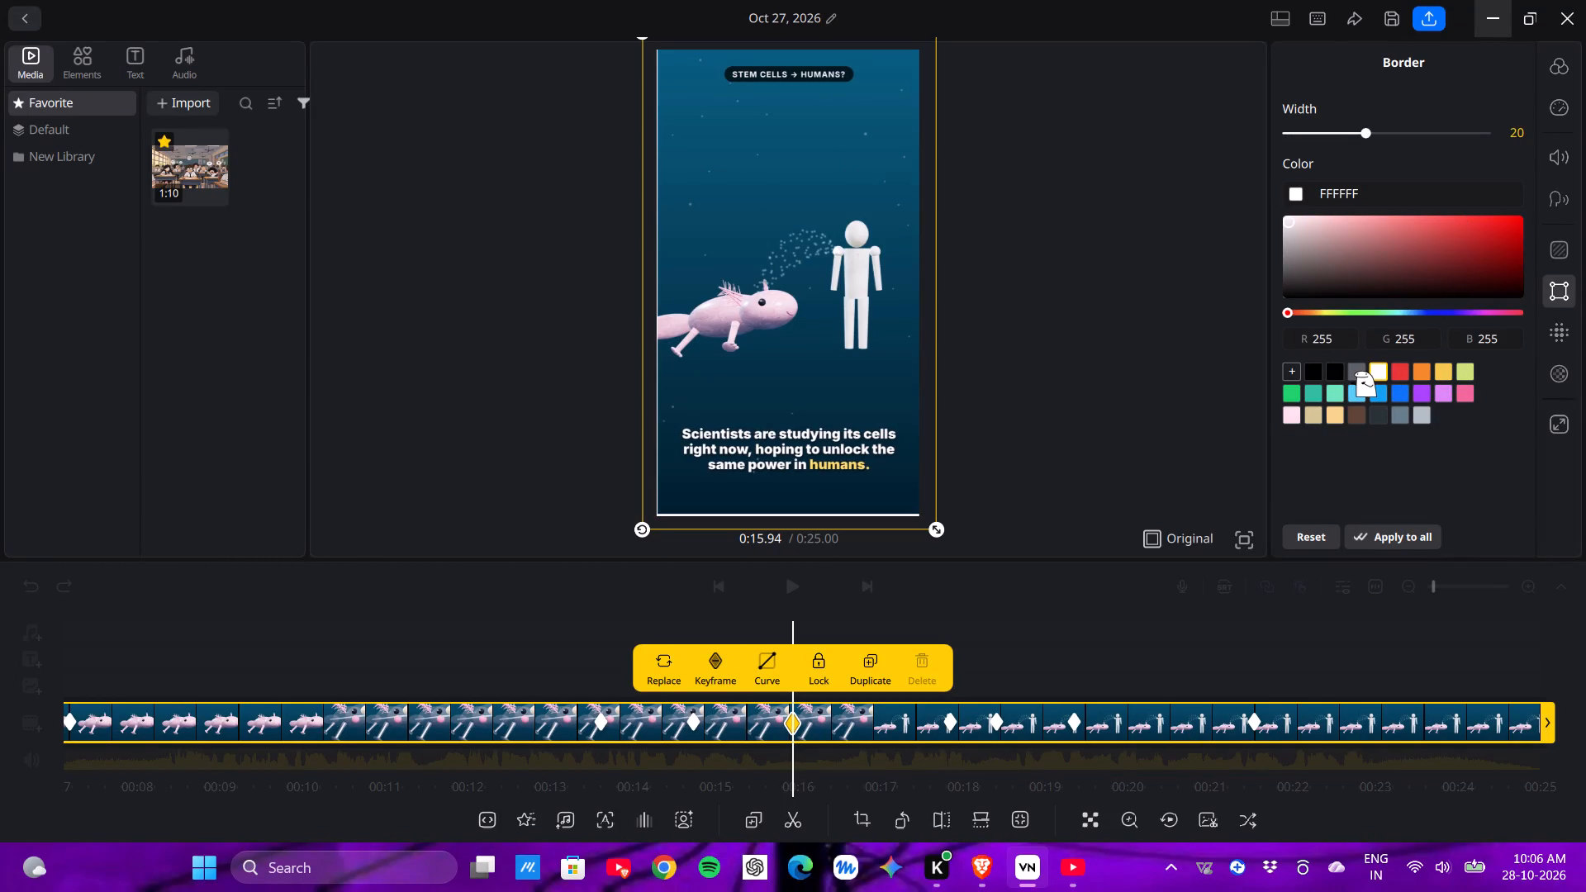
{"action": "left_click", "coordinate": [1391, 397]}
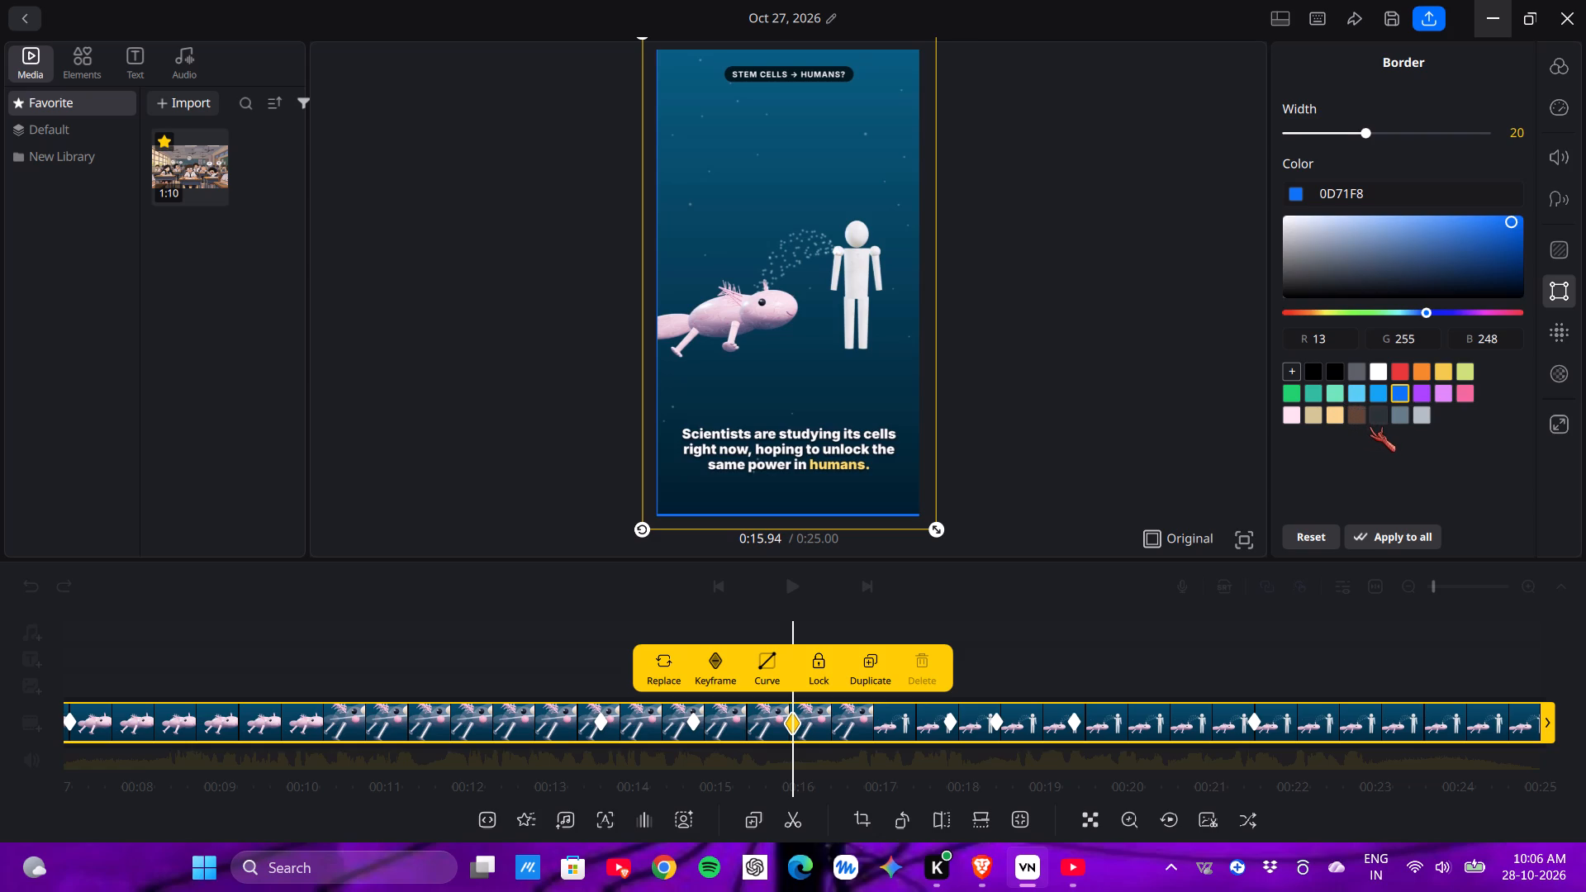
{"action": "left_click", "coordinate": [1394, 443]}
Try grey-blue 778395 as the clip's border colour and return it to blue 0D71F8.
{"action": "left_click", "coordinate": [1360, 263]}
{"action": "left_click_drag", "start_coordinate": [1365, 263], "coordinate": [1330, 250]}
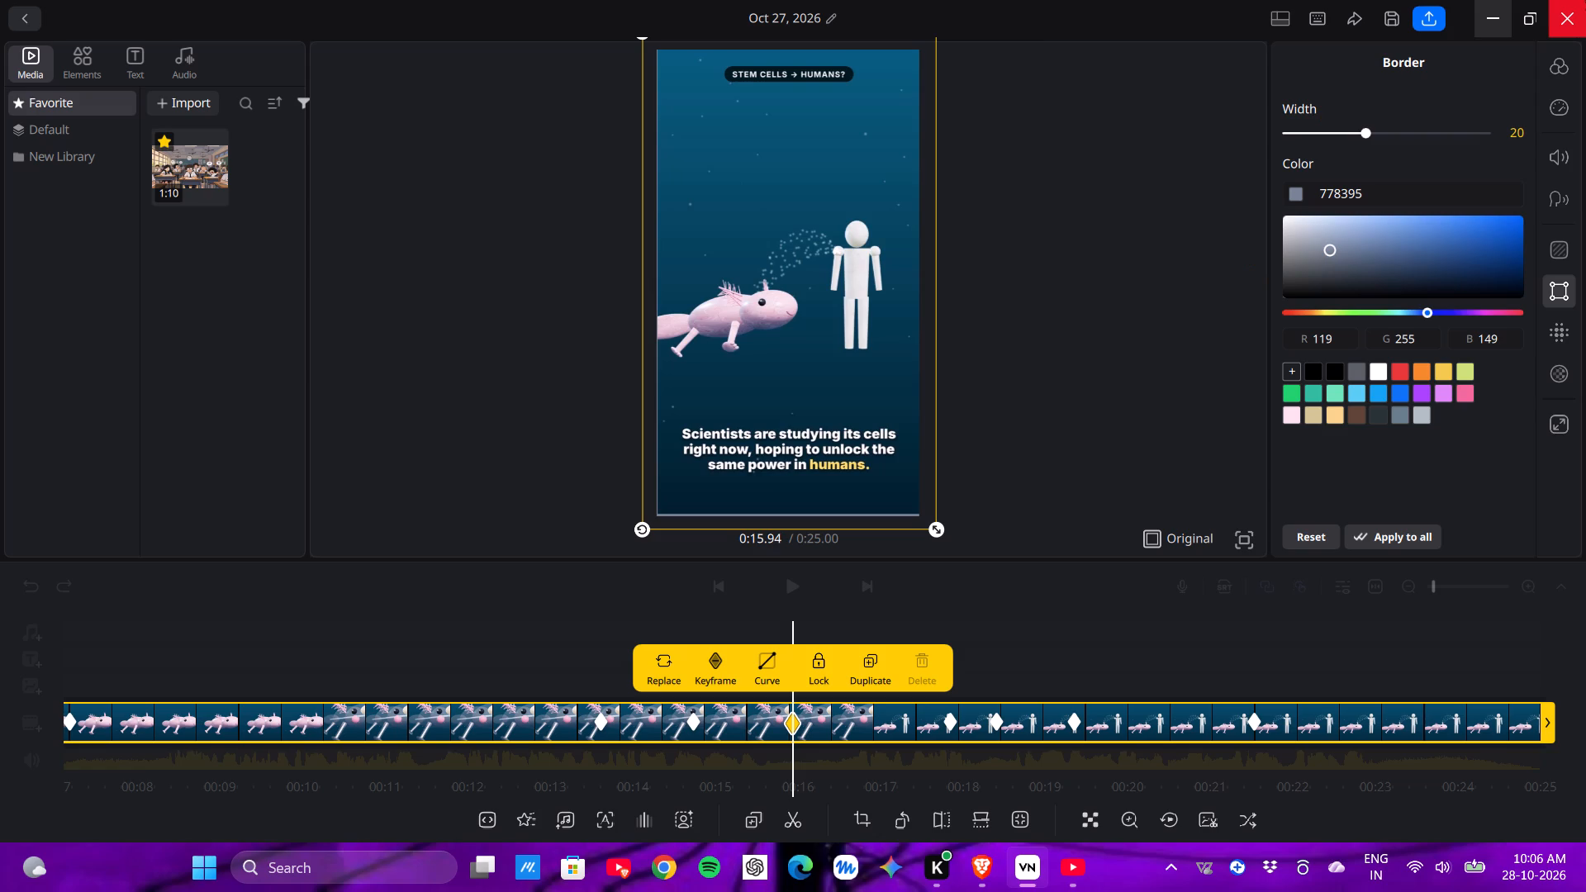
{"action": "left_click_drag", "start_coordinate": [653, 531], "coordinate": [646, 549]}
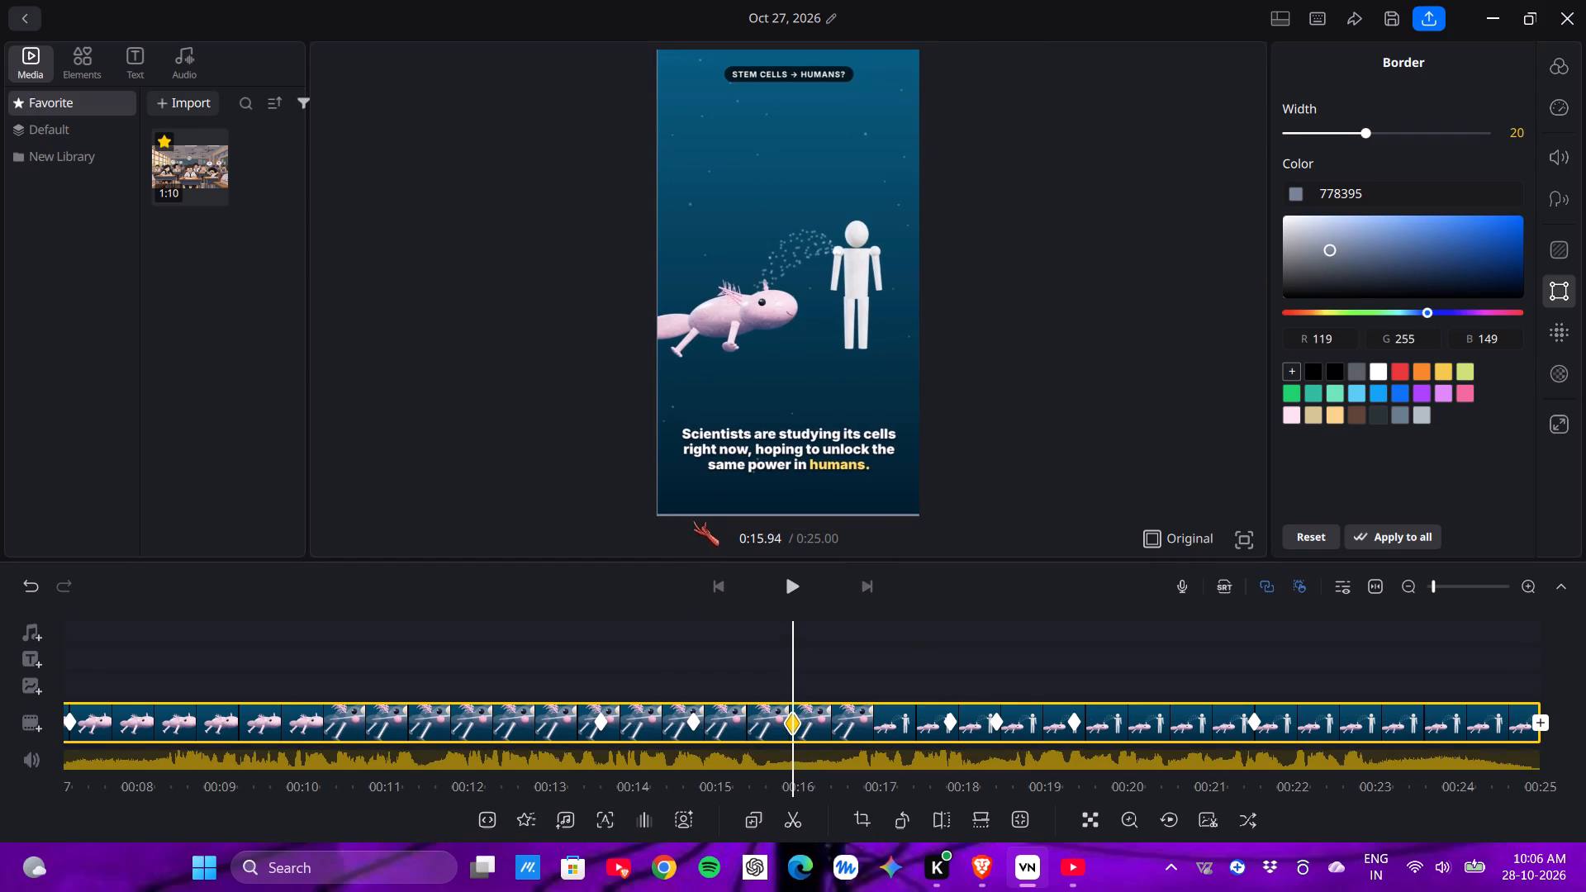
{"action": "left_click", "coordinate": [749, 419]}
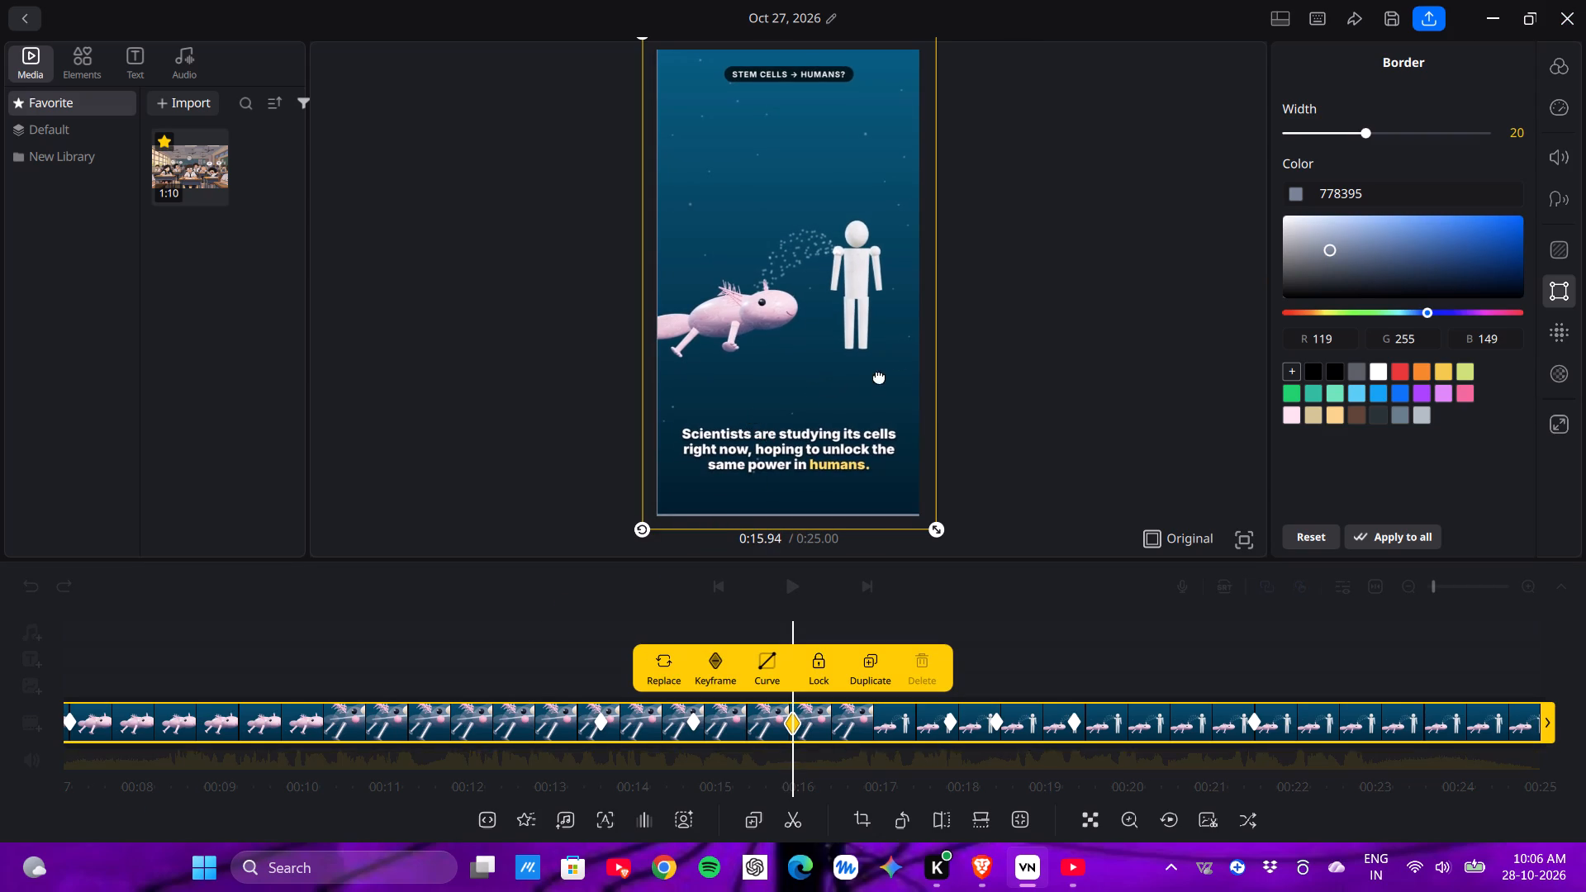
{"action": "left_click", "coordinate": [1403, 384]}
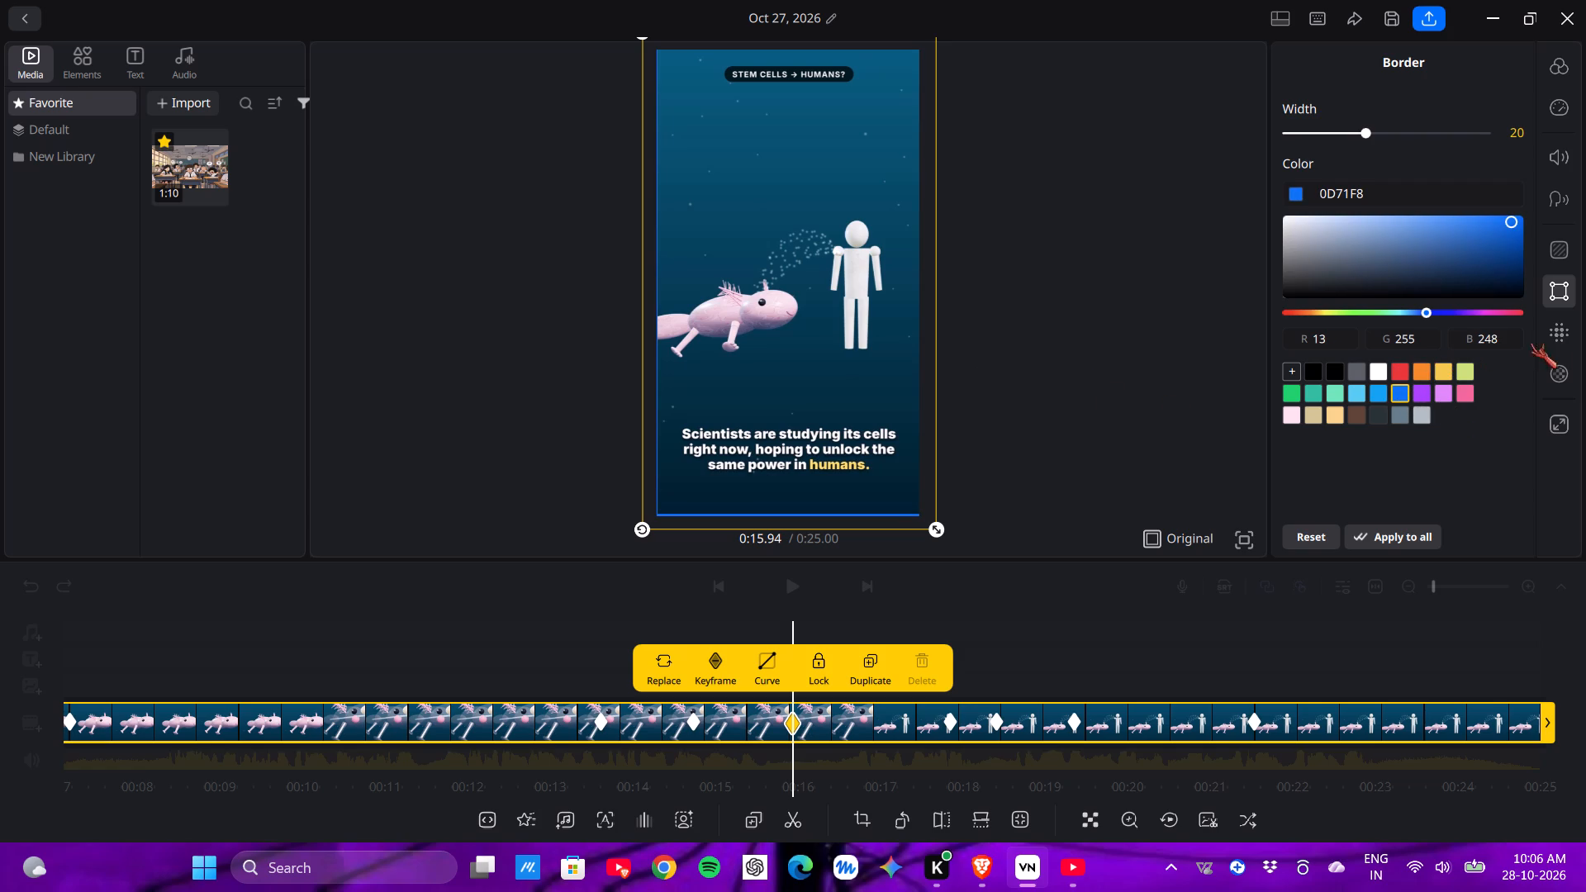
Apply the Radioactive blur style to the clip and move its centre onto the word "unlock" in the bottom caption.
{"action": "left_click", "coordinate": [1565, 334]}
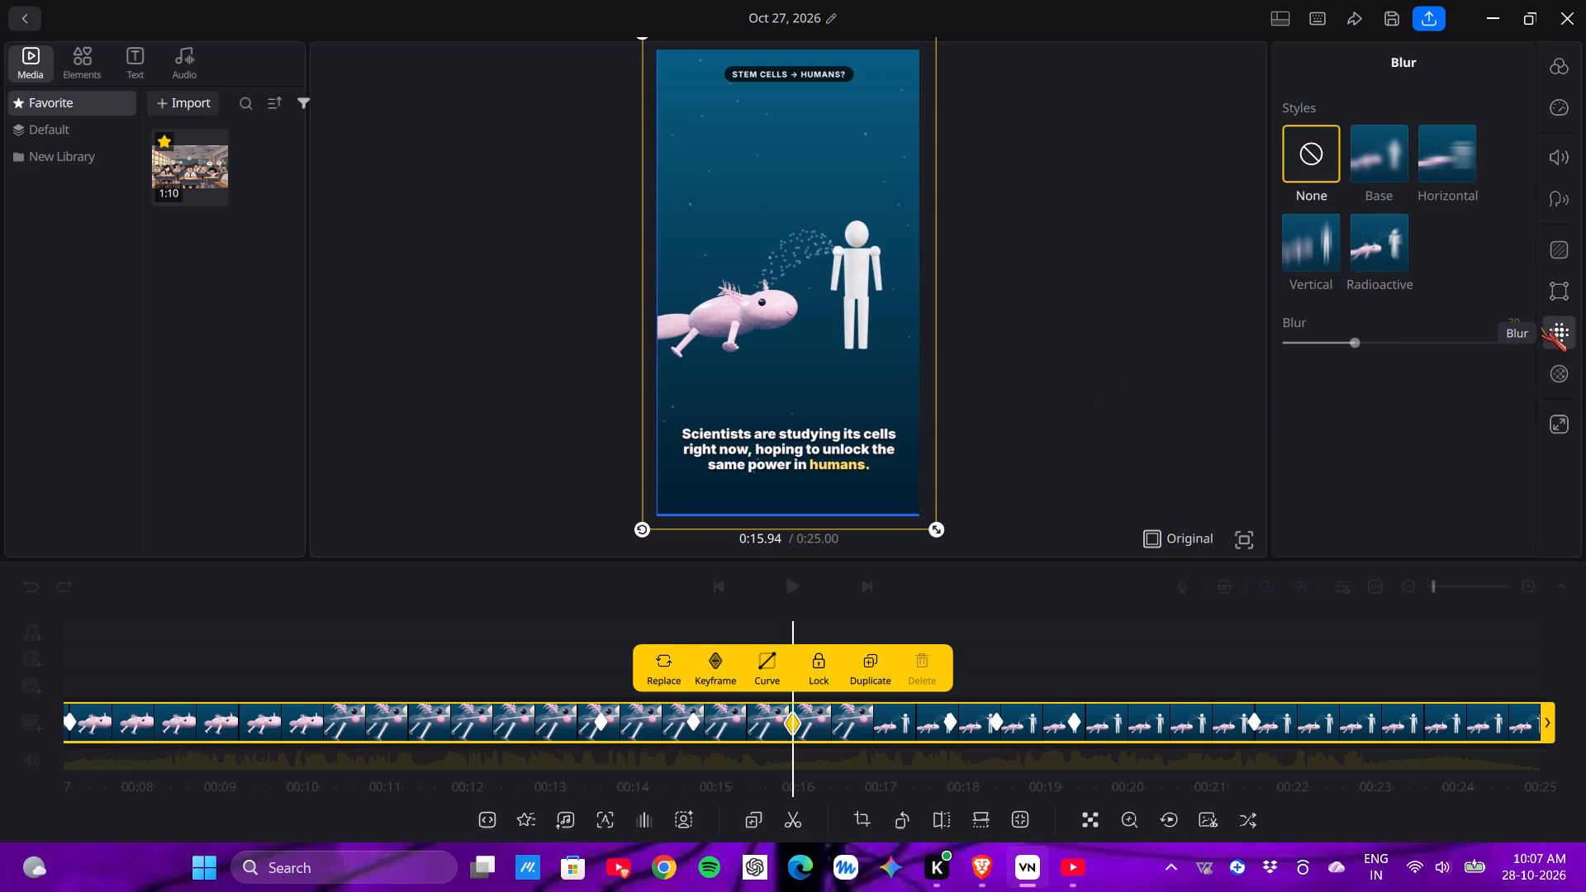
{"action": "left_click", "coordinate": [1403, 275]}
{"action": "left_click", "coordinate": [1347, 259]}
{"action": "left_click", "coordinate": [1400, 208]}
{"action": "left_click", "coordinate": [1394, 213]}
{"action": "left_click", "coordinate": [1385, 239]}
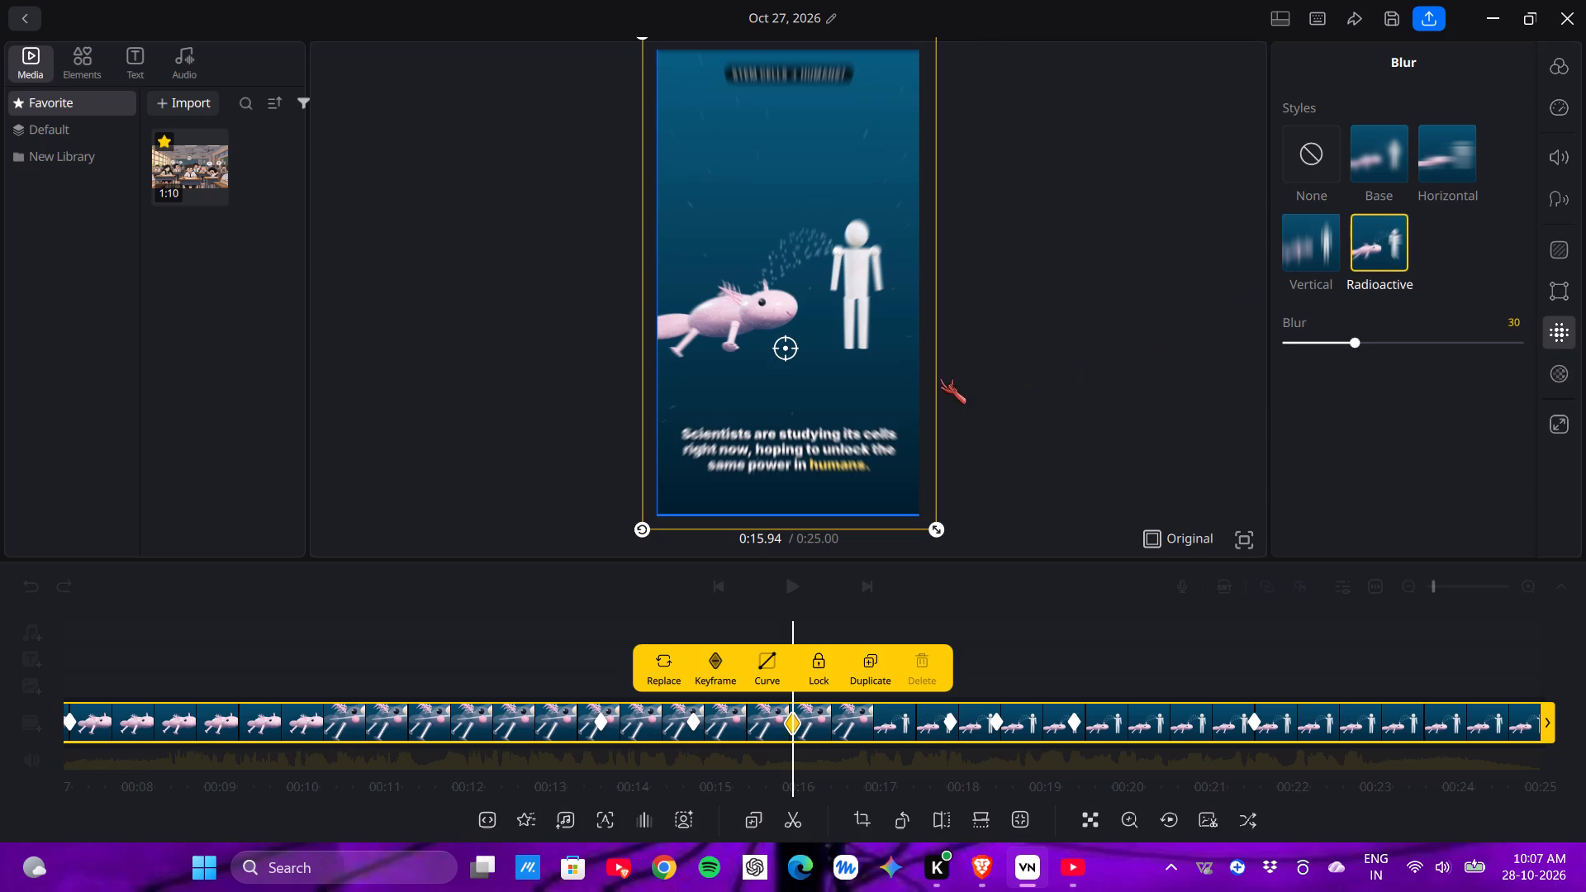
{"action": "left_click_drag", "start_coordinate": [794, 351], "coordinate": [821, 313]}
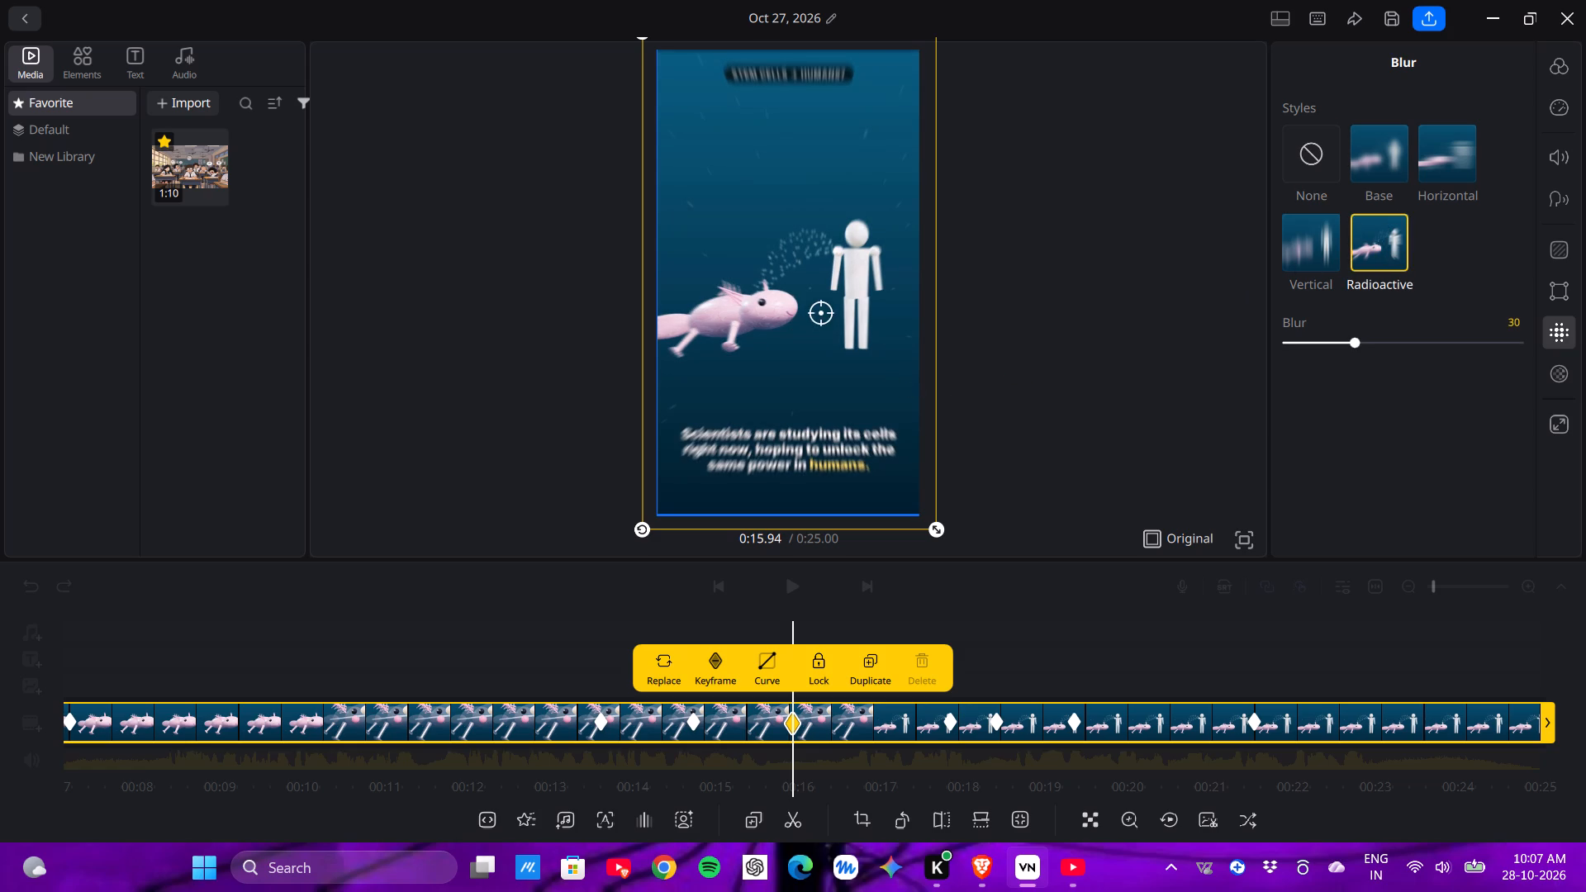
{"action": "left_click_drag", "start_coordinate": [821, 313], "coordinate": [805, 452]}
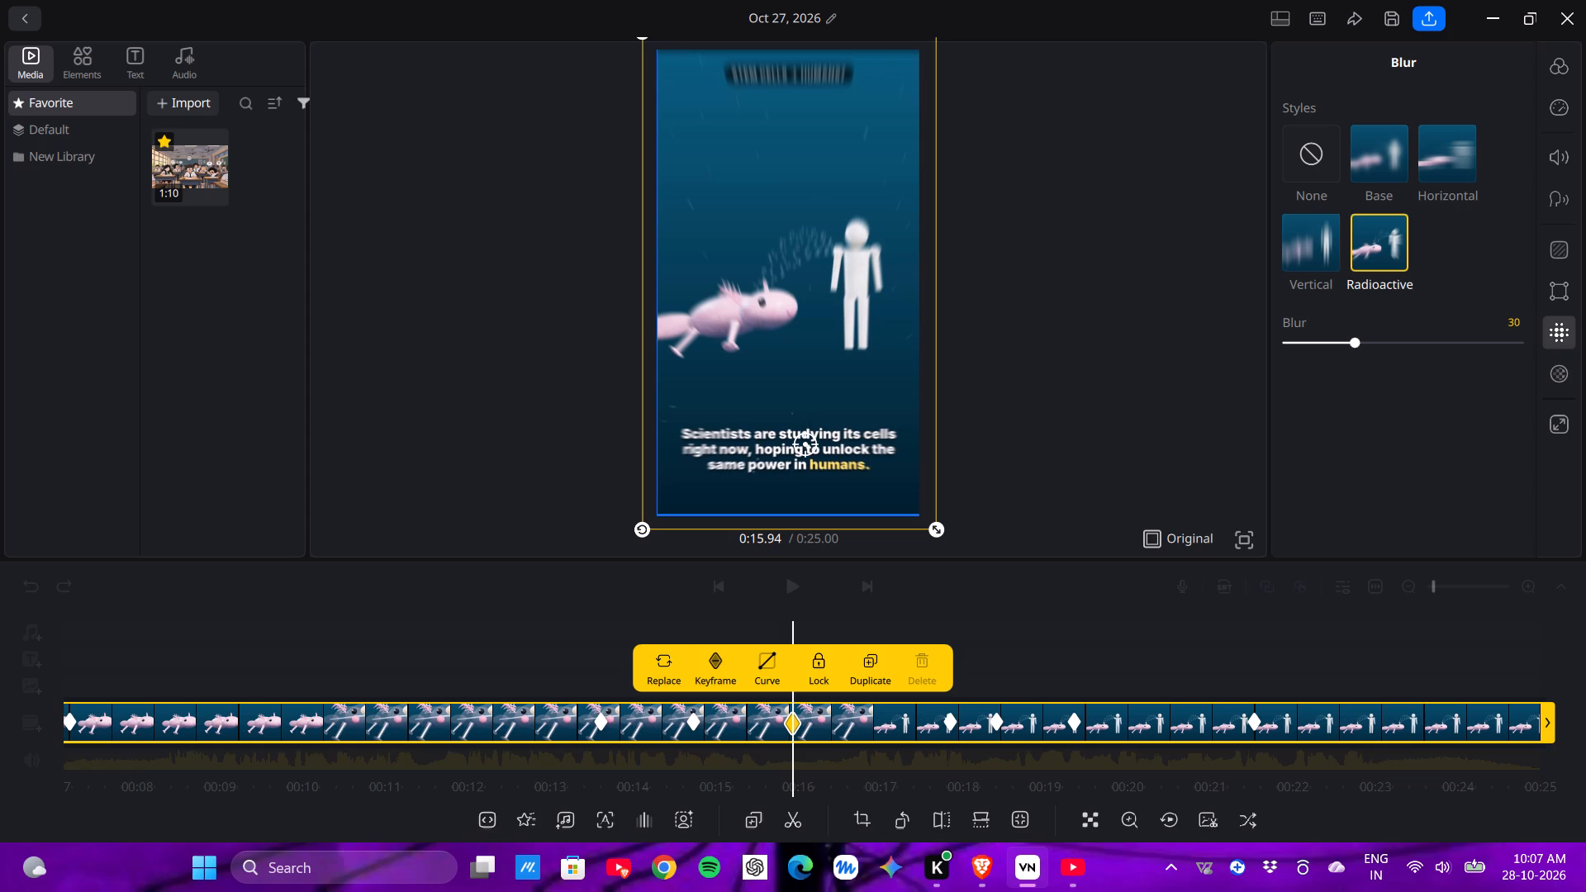
{"action": "left_click_drag", "start_coordinate": [805, 452], "coordinate": [841, 446]}
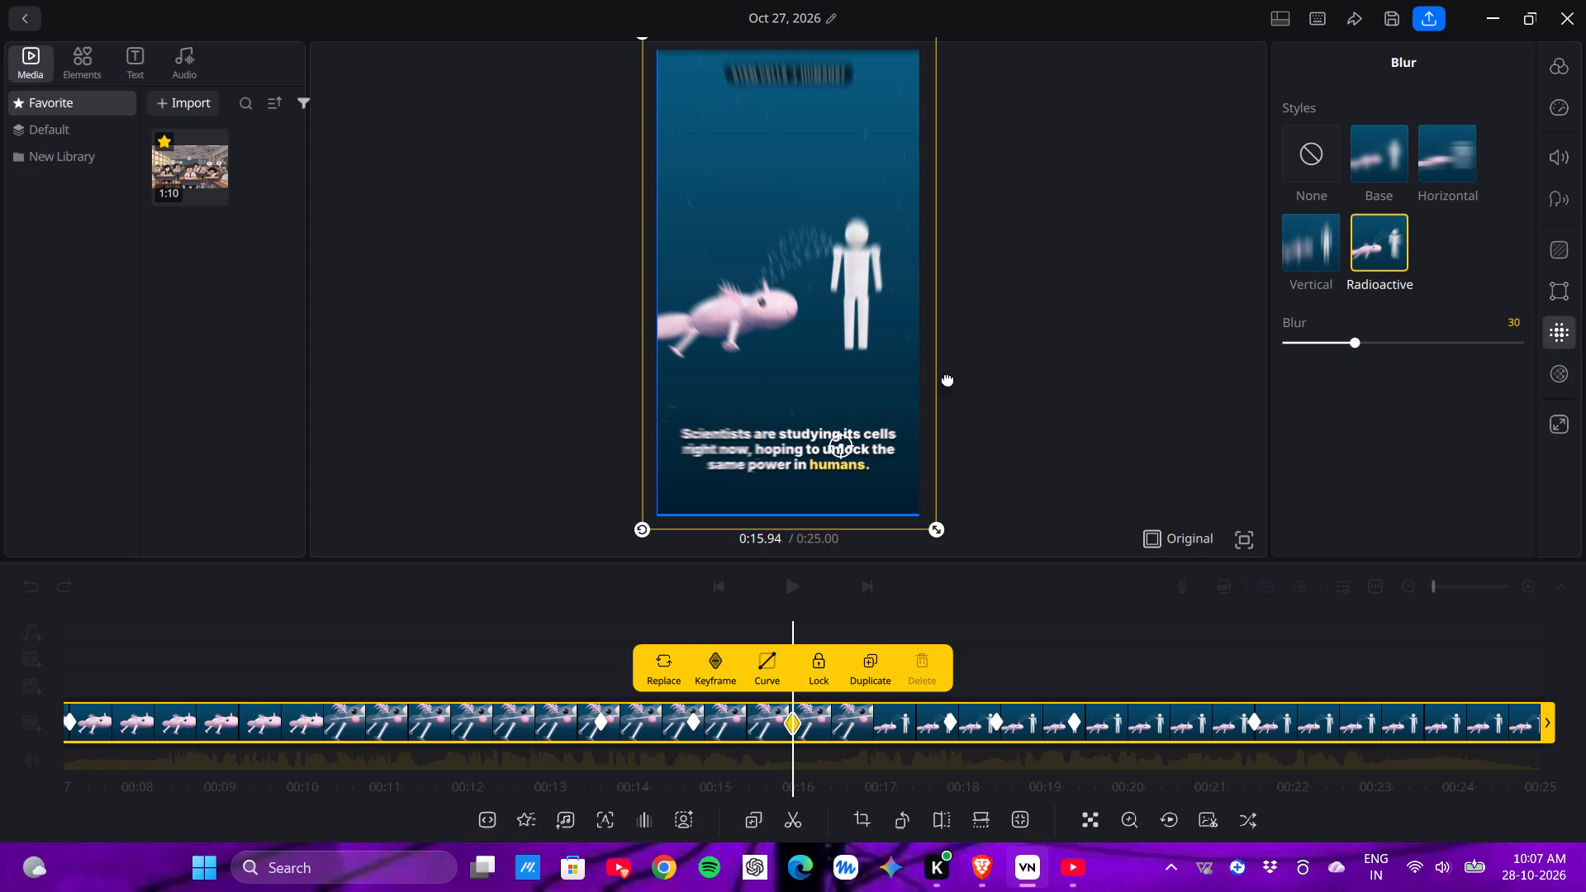
Change the clip's border colour to white FFFFFF.
{"action": "left_click", "coordinate": [1574, 277]}
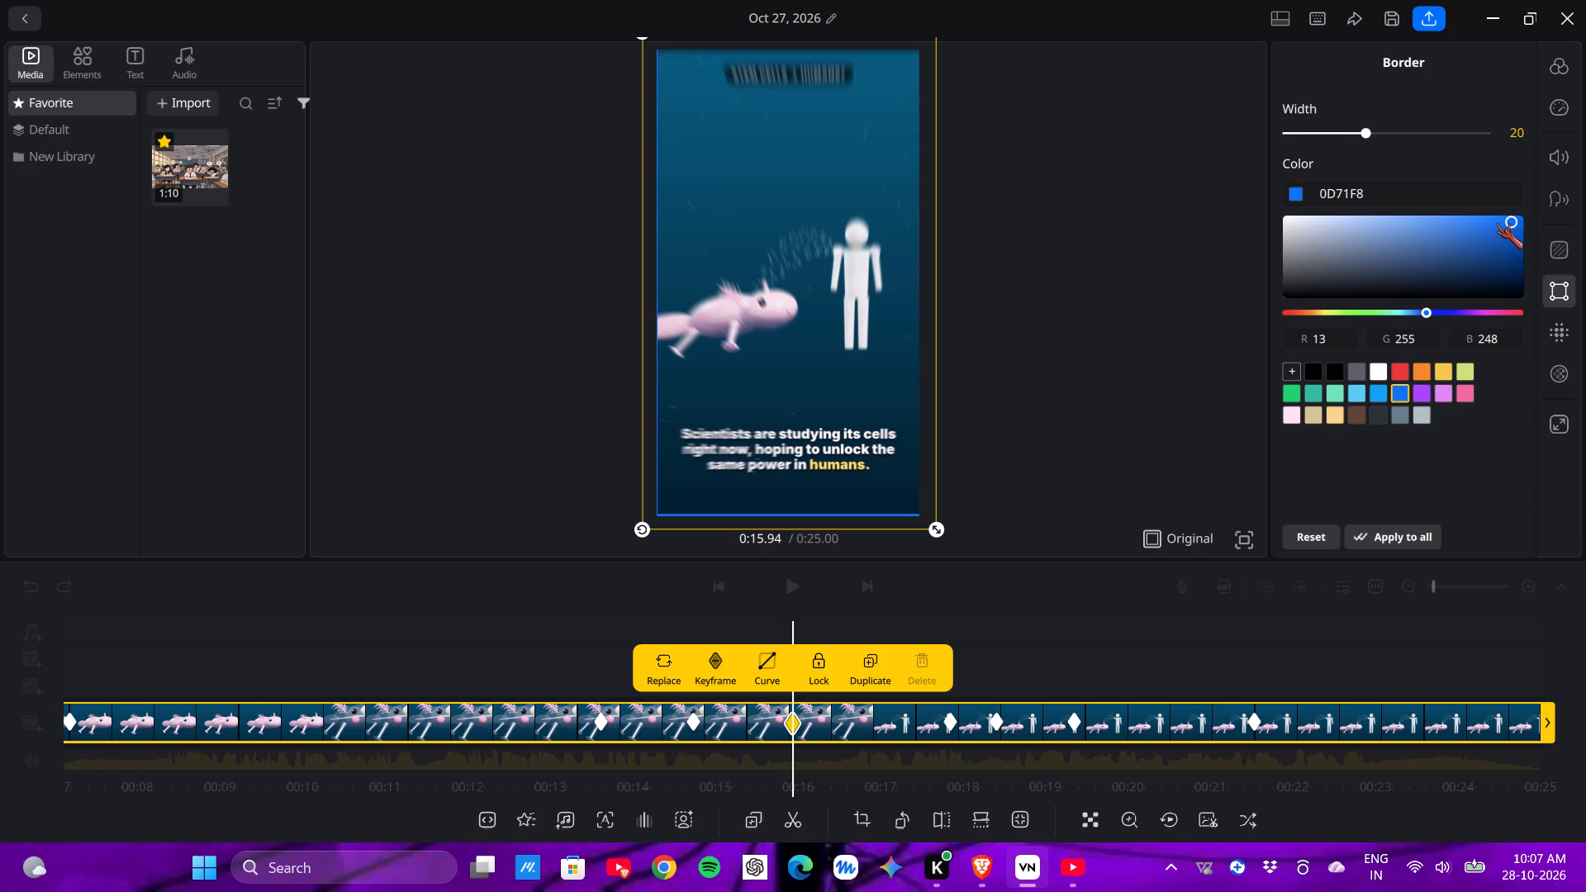
{"action": "left_click_drag", "start_coordinate": [1497, 223], "coordinate": [1280, 238]}
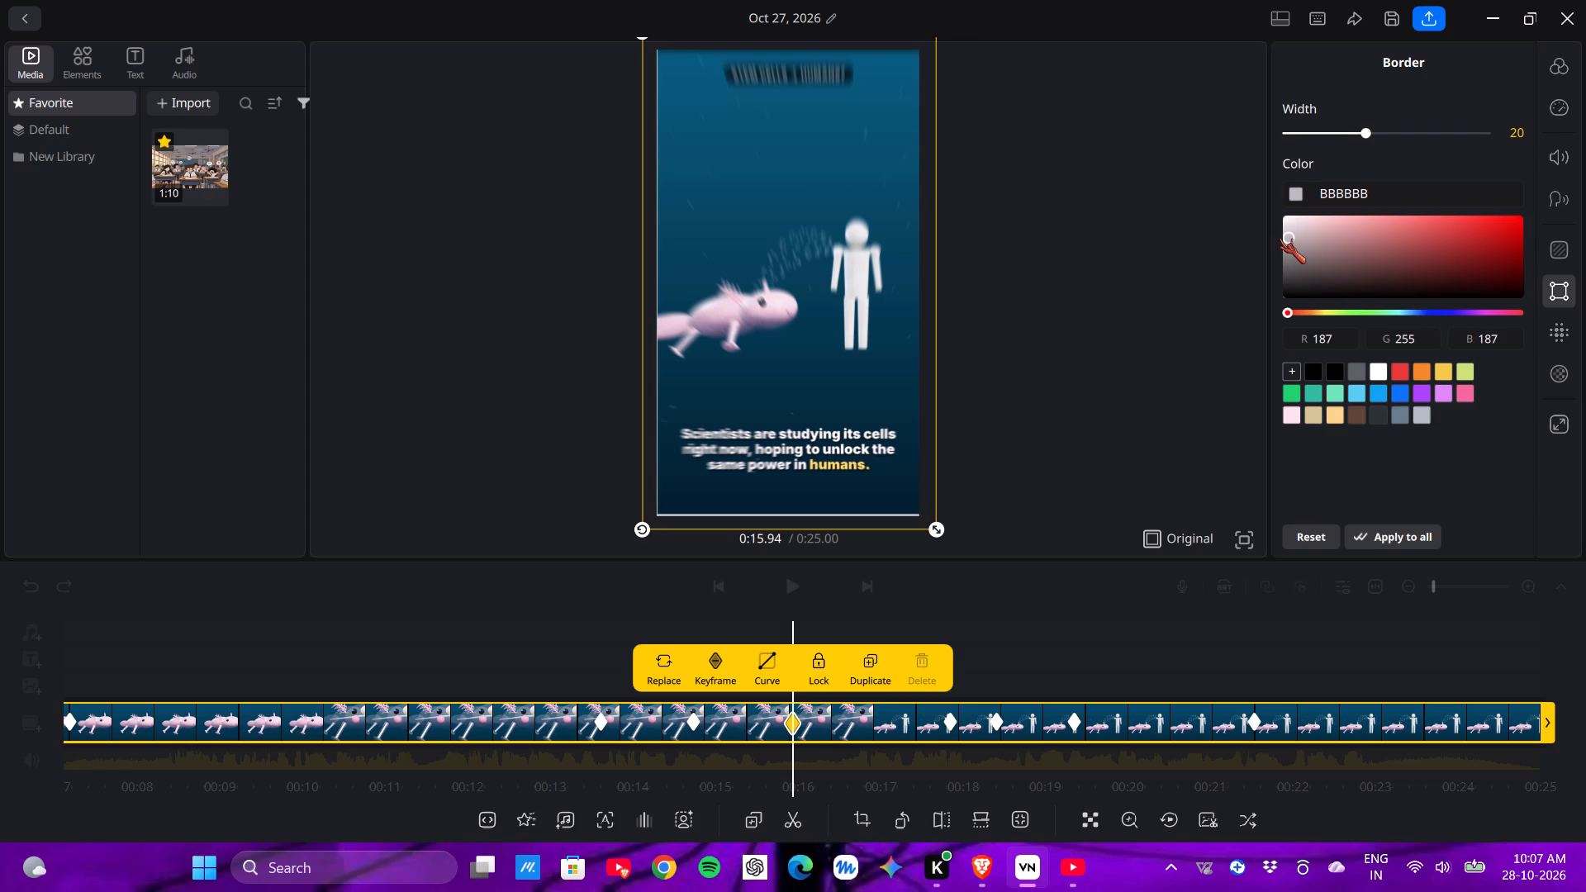
{"action": "left_click_drag", "start_coordinate": [1280, 238], "coordinate": [1256, 194]}
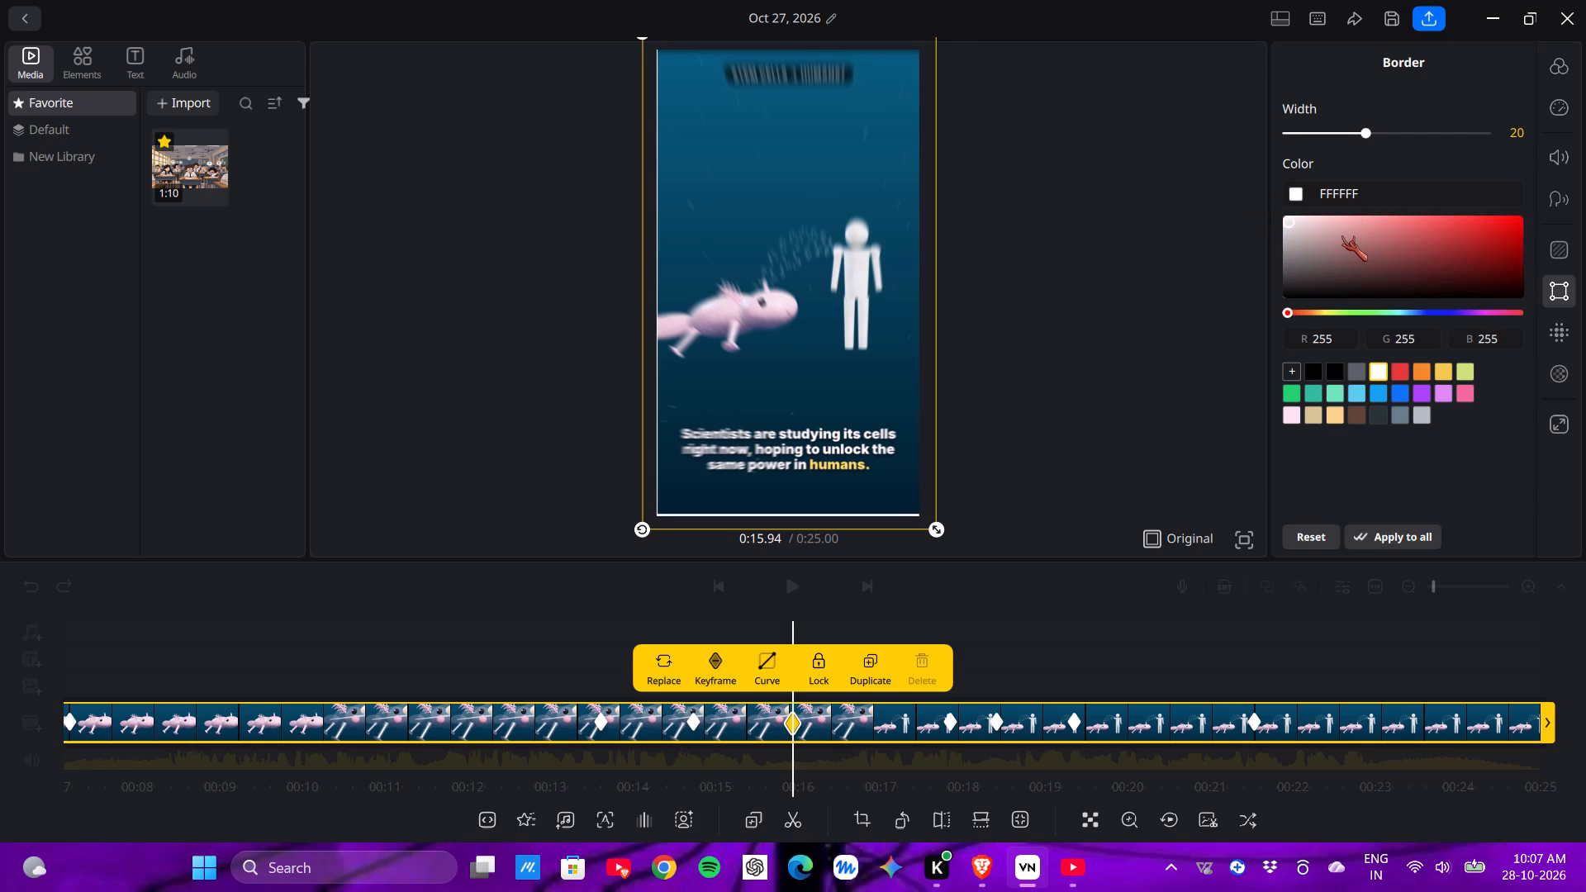
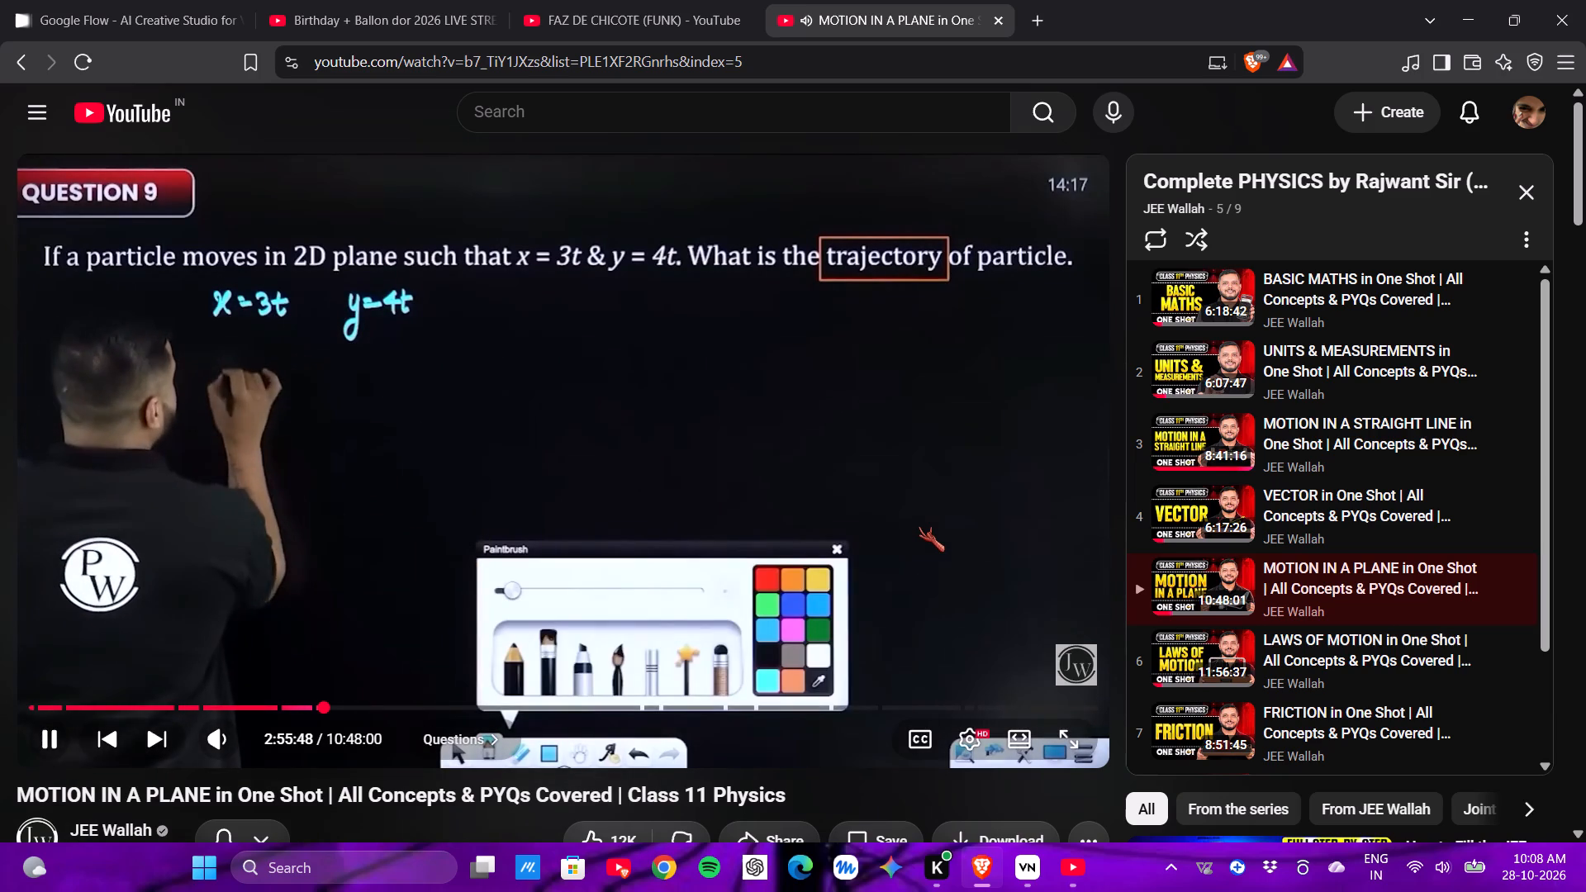
Switch to VN and set the clip's border colour to light pink FFE1EE at about 0:17.44.
{"action": "left_click", "coordinate": [1014, 873]}
{"action": "left_click_drag", "start_coordinate": [979, 706], "coordinate": [957, 715]}
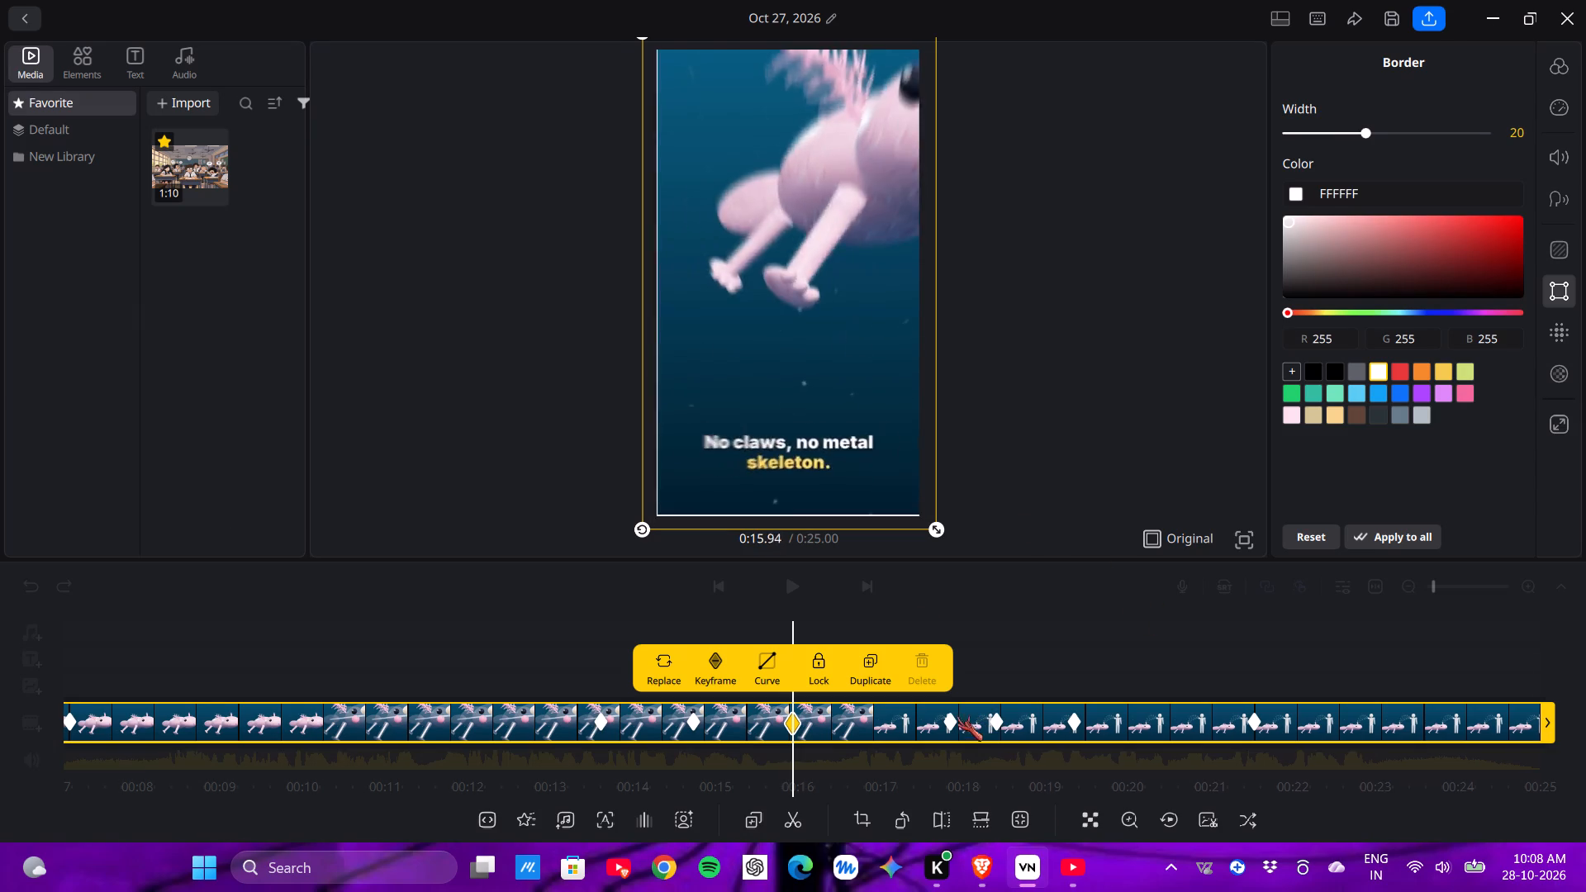
{"action": "left_click_drag", "start_coordinate": [957, 715], "coordinate": [893, 726]}
{"action": "left_click_drag", "start_coordinate": [949, 733], "coordinate": [935, 743]}
{"action": "left_click_drag", "start_coordinate": [991, 750], "coordinate": [967, 750]}
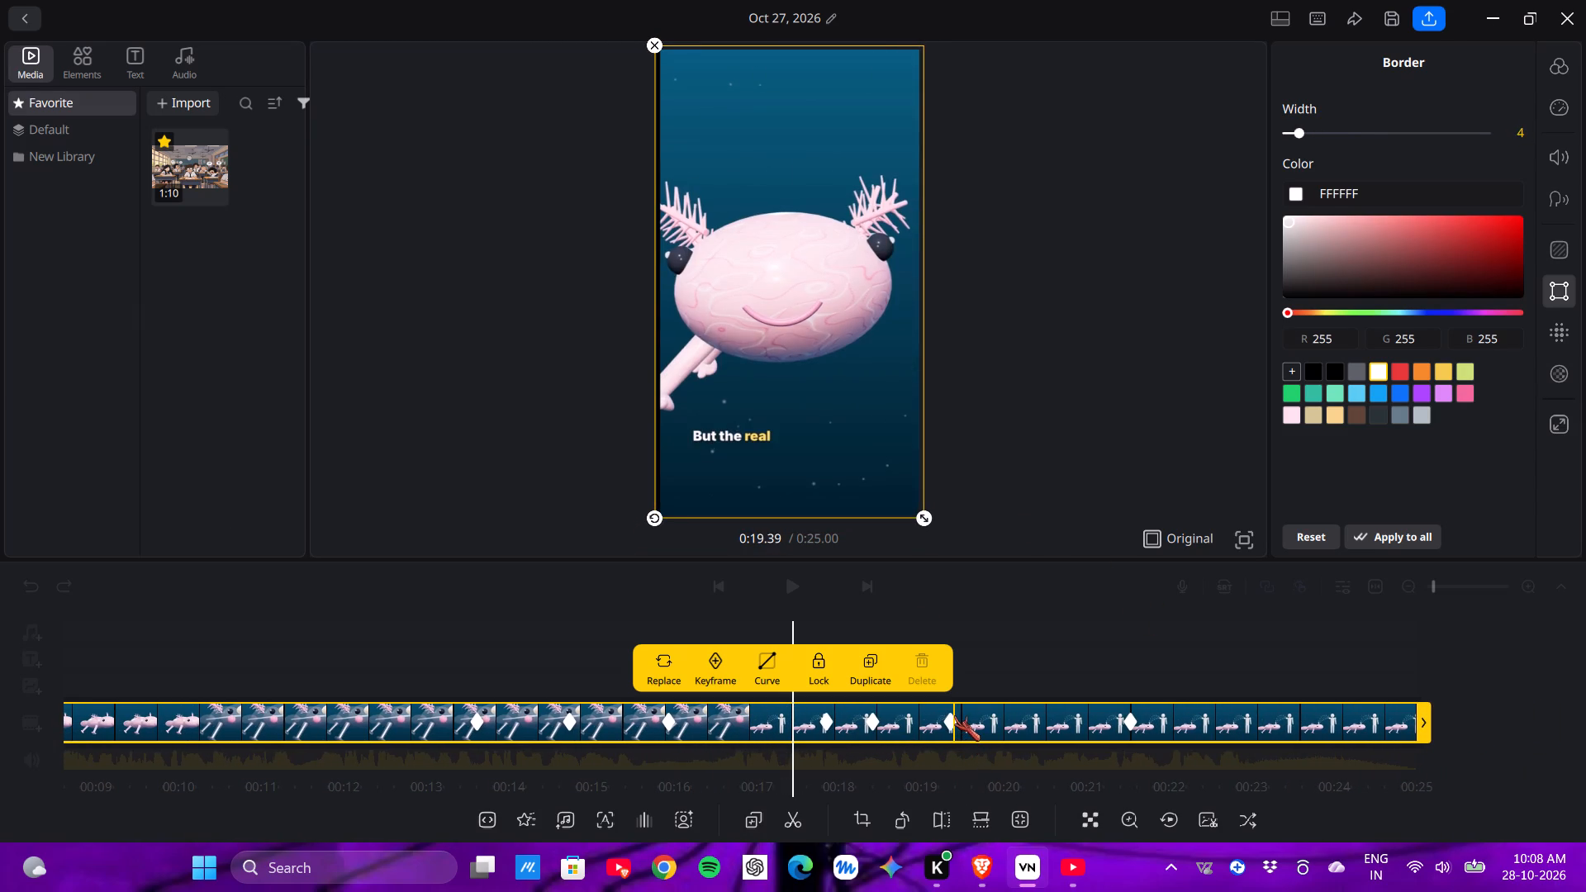
{"action": "left_click", "coordinate": [1287, 408]}
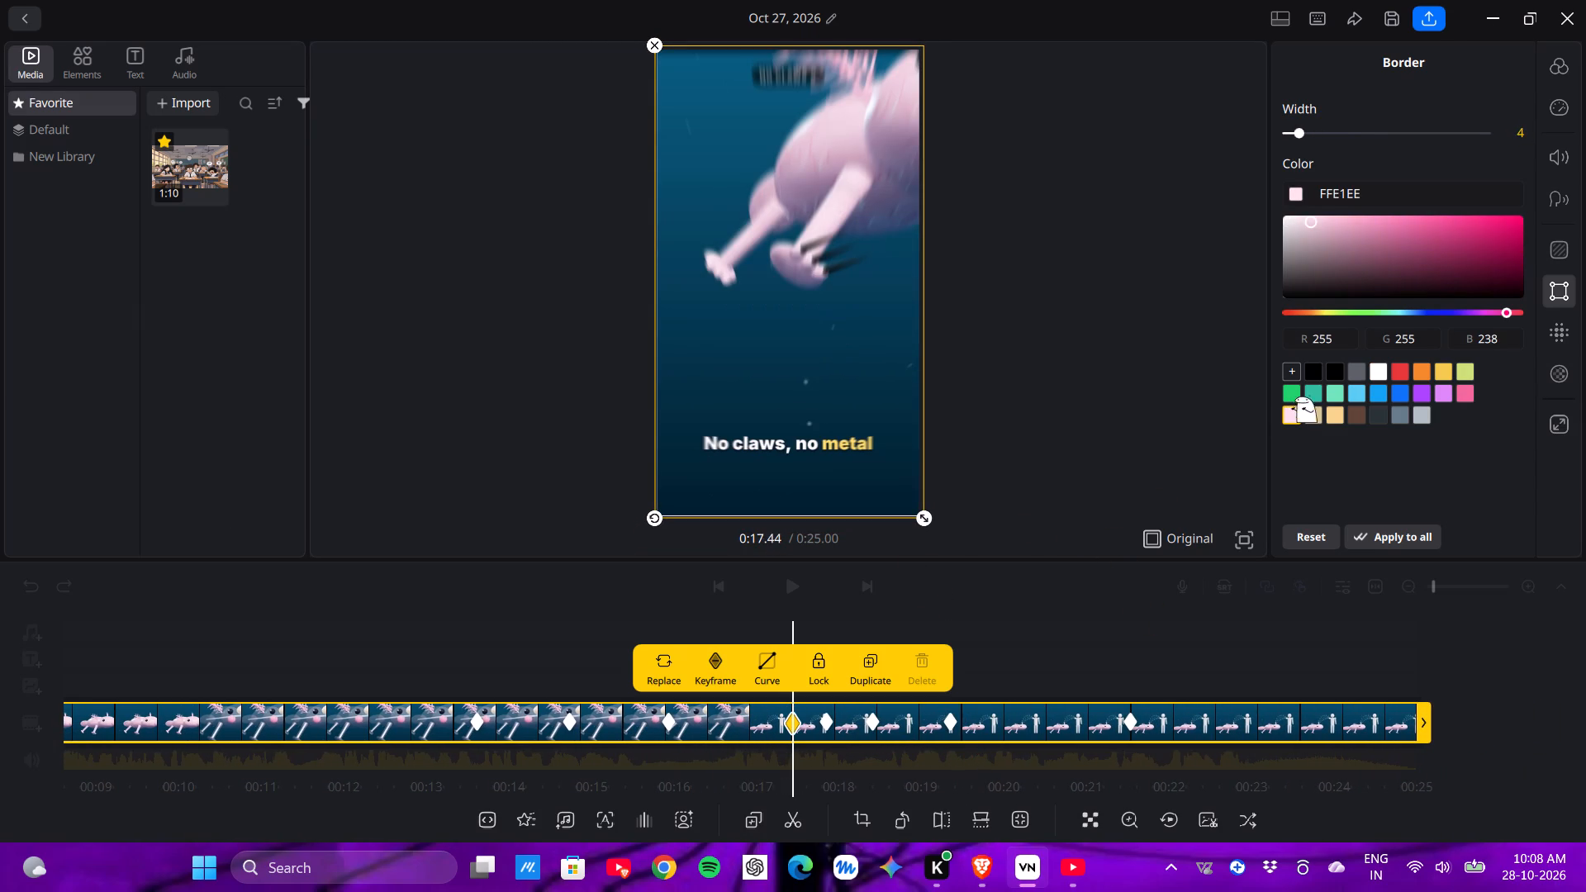
{"action": "left_click", "coordinate": [1301, 394]}
Reposition the clip at 0:11.26, placing it slightly left of and below the frame's centre.
{"action": "left_click_drag", "start_coordinate": [997, 710], "coordinate": [1073, 739]}
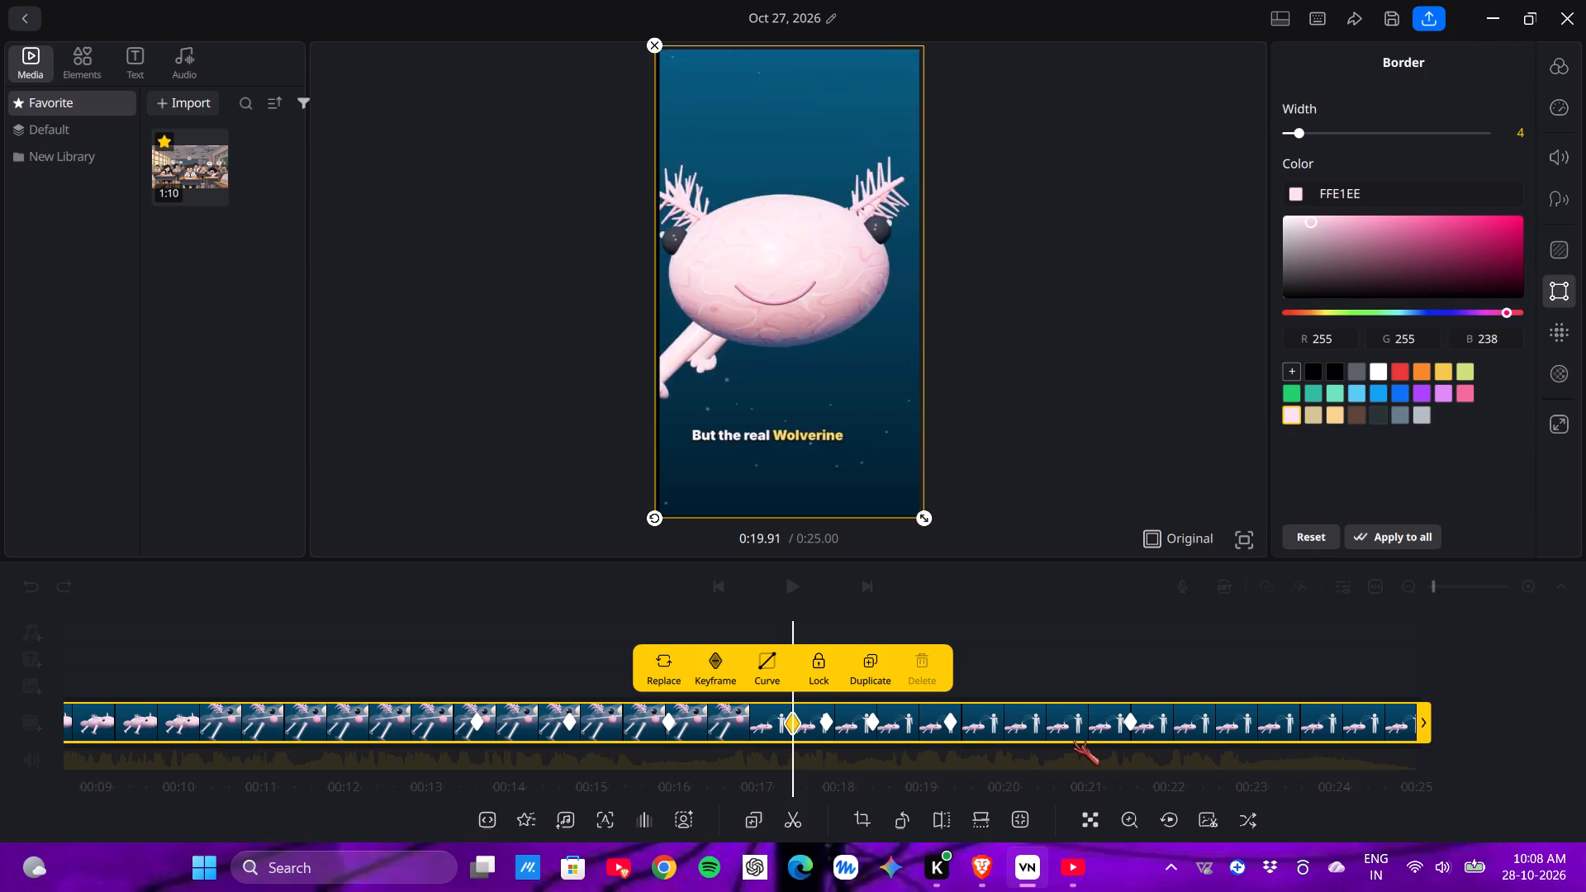
{"action": "left_click_drag", "start_coordinate": [1073, 739], "coordinate": [1139, 754]}
{"action": "left_click_drag", "start_coordinate": [1018, 703], "coordinate": [1076, 711]}
{"action": "left_click_drag", "start_coordinate": [1069, 707], "coordinate": [1120, 700]}
{"action": "left_click_drag", "start_coordinate": [815, 401], "coordinate": [848, 430]}
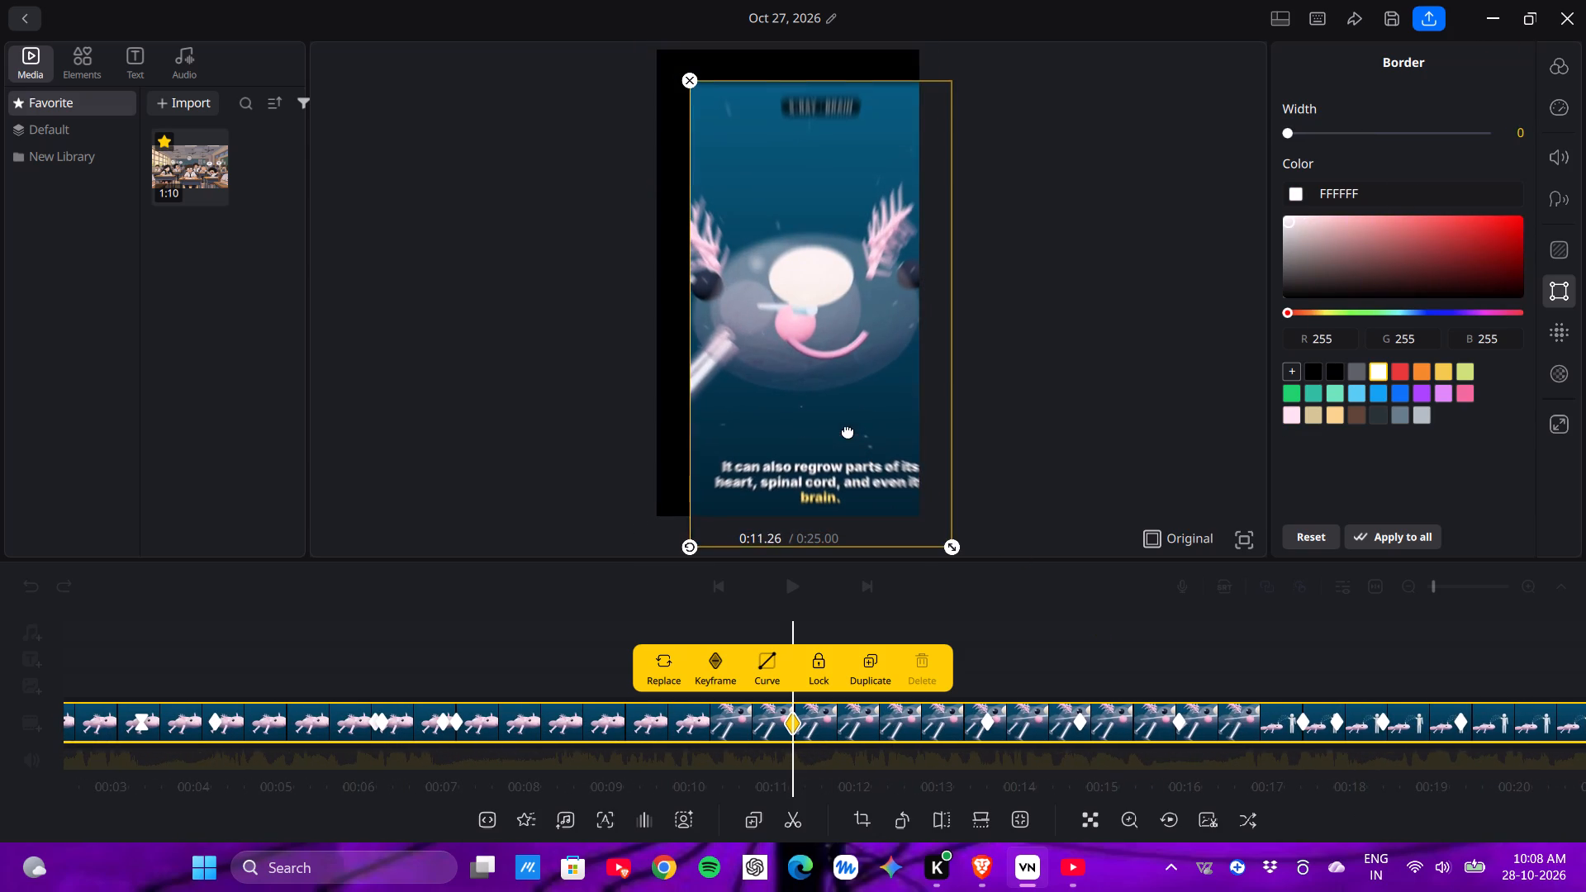
{"action": "left_click_drag", "start_coordinate": [848, 430], "coordinate": [841, 413]}
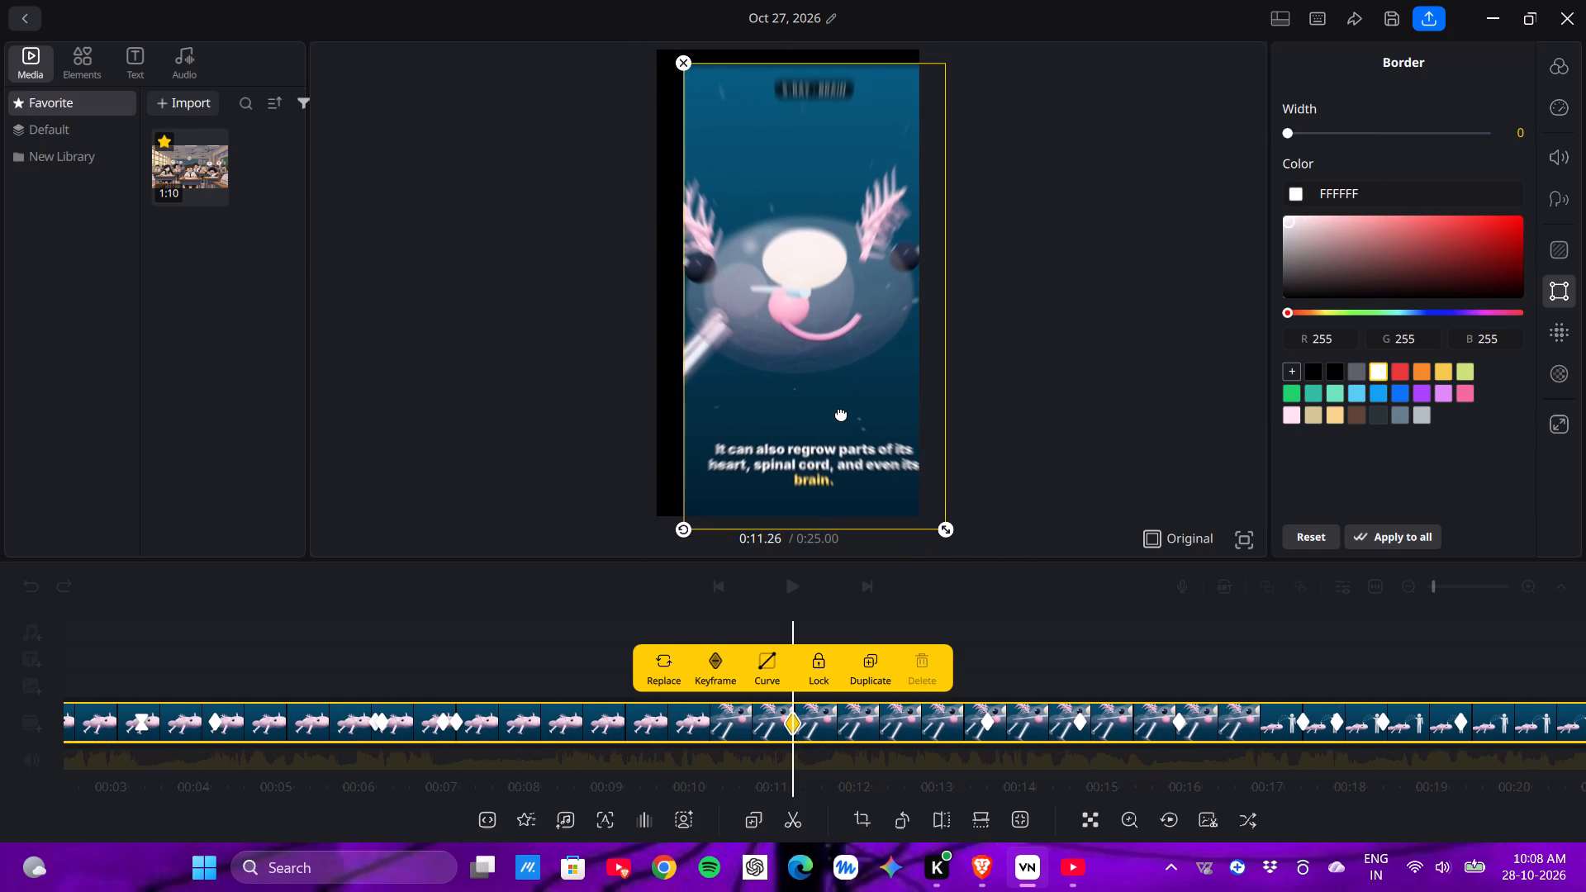
{"action": "left_click_drag", "start_coordinate": [841, 413], "coordinate": [810, 410]}
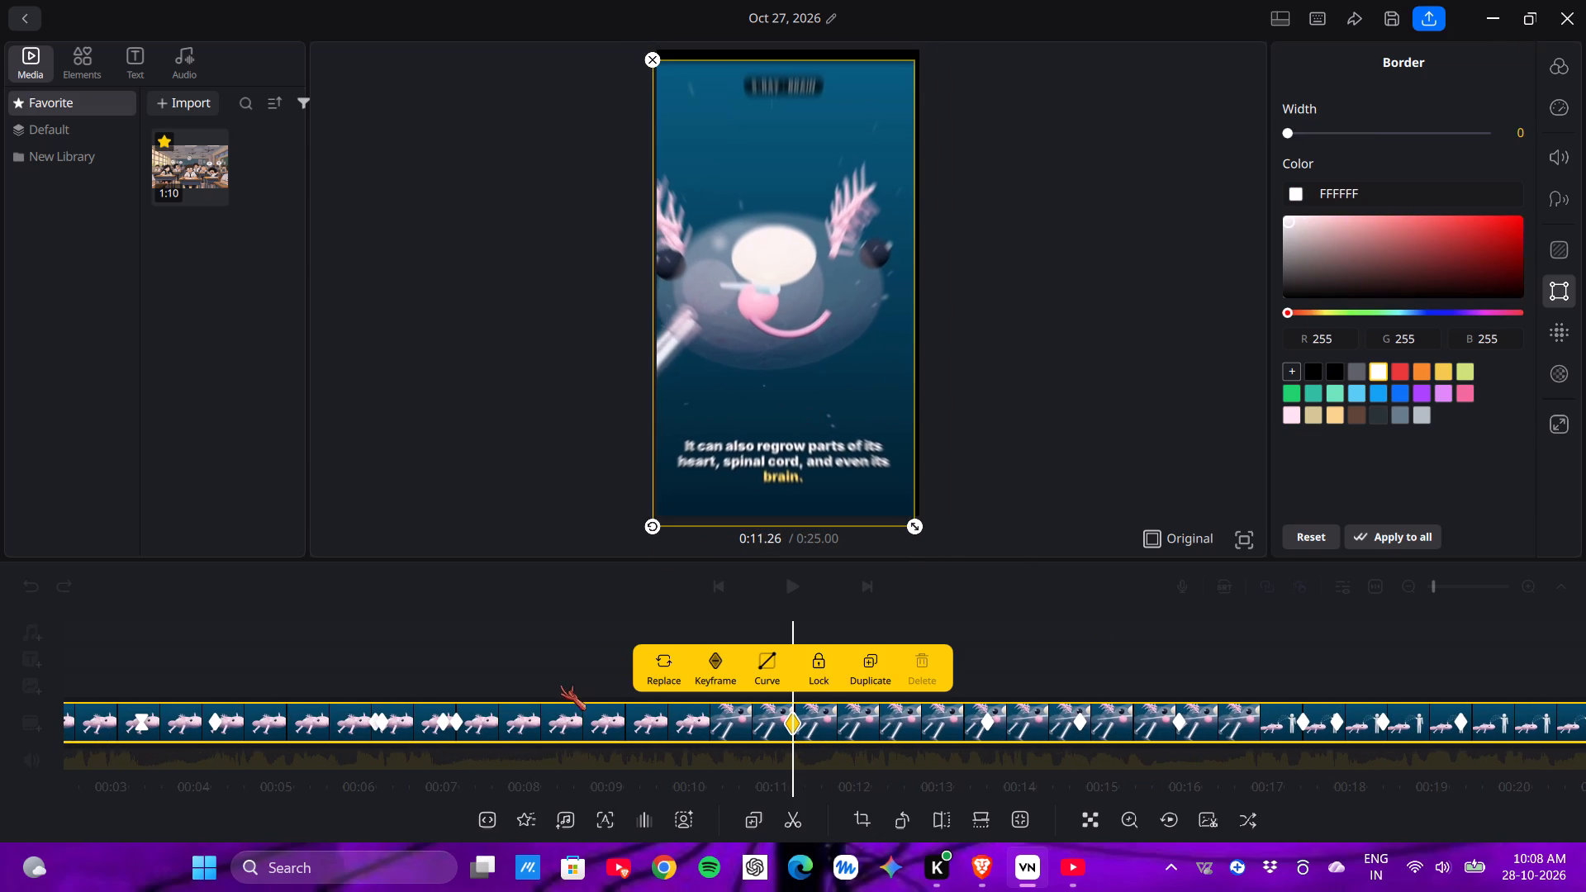
At 0:08.55, try brown 604436 and white FFFFFF as the clip's border colour and settle on black 000000.
{"action": "left_click", "coordinate": [521, 727]}
{"action": "left_click", "coordinate": [534, 719]}
{"action": "left_click", "coordinate": [555, 709]}
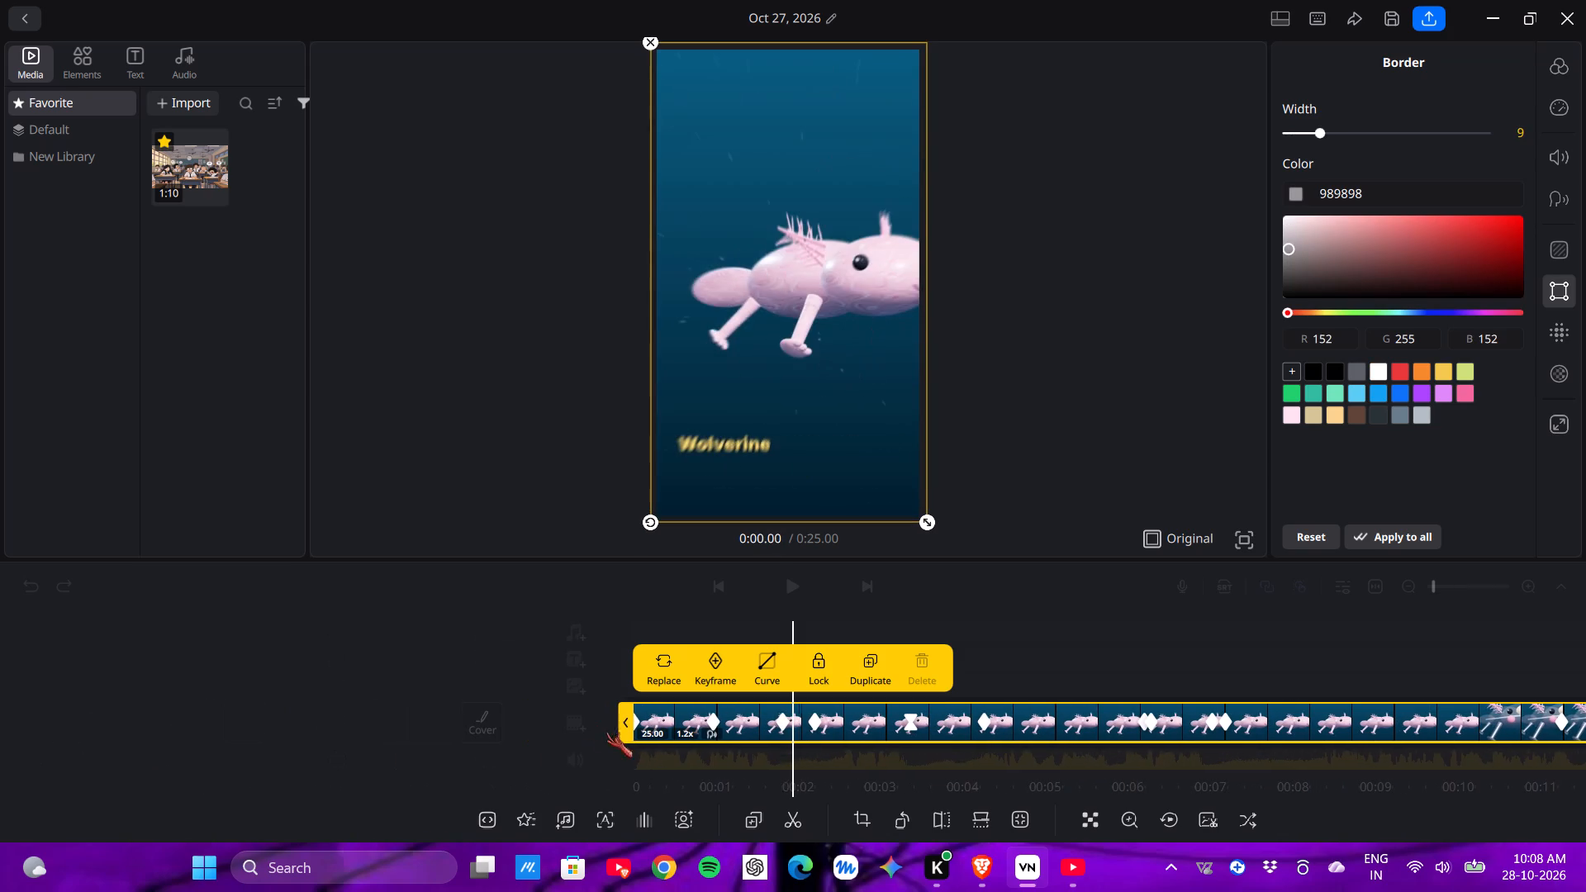
{"action": "left_click", "coordinate": [867, 722]}
{"action": "left_click", "coordinate": [881, 725]}
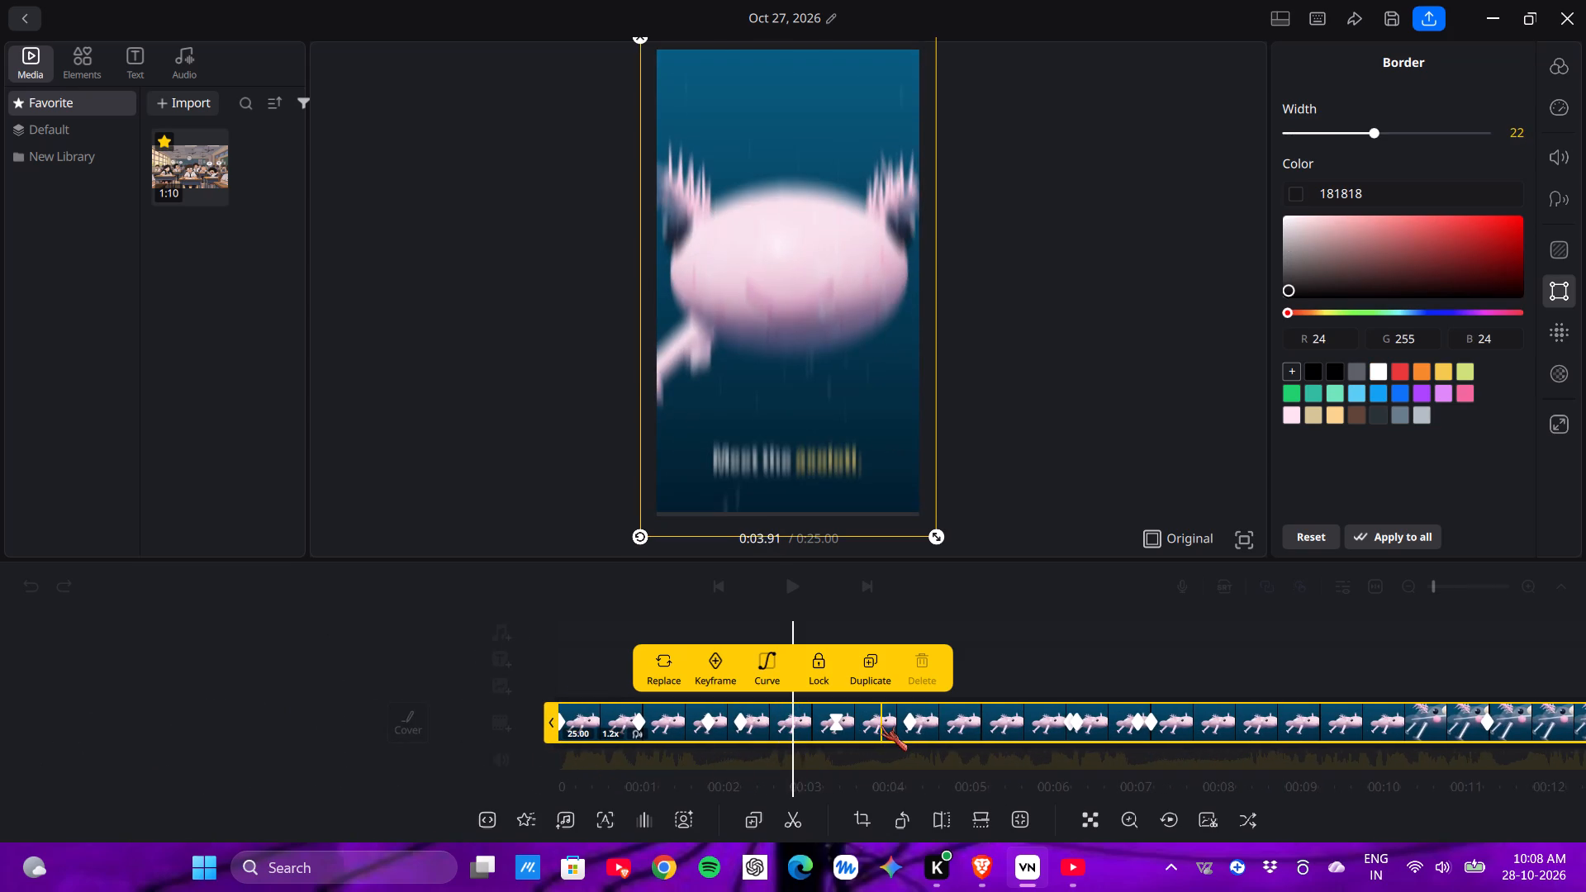
{"action": "left_click", "coordinate": [881, 726]}
{"action": "triple_click", "coordinate": [881, 726]}
{"action": "triple_click", "coordinate": [881, 726]}
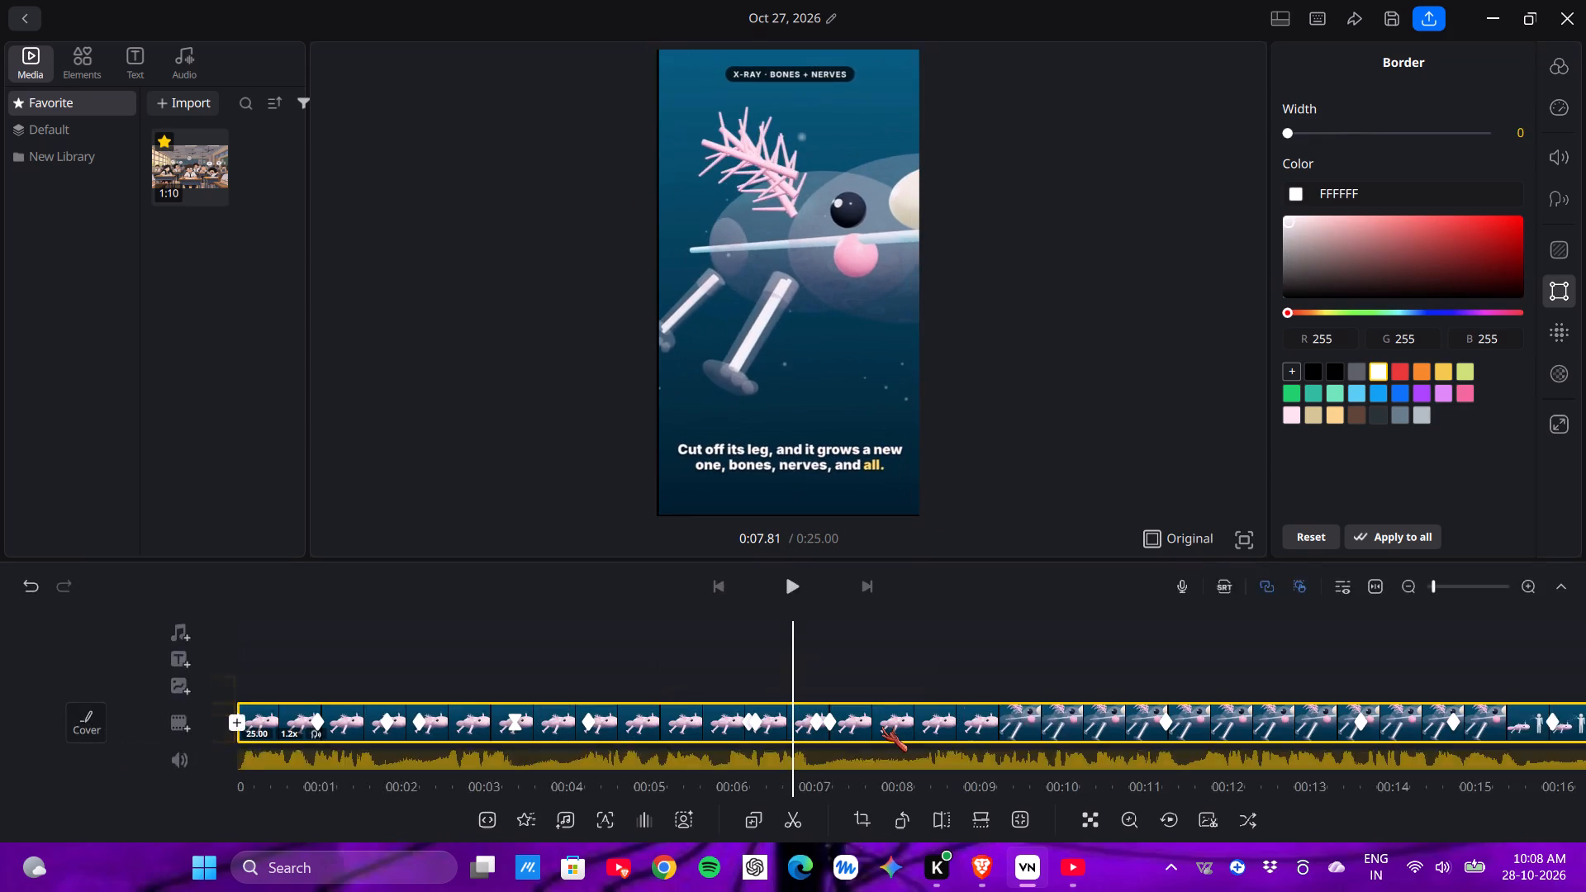
{"action": "left_click", "coordinate": [1360, 410]}
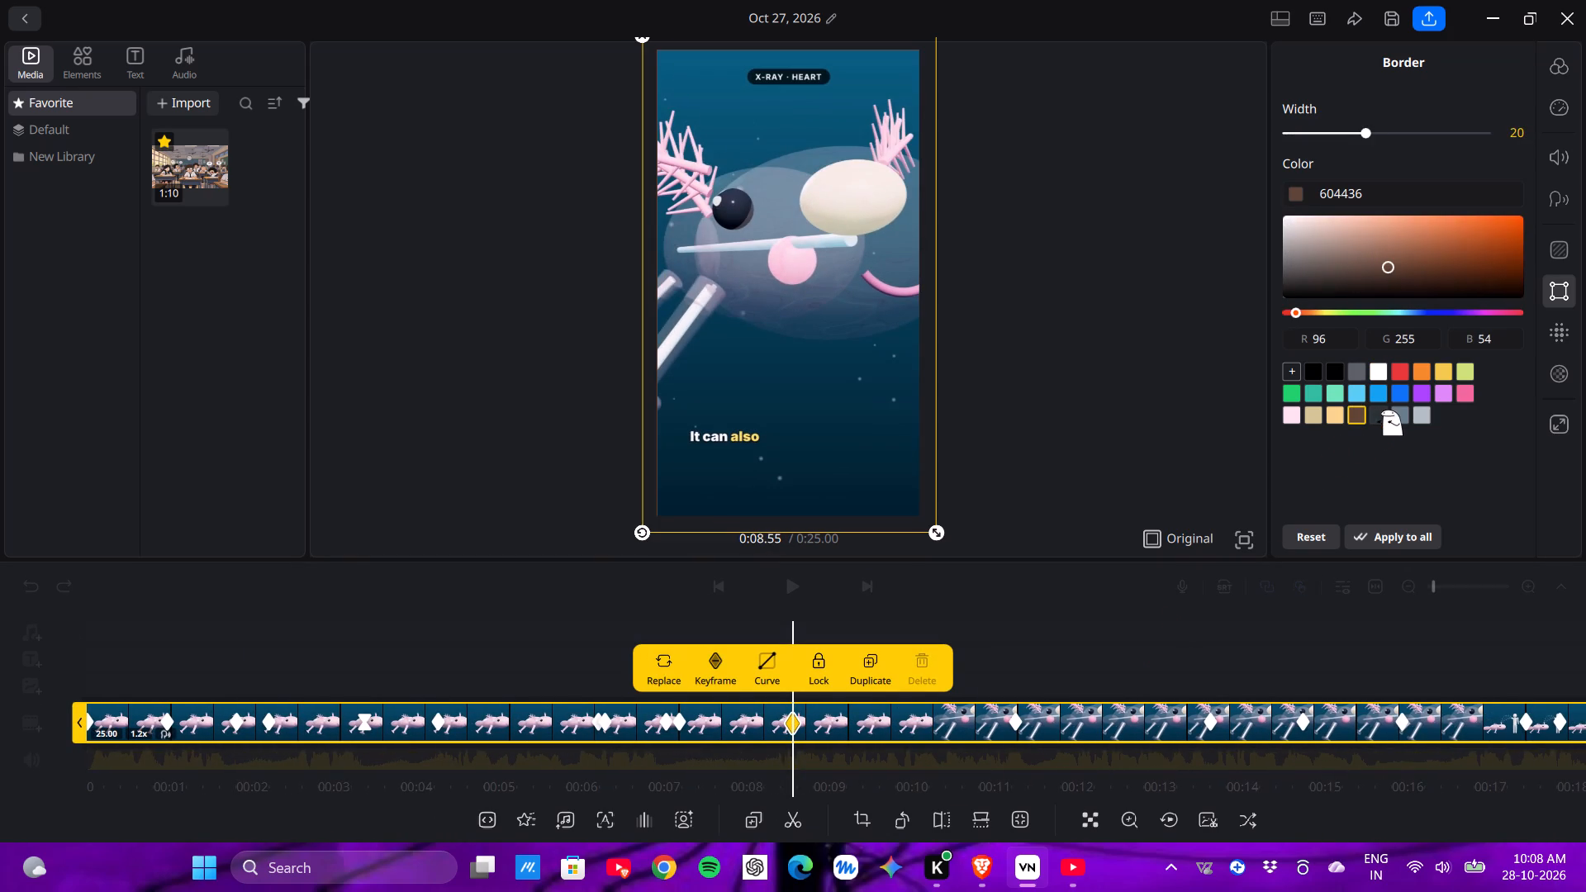
{"action": "left_click_drag", "start_coordinate": [1384, 410], "coordinate": [1397, 418]}
{"action": "left_click", "coordinate": [1413, 416]}
{"action": "left_click", "coordinate": [1416, 399]}
{"action": "double_click", "coordinate": [1381, 372]}
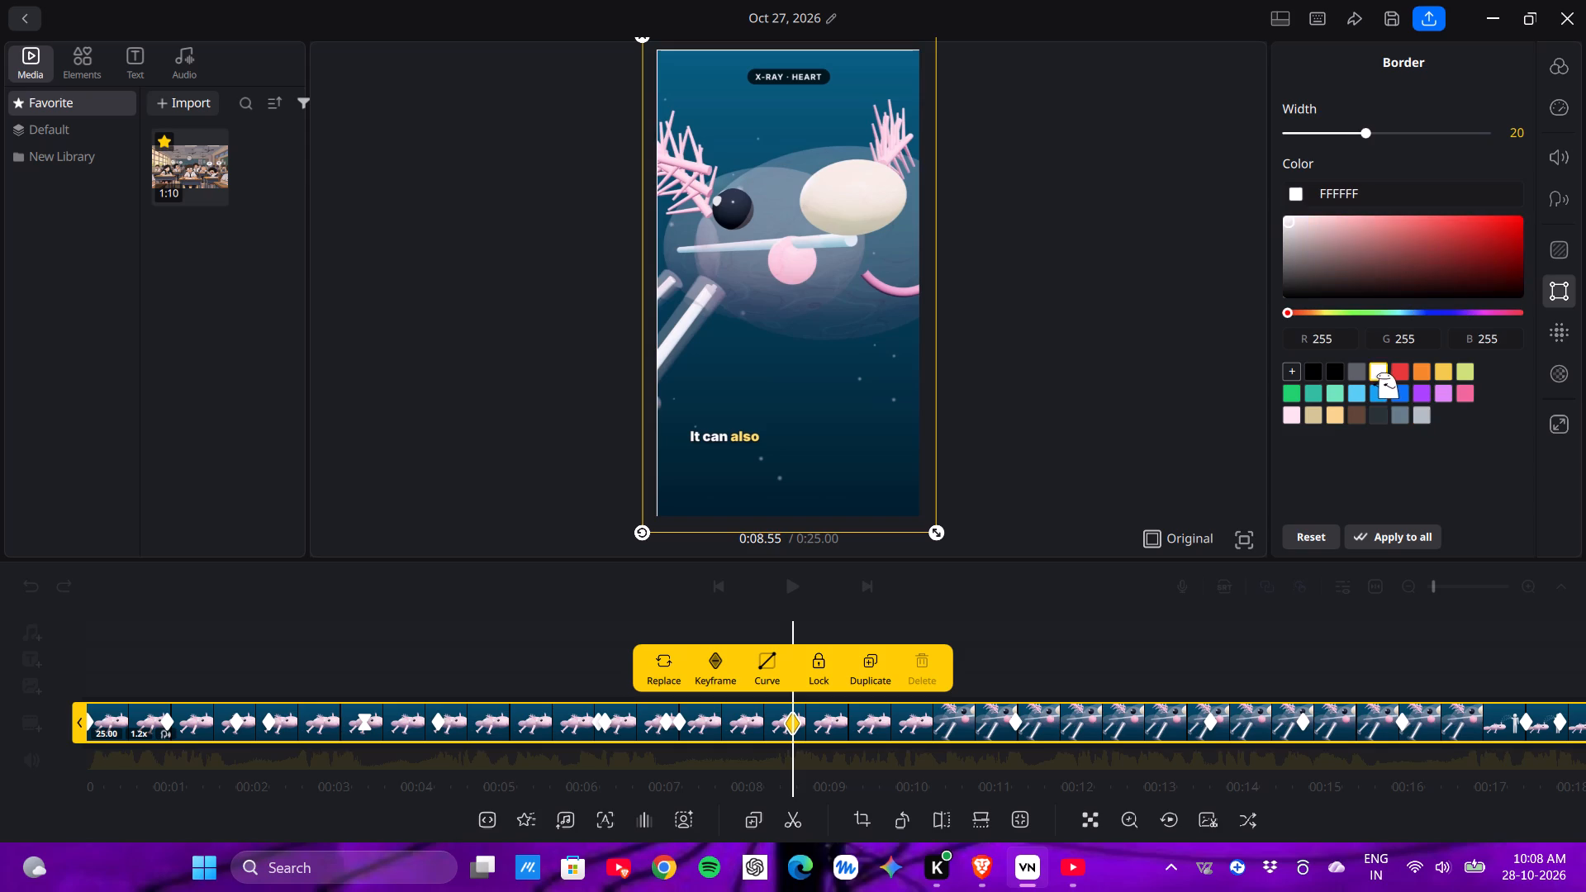
{"action": "left_click_drag", "start_coordinate": [1344, 369], "coordinate": [1332, 372]}
{"action": "left_click", "coordinate": [877, 197]}
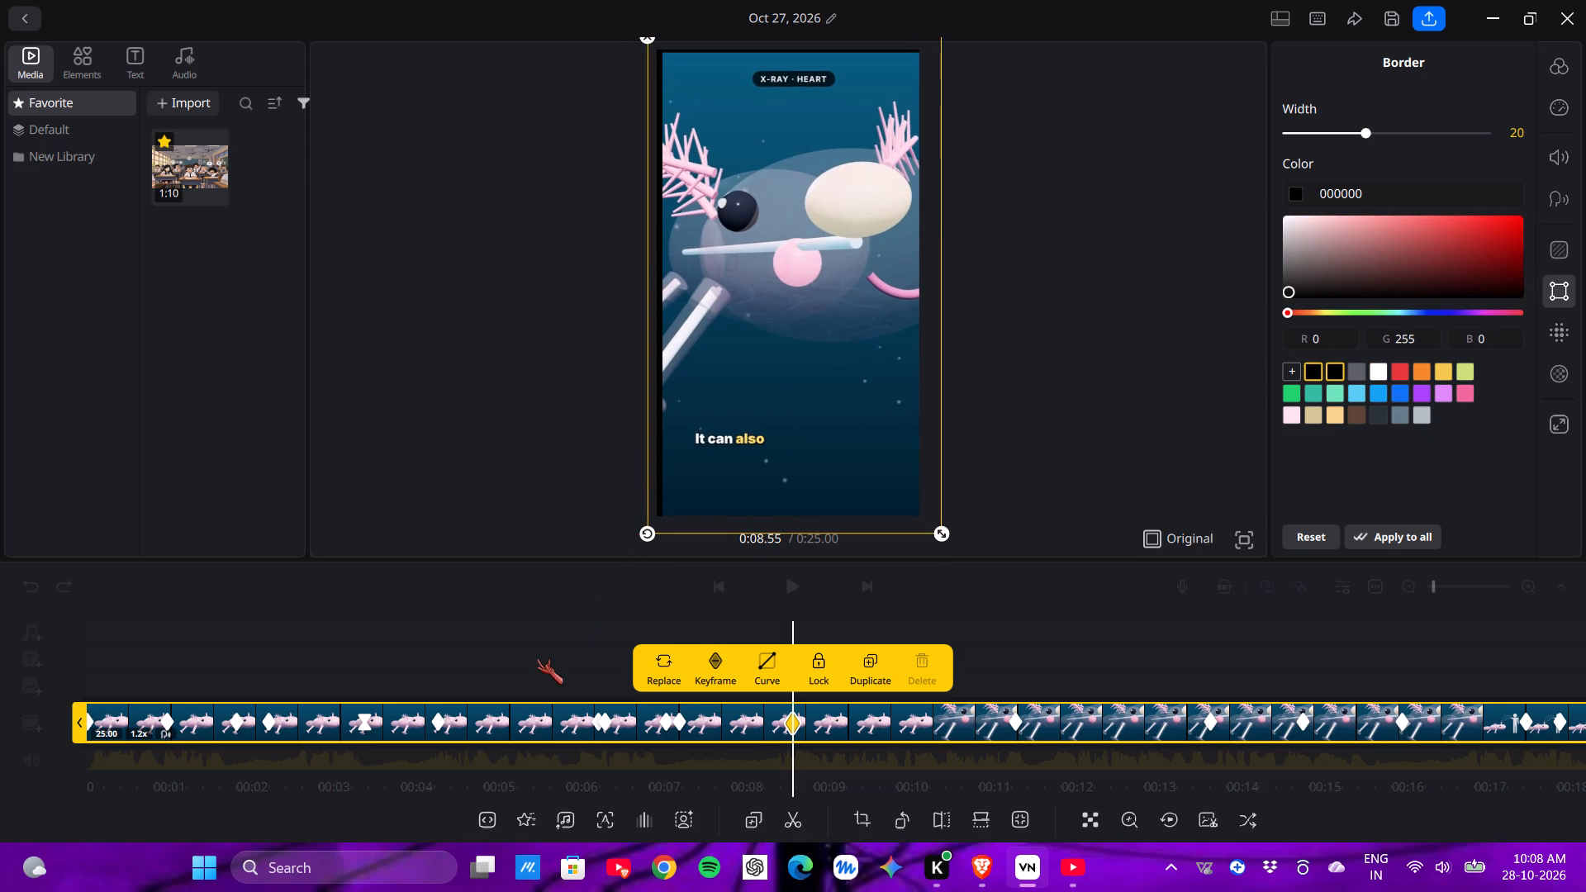
Add keyframes to the clip at 0:05.71 and 0:06.01.
{"action": "left_click", "coordinate": [558, 733]}
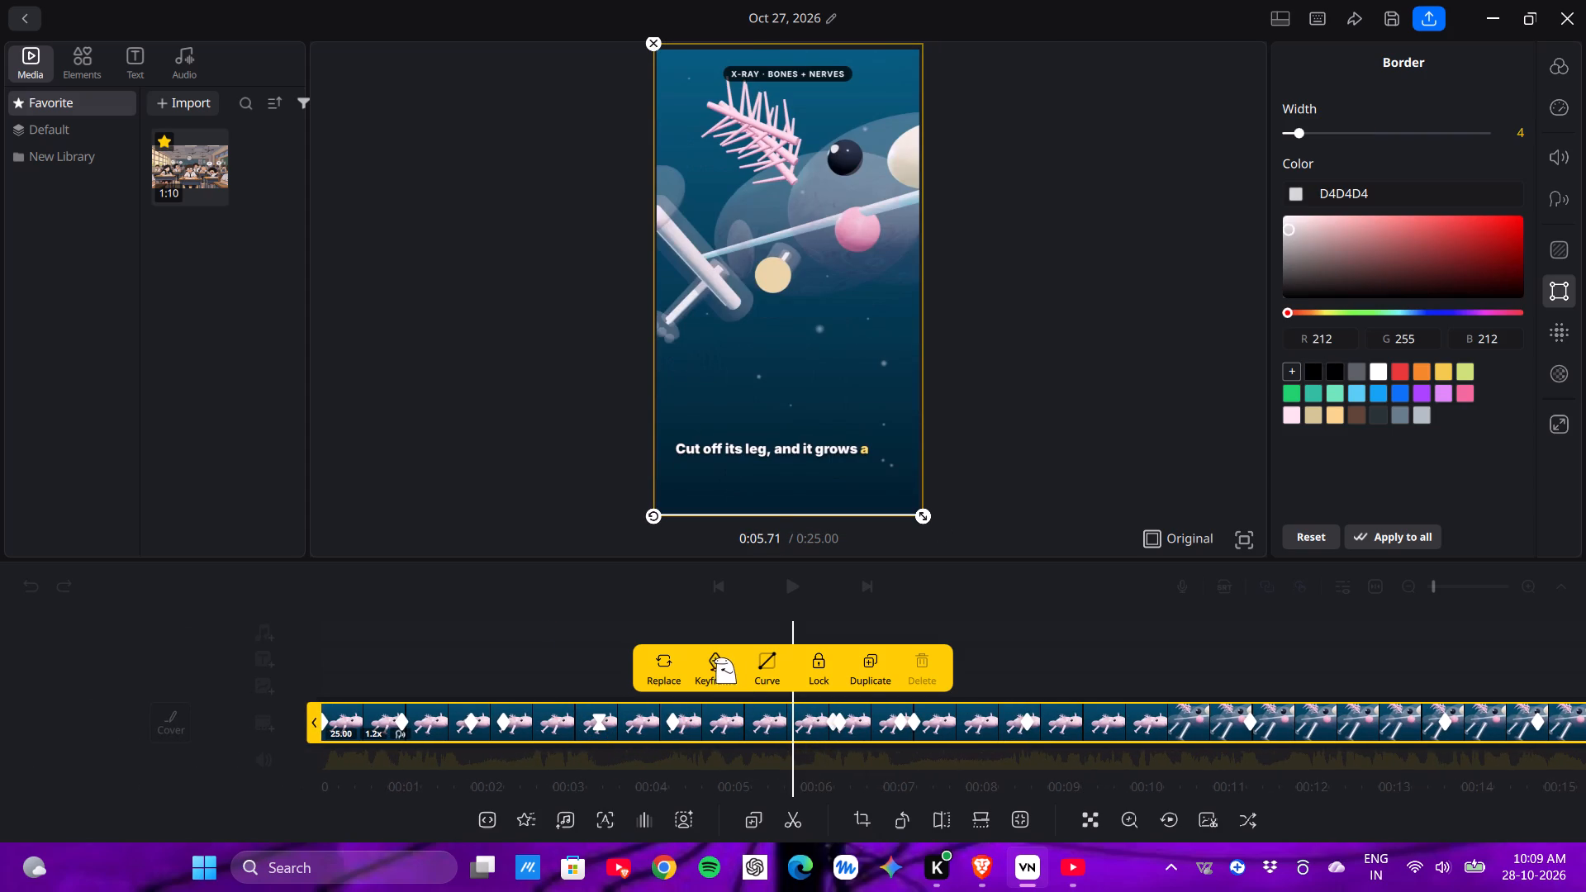
{"action": "left_click", "coordinate": [717, 657]}
{"action": "left_click_drag", "start_coordinate": [810, 780], "coordinate": [805, 777]}
{"action": "left_click_drag", "start_coordinate": [805, 777], "coordinate": [773, 766]}
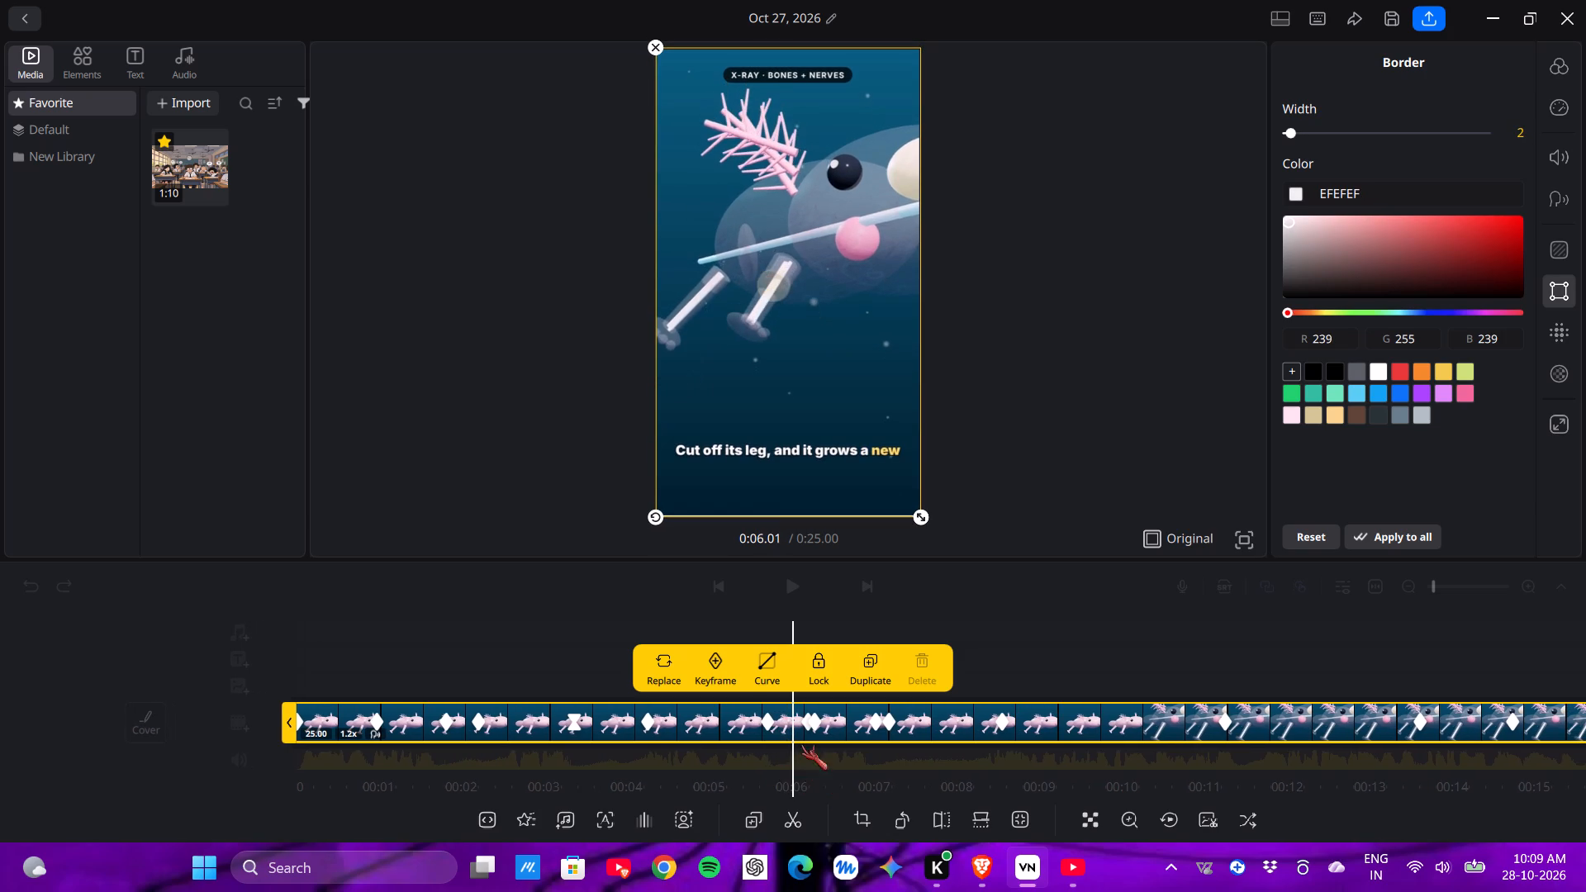
{"action": "left_click", "coordinate": [729, 660]}
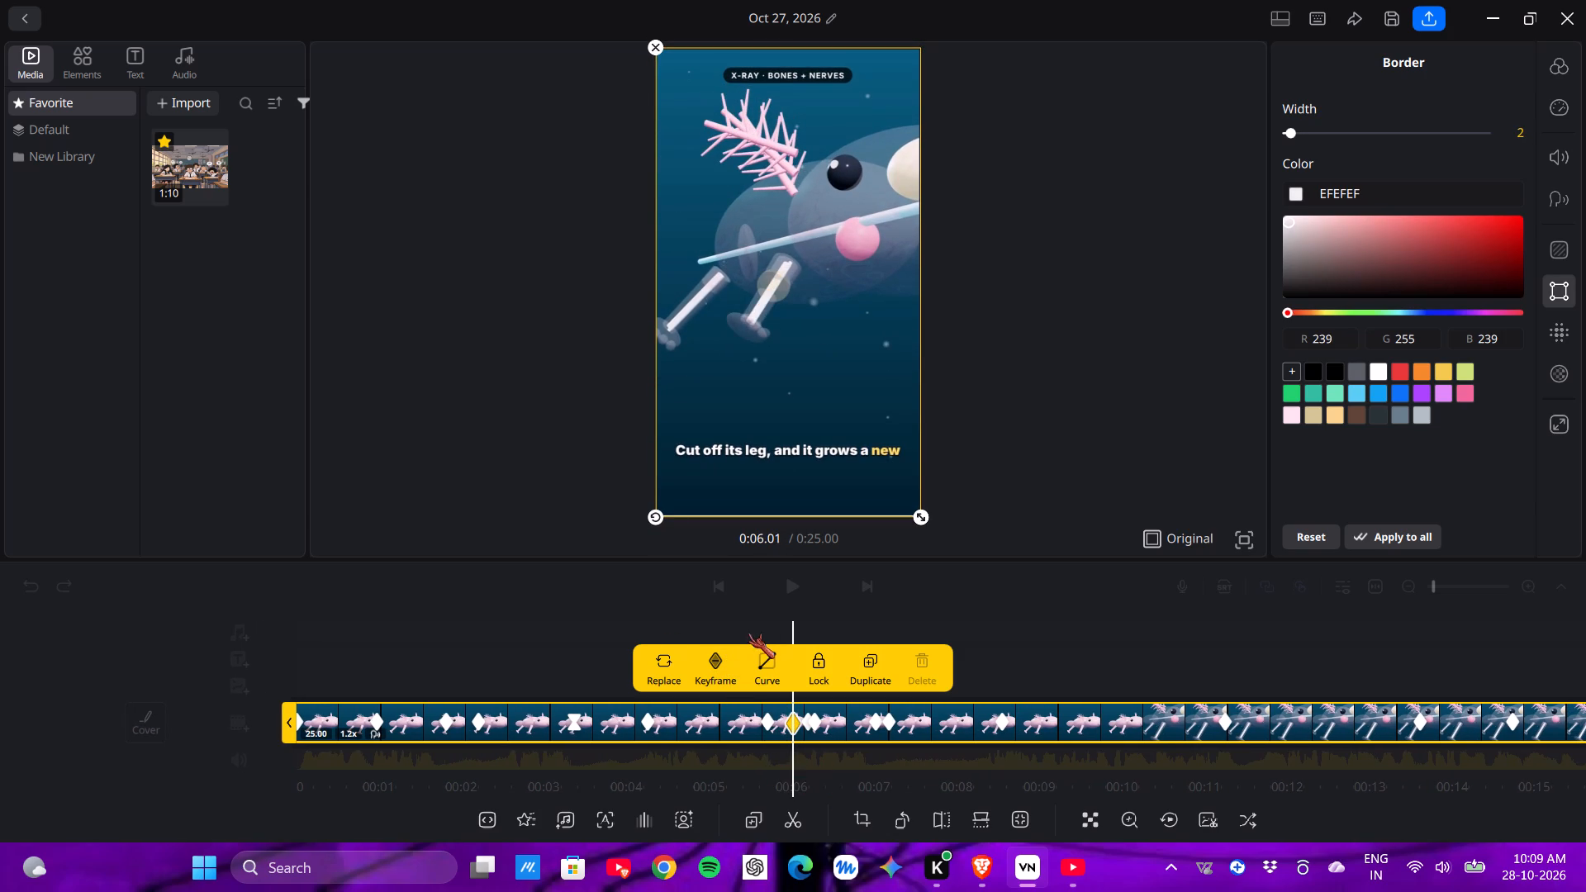
Add a keyframe to the clip at 0:12.14.
{"action": "left_click", "coordinate": [883, 713]}
{"action": "left_click", "coordinate": [895, 723]}
{"action": "left_click", "coordinate": [907, 725]}
{"action": "left_click", "coordinate": [907, 725]}
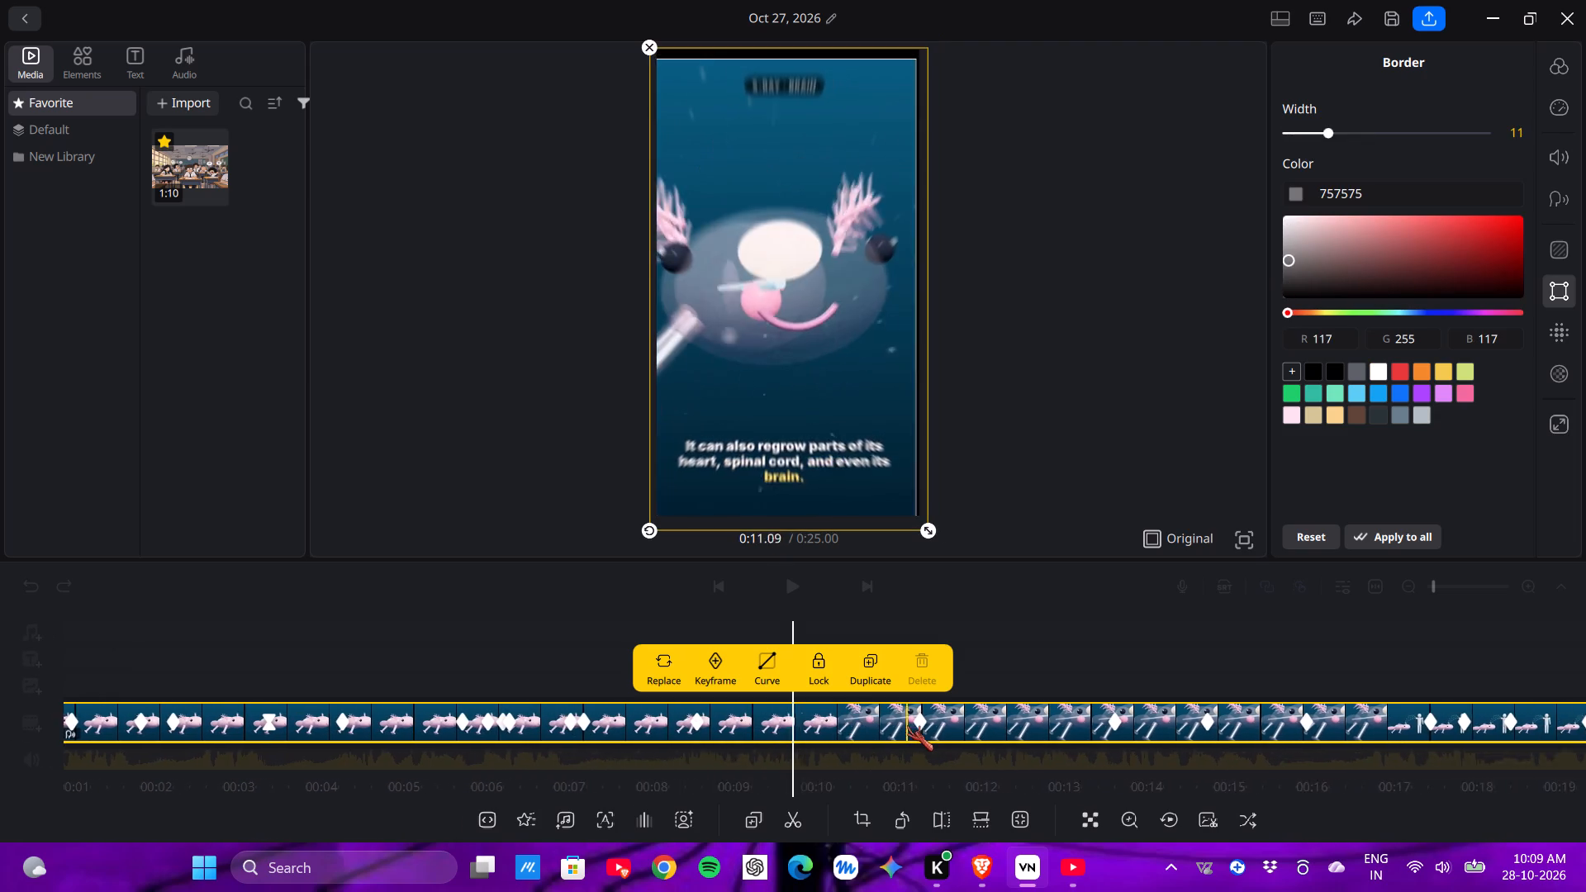
{"action": "left_click", "coordinate": [907, 725]}
{"action": "left_click", "coordinate": [924, 740]}
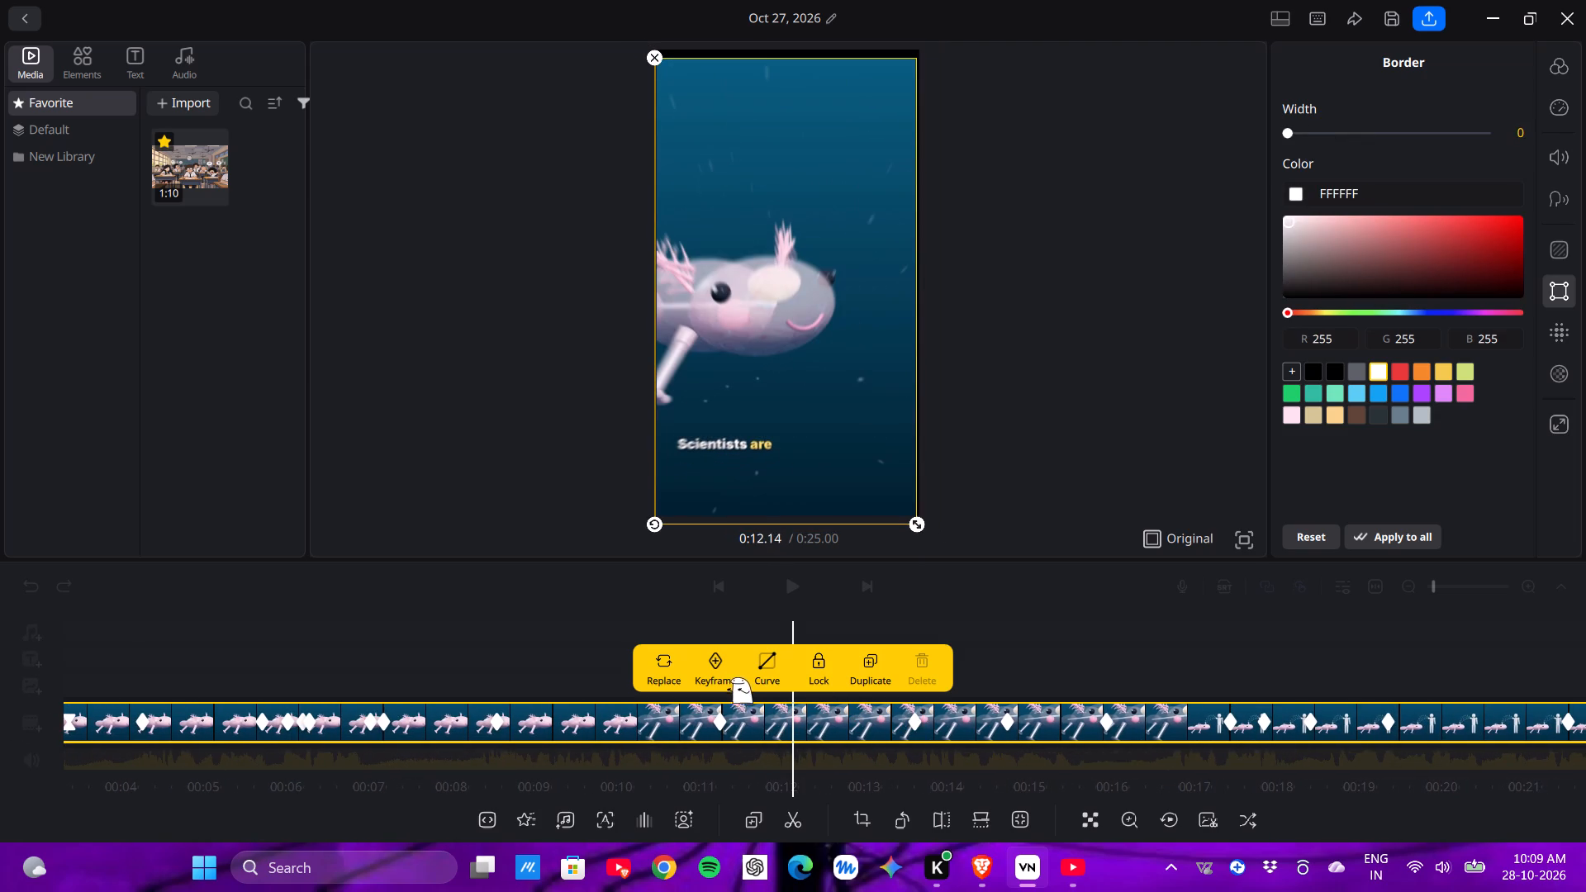
{"action": "left_click", "coordinate": [721, 671]}
Examine the clip and its keyframes from about 14.7 s through to its end and back to about 16.4 s.
{"action": "left_click", "coordinate": [1012, 719]}
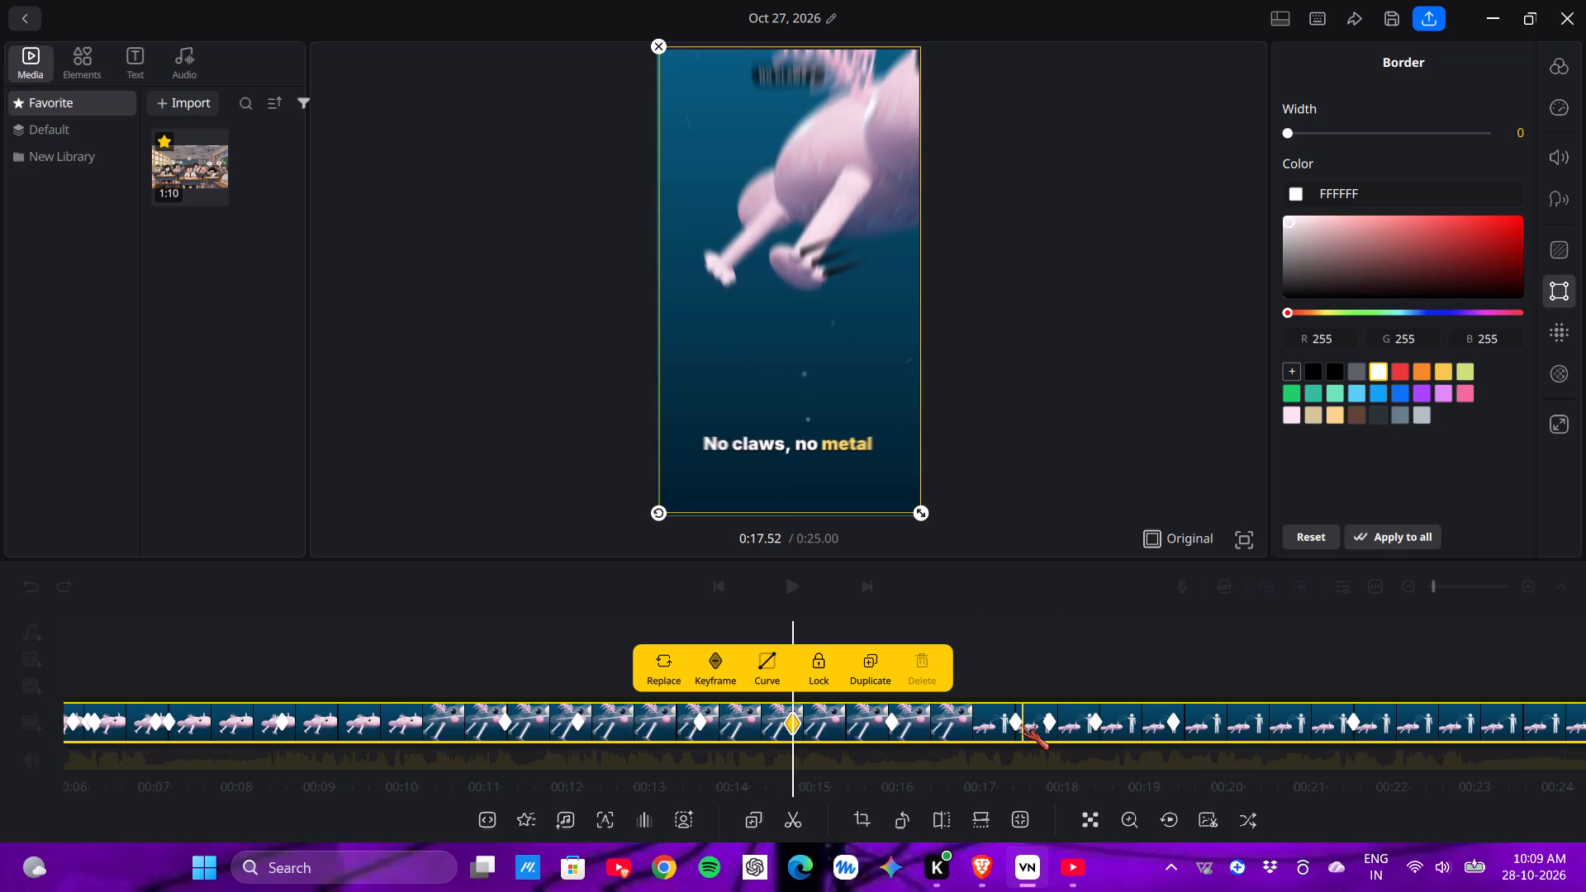
{"action": "left_click", "coordinate": [1034, 720]}
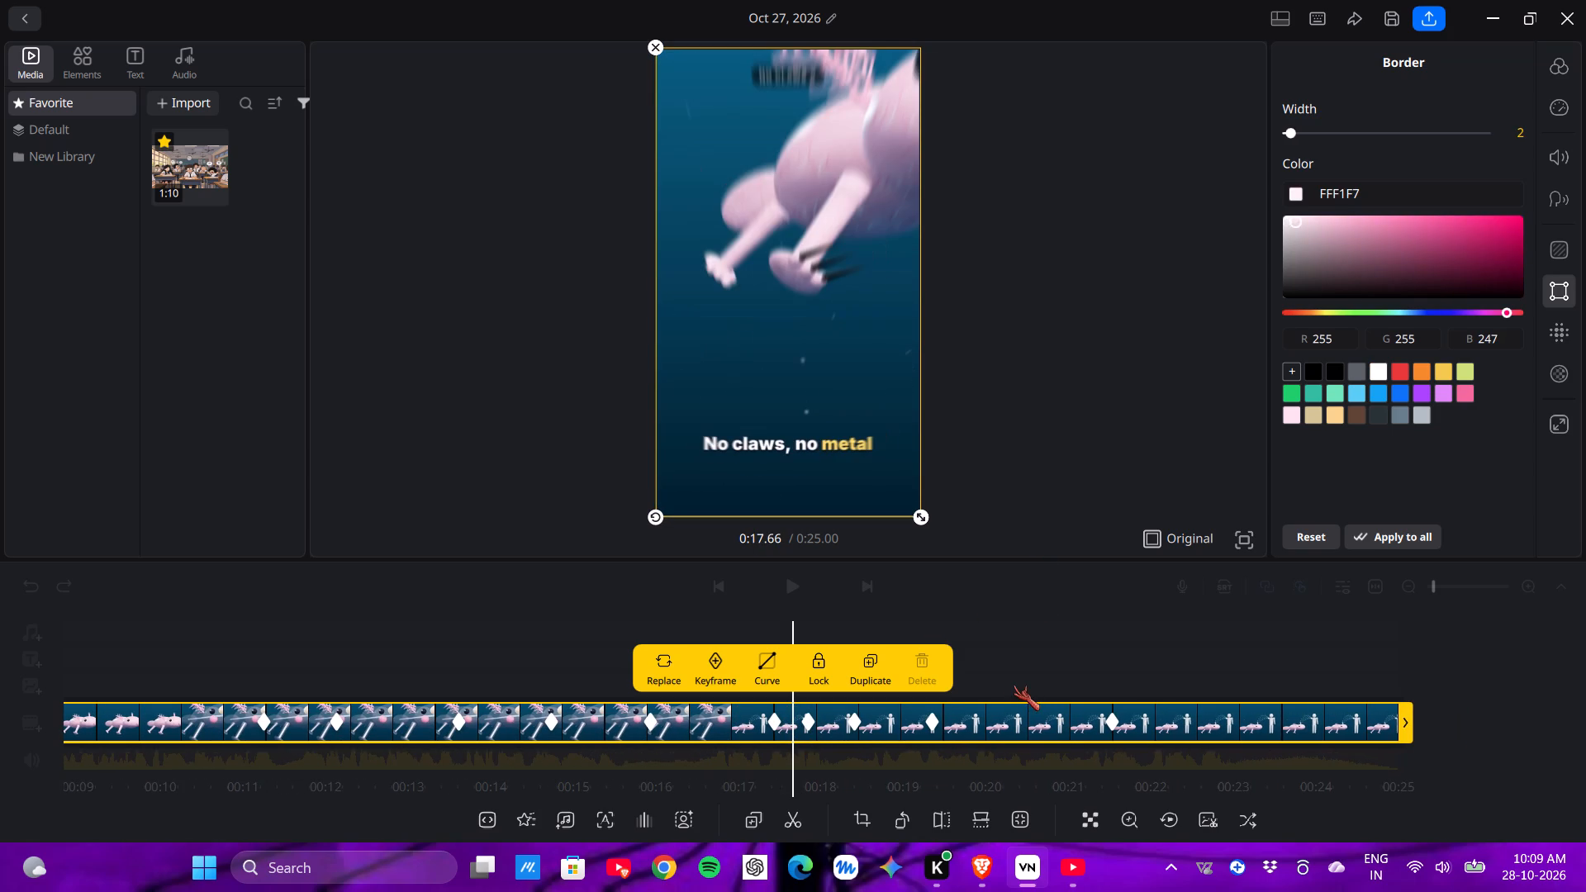
{"action": "left_click", "coordinate": [1041, 724]}
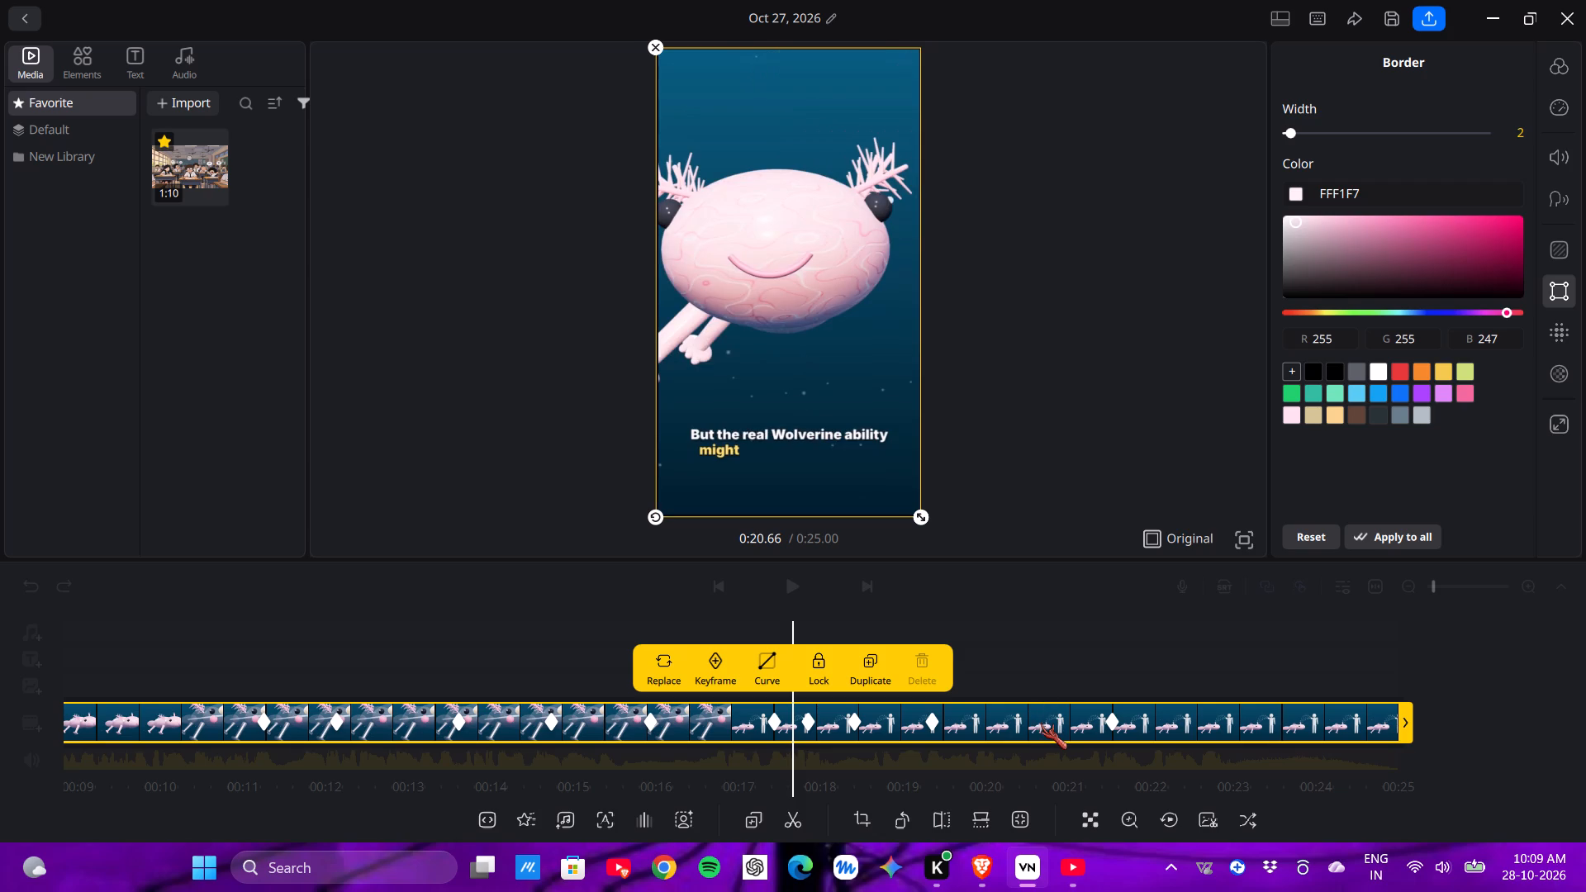
{"action": "left_click", "coordinate": [1036, 724]}
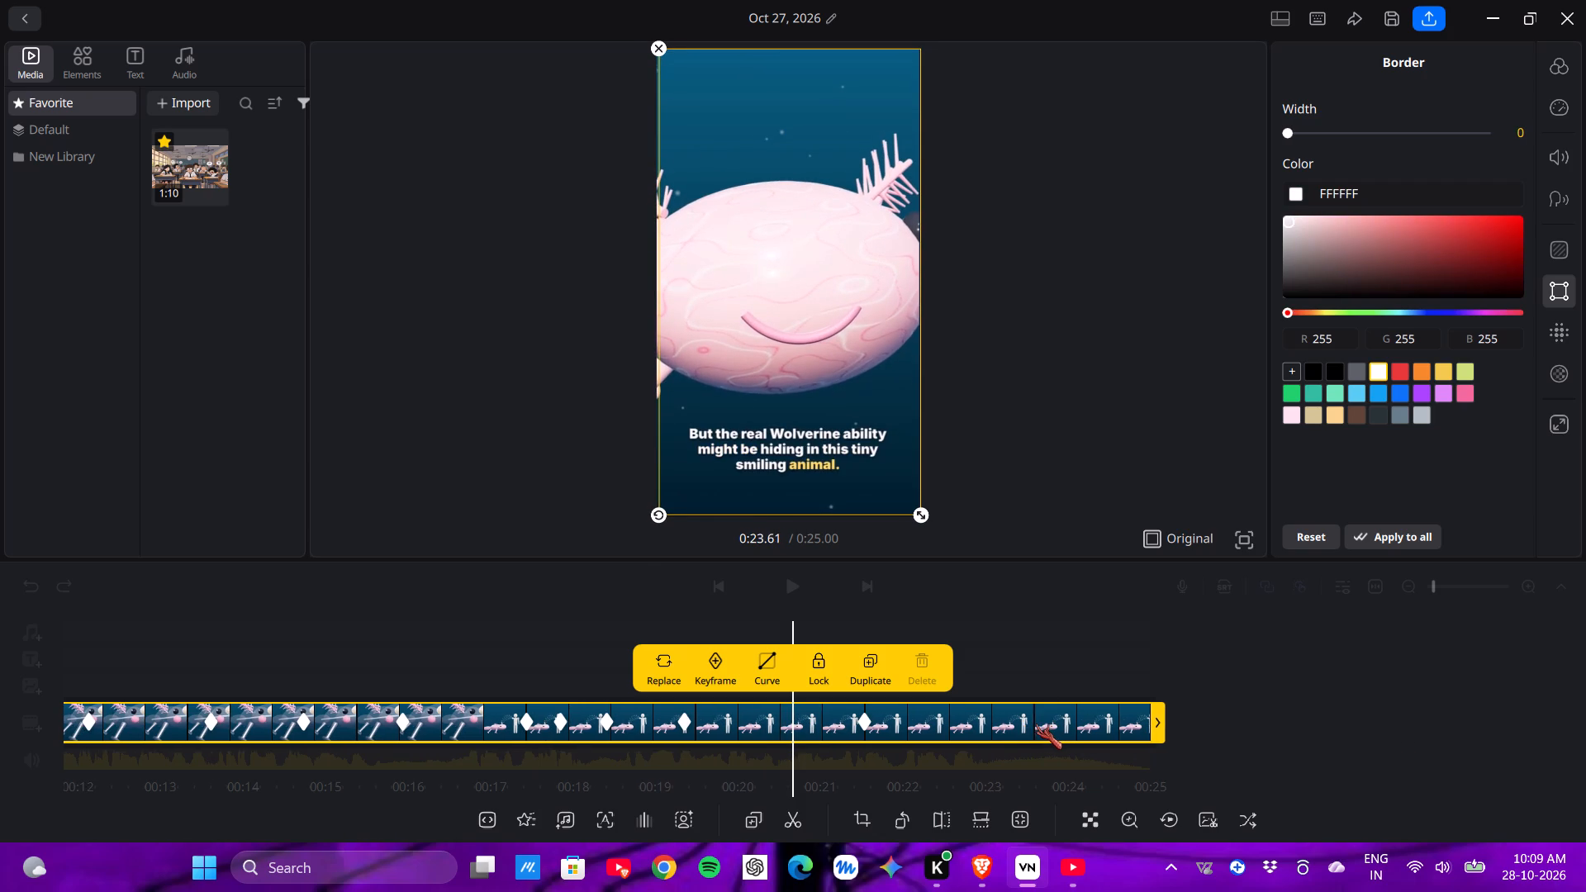
{"action": "left_click", "coordinate": [1033, 719]}
{"action": "left_click_drag", "start_coordinate": [857, 723], "coordinate": [886, 723]}
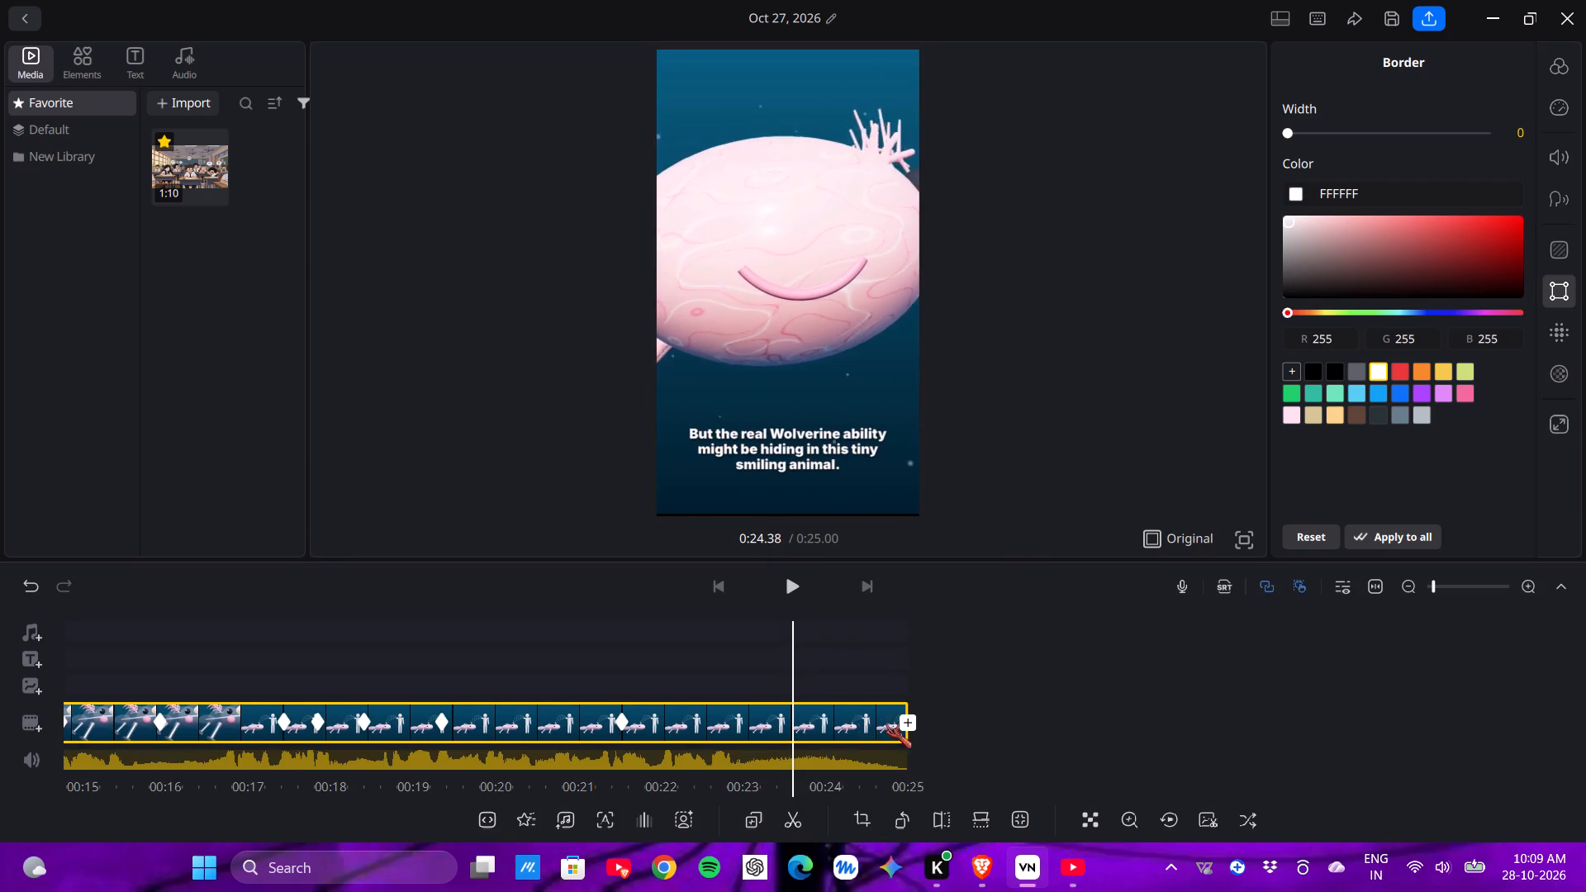
{"action": "left_click_drag", "start_coordinate": [886, 723], "coordinate": [924, 725]}
{"action": "left_click_drag", "start_coordinate": [878, 705], "coordinate": [903, 706]}
{"action": "left_click_drag", "start_coordinate": [833, 724], "coordinate": [878, 728]}
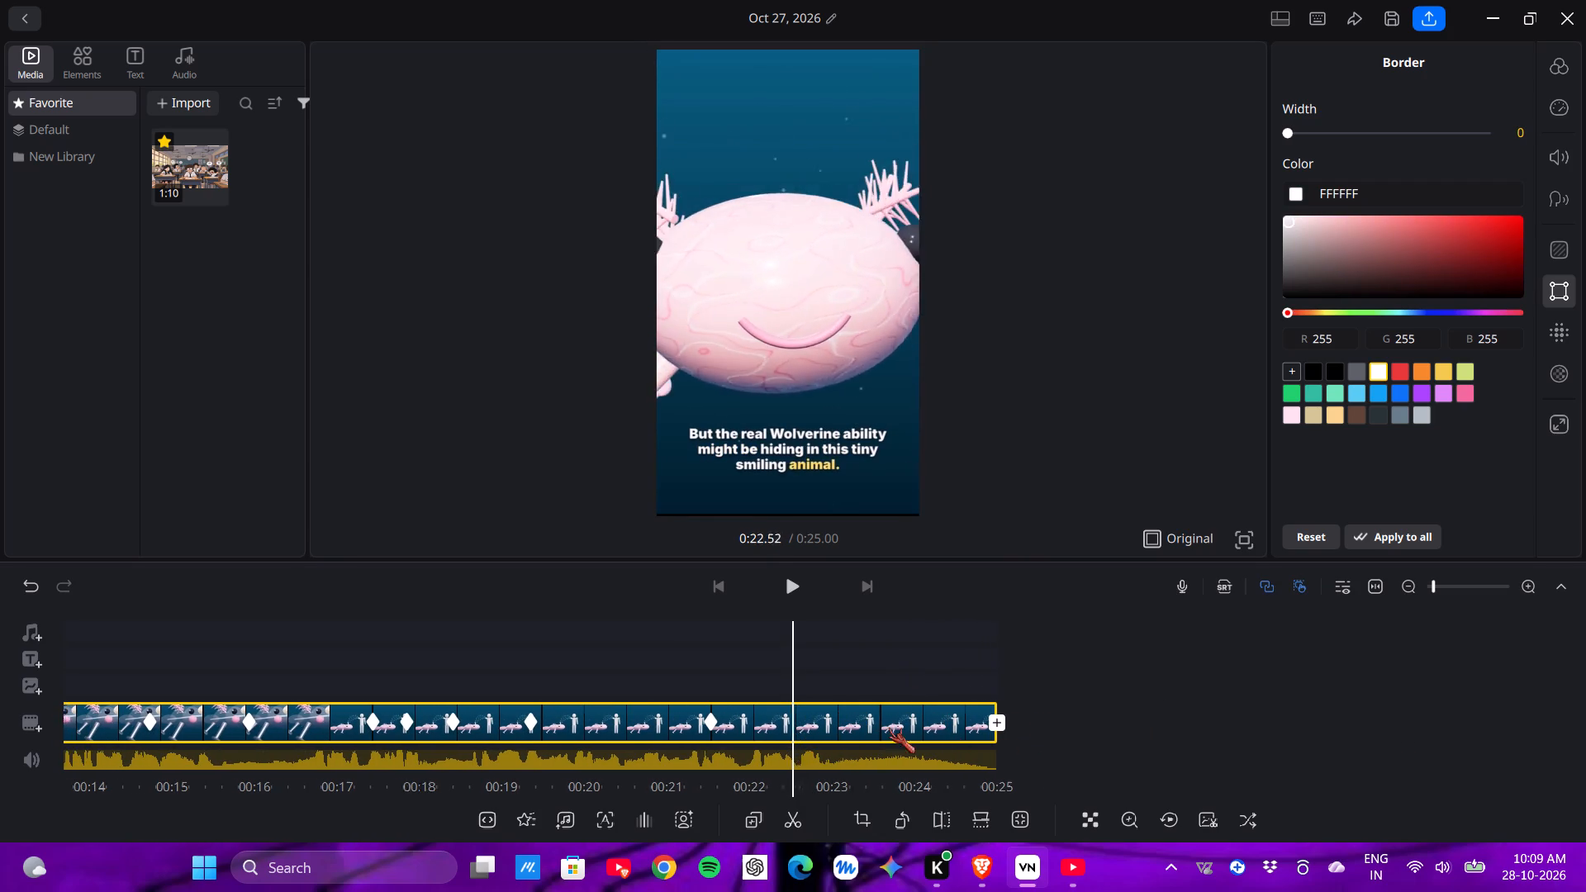
{"action": "left_click_drag", "start_coordinate": [786, 726], "coordinate": [841, 729]}
{"action": "left_click_drag", "start_coordinate": [808, 718], "coordinate": [835, 720]}
{"action": "left_click_drag", "start_coordinate": [815, 713], "coordinate": [907, 722]}
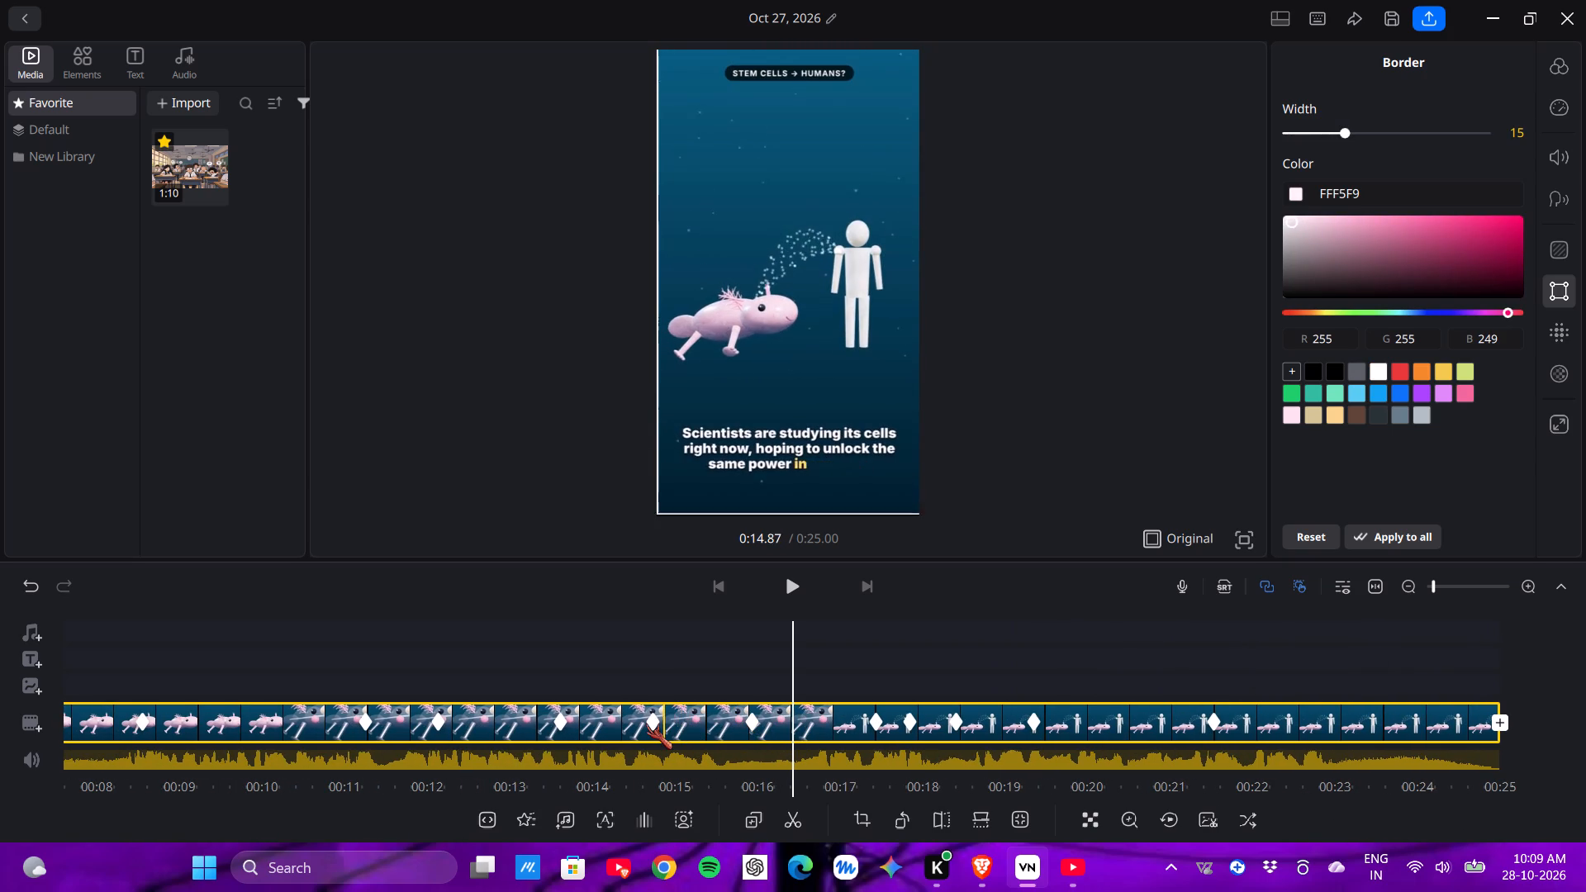
Move the clip's keyframe at about 14.7 s to about 15.8 s.
{"action": "left_click_drag", "start_coordinate": [646, 724], "coordinate": [831, 745]}
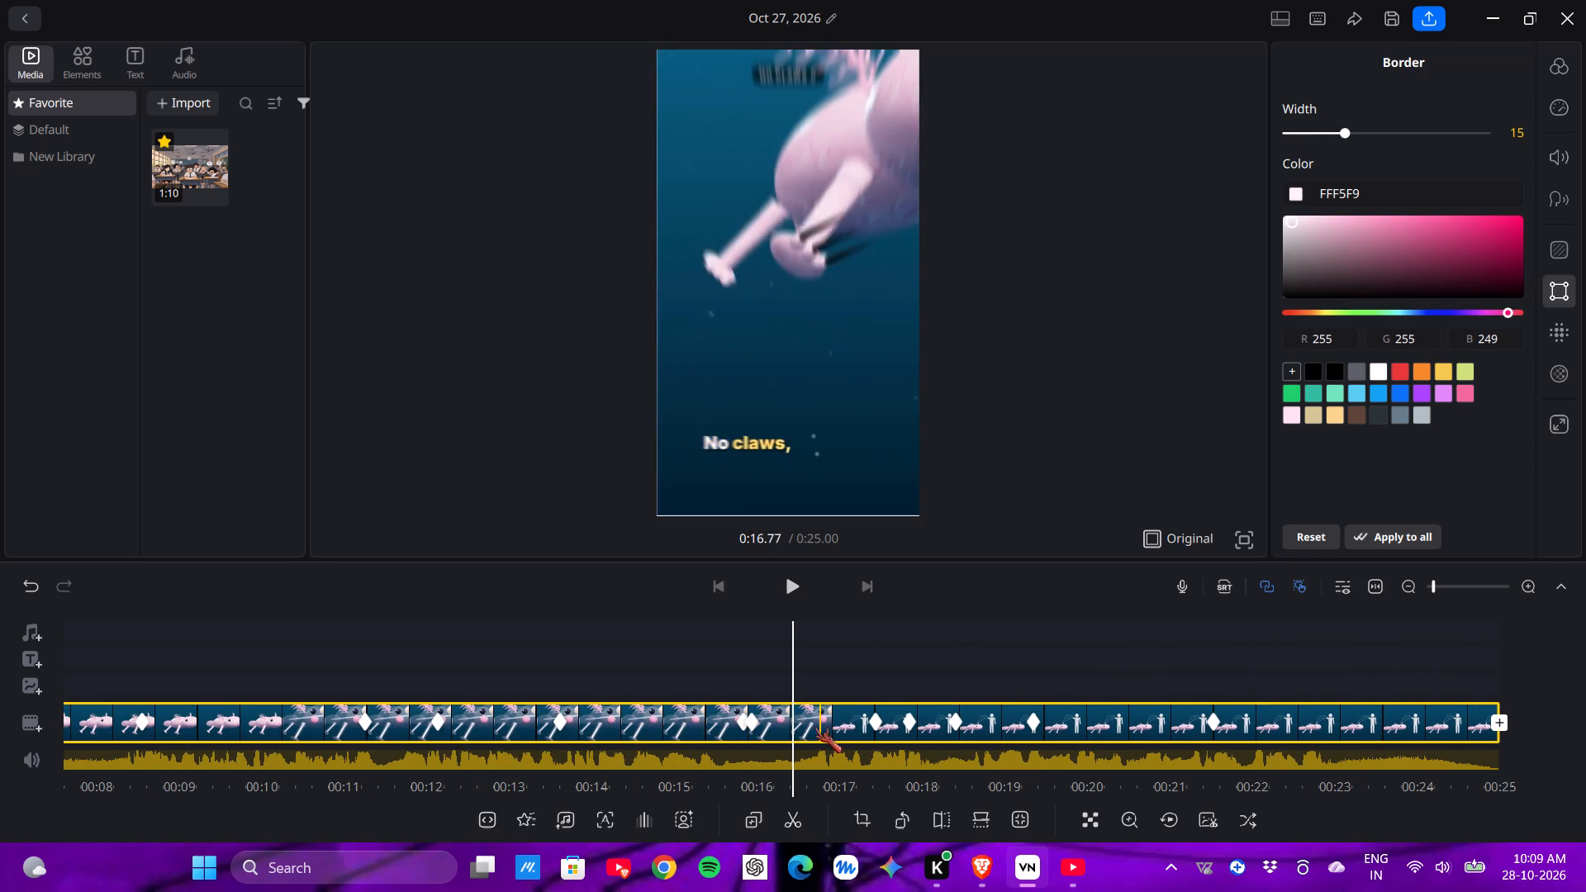
{"action": "left_click_drag", "start_coordinate": [800, 719], "coordinate": [822, 721]}
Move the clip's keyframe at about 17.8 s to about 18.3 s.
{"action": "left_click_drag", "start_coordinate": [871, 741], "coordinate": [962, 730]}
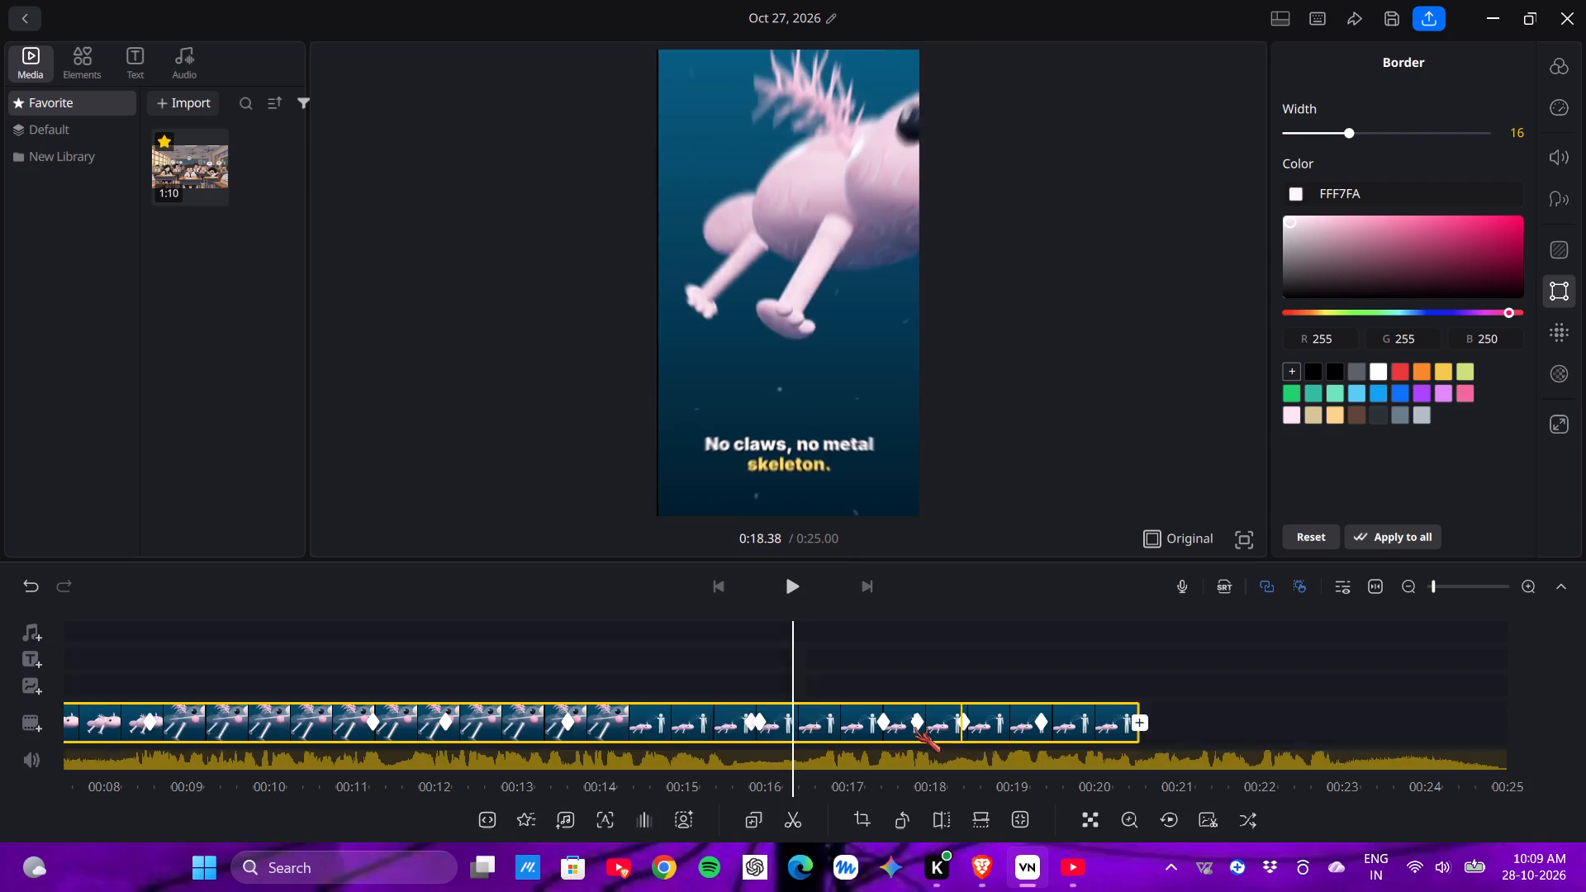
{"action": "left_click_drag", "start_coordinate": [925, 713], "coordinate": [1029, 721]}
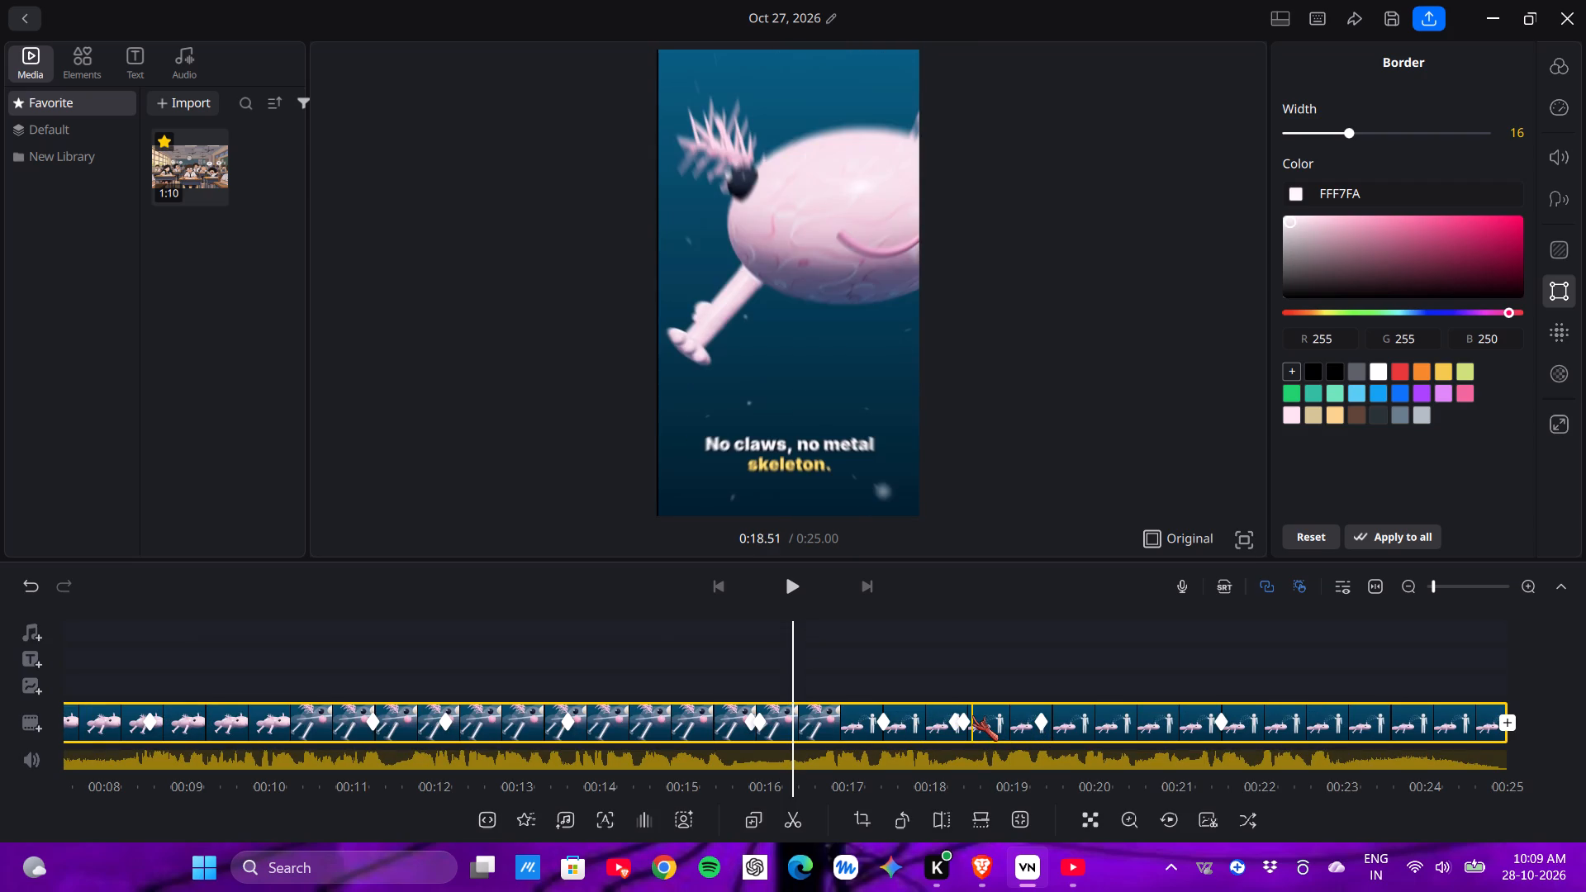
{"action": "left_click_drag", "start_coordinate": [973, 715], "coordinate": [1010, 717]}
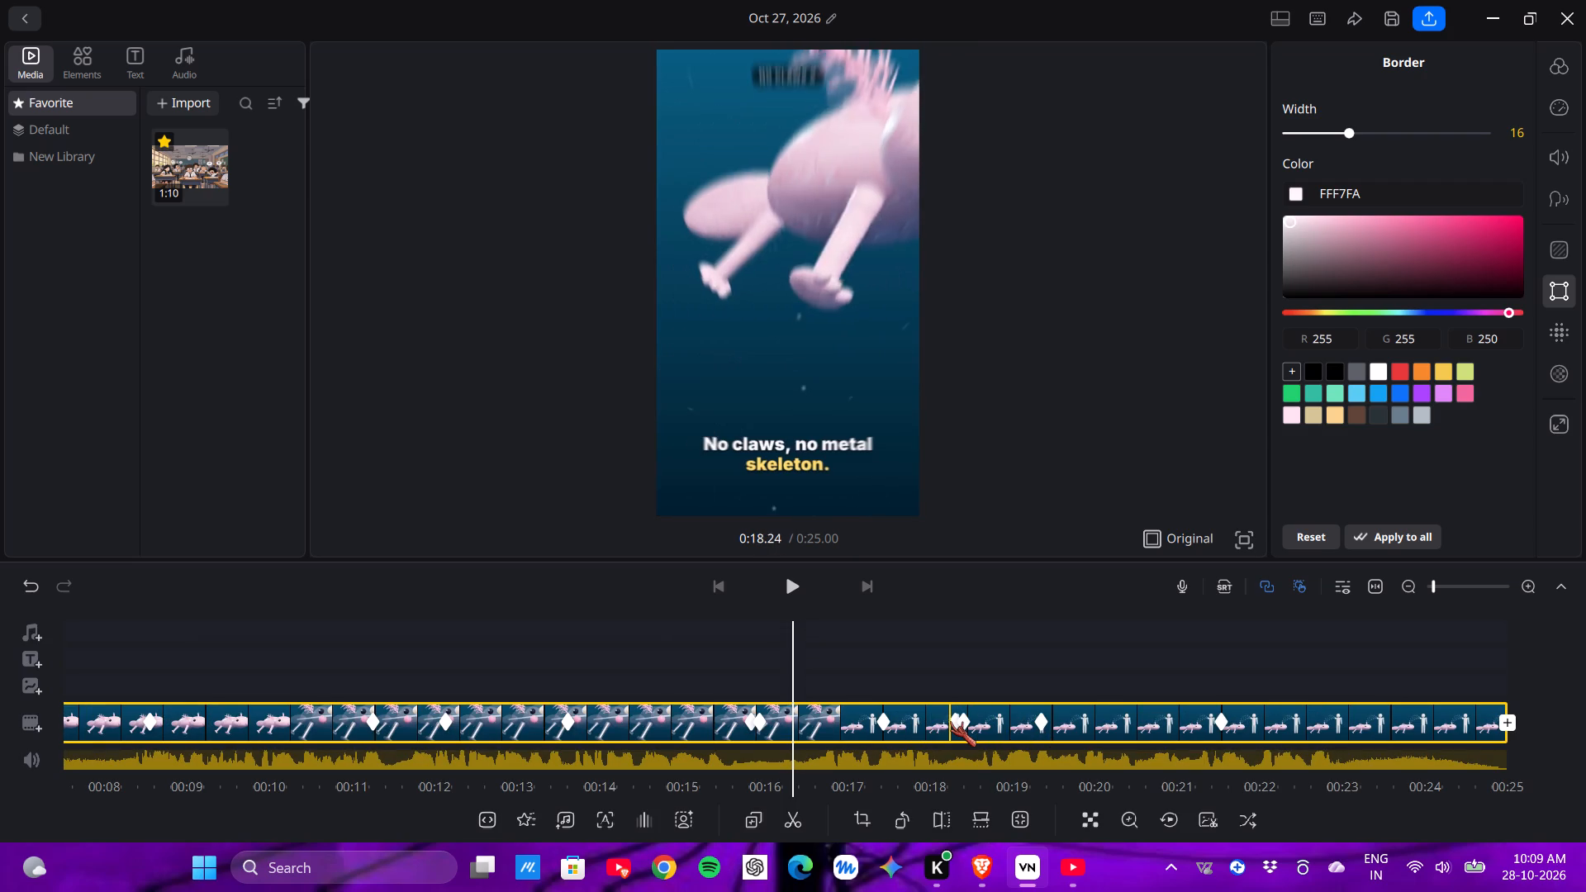
Move the first of the two adjacent keyframes near 18.3 s back to about 17.5 s.
{"action": "double_click", "coordinate": [951, 721]}
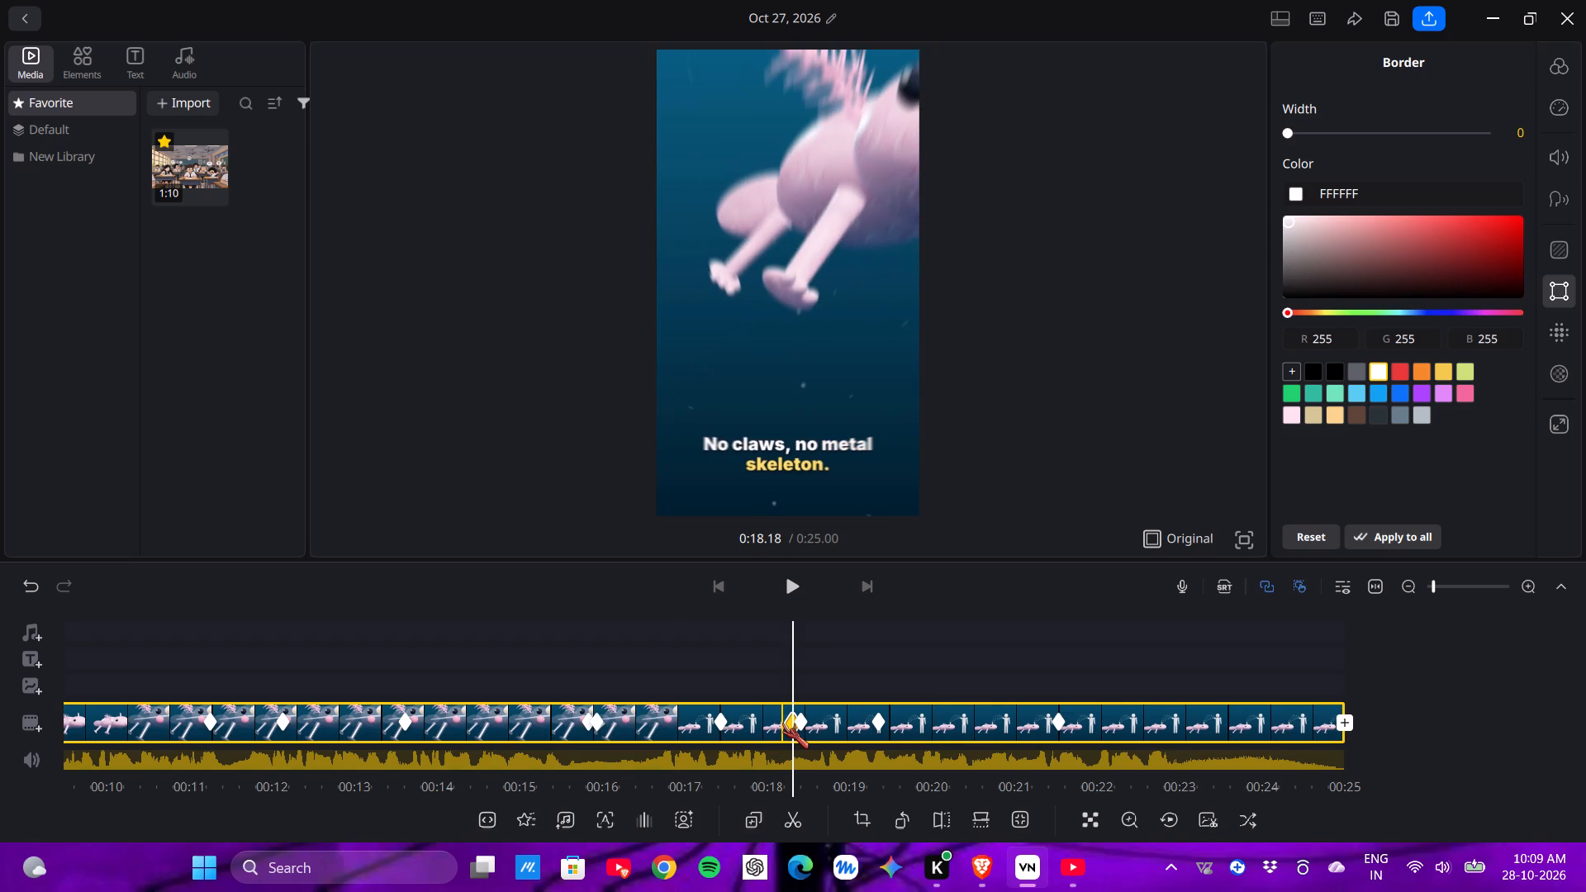
{"action": "left_click_drag", "start_coordinate": [794, 719], "coordinate": [715, 715]}
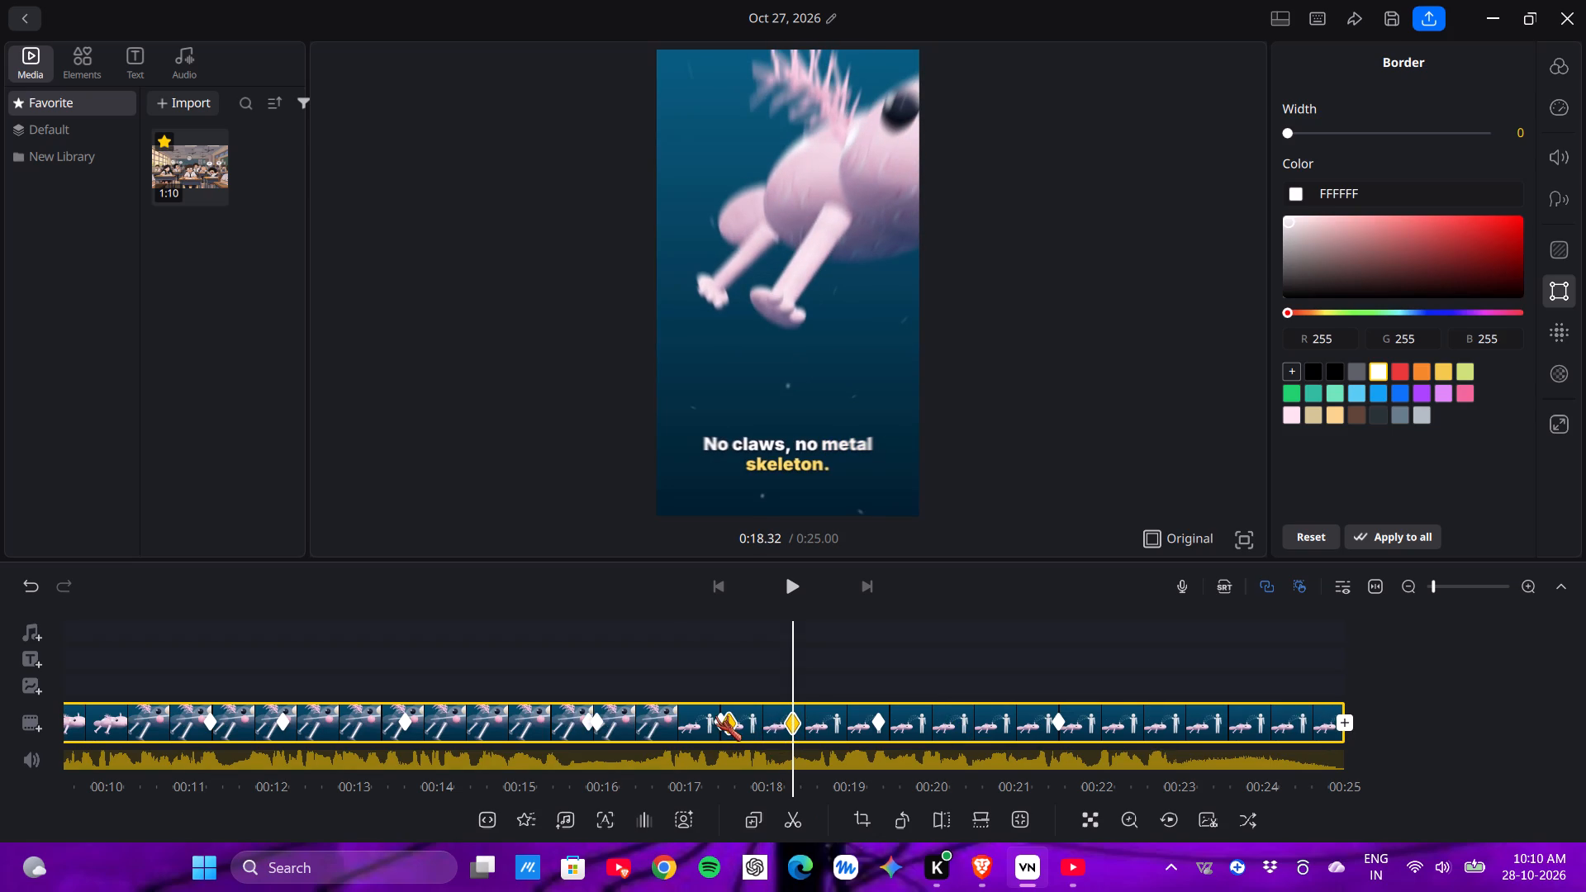
{"action": "left_click_drag", "start_coordinate": [715, 715], "coordinate": [692, 709]}
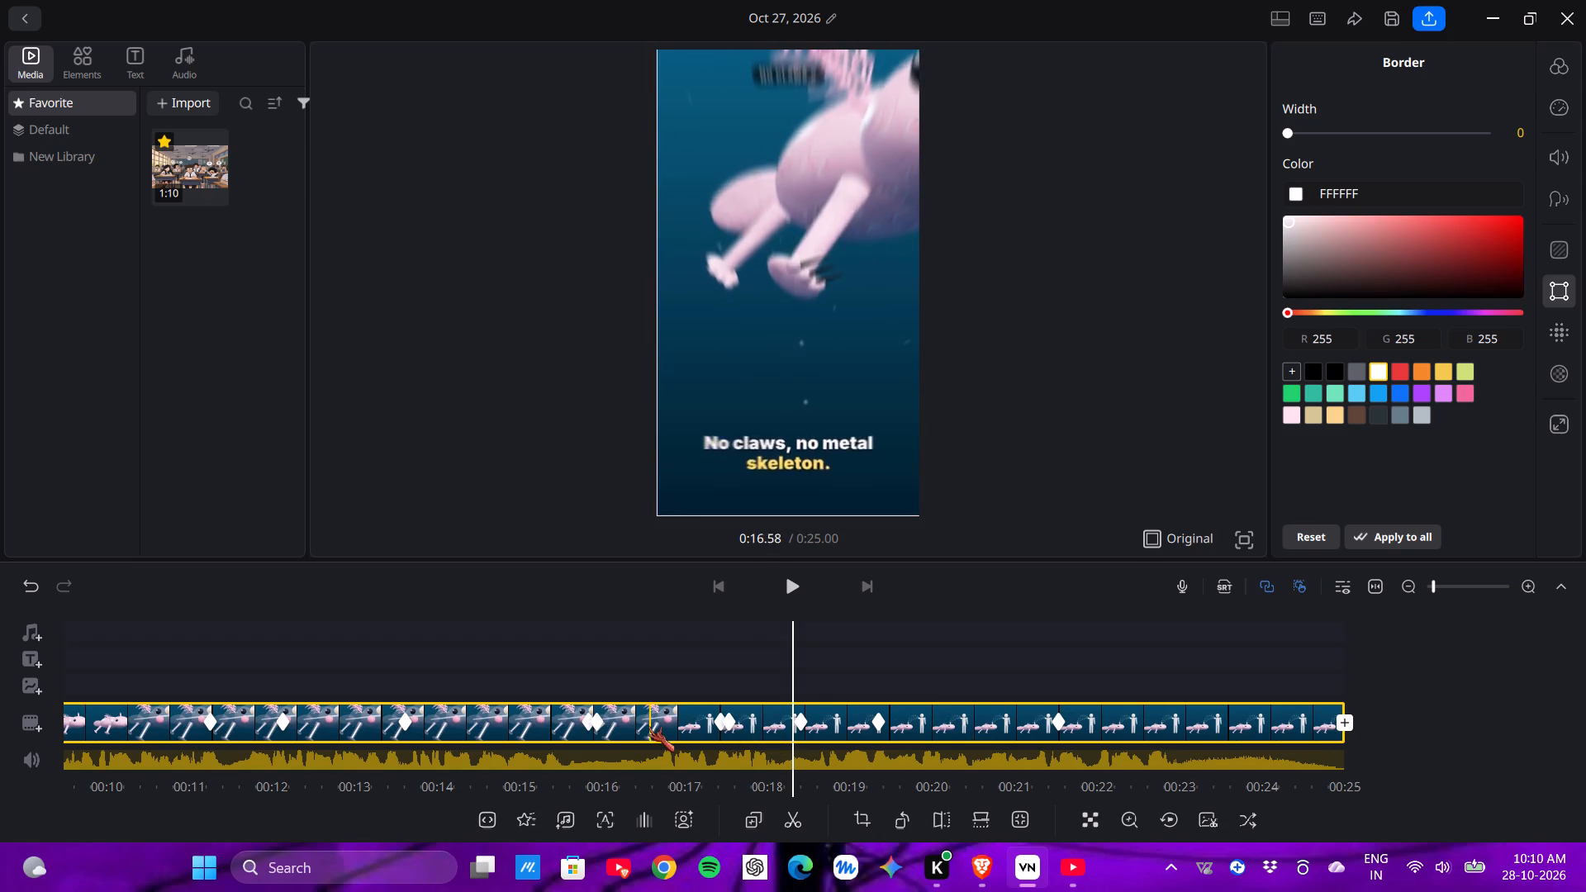
Set the clip's border colour to the mint green 6DE5B9 at about 16.2 s.
{"action": "left_click_drag", "start_coordinate": [612, 724], "coordinate": [805, 740]}
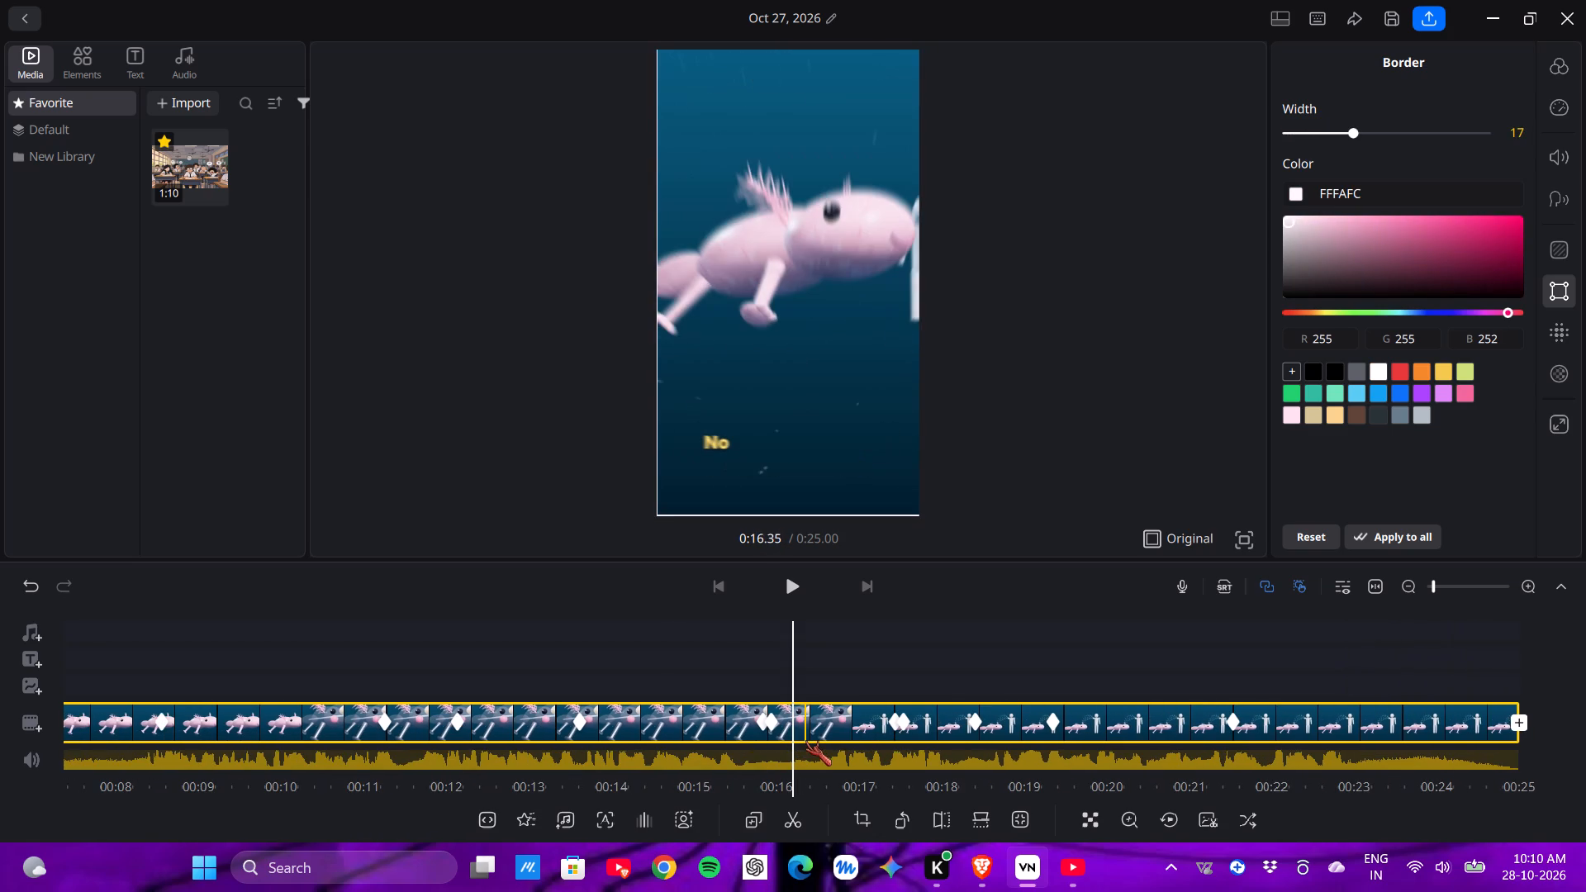
{"action": "left_click", "coordinate": [1334, 395]}
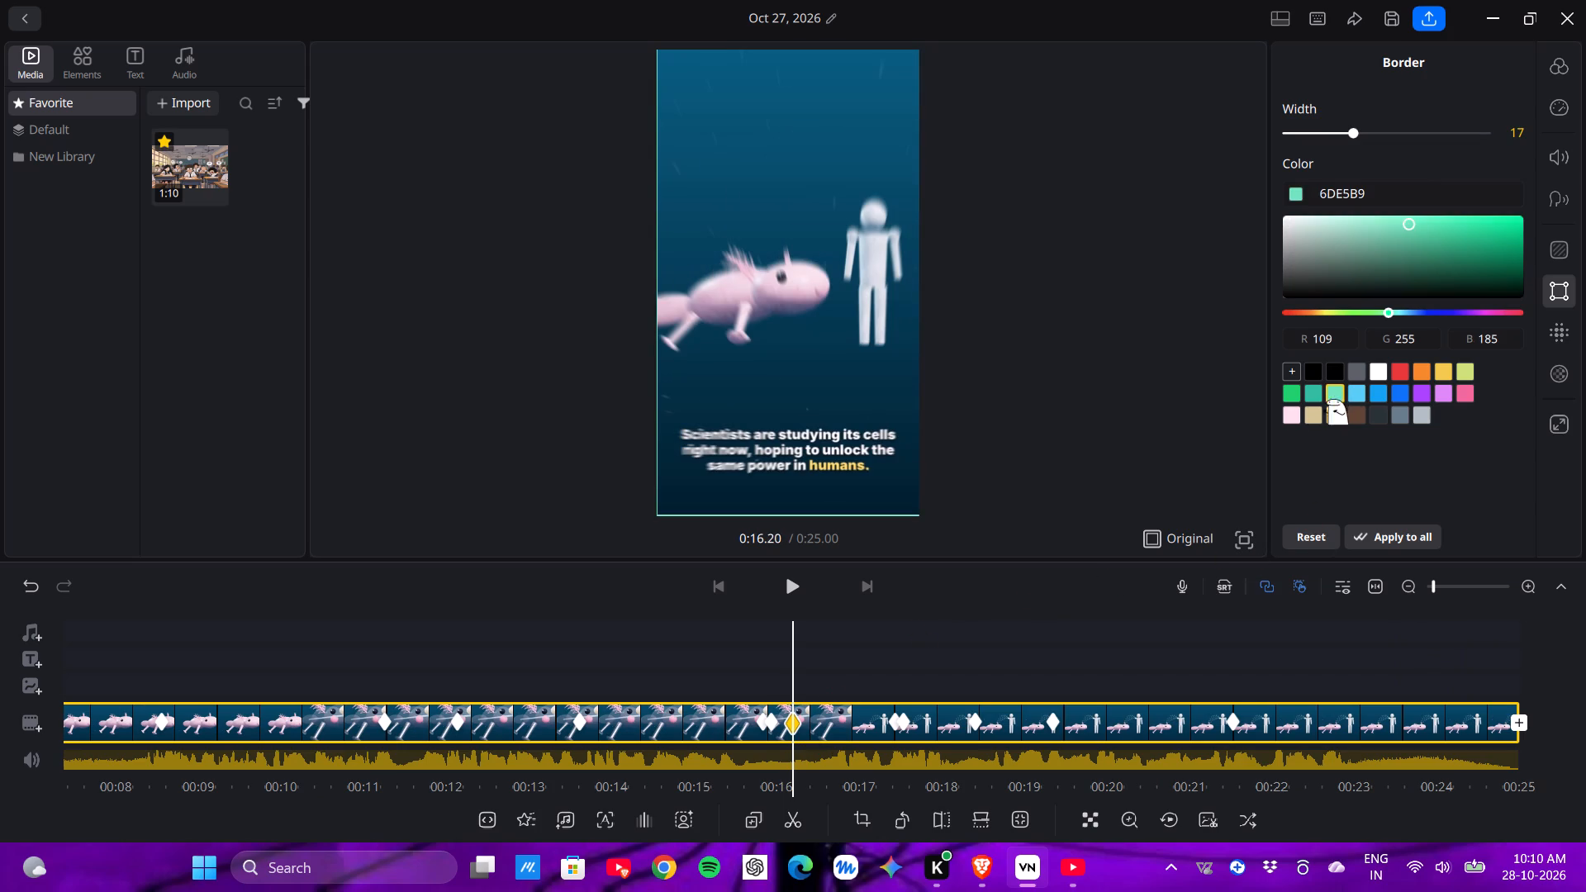
Examine the clip and its keyframes from about 13 s through to its end and back to about 15.5 s.
{"action": "left_click_drag", "start_coordinate": [901, 702], "coordinate": [1040, 720]}
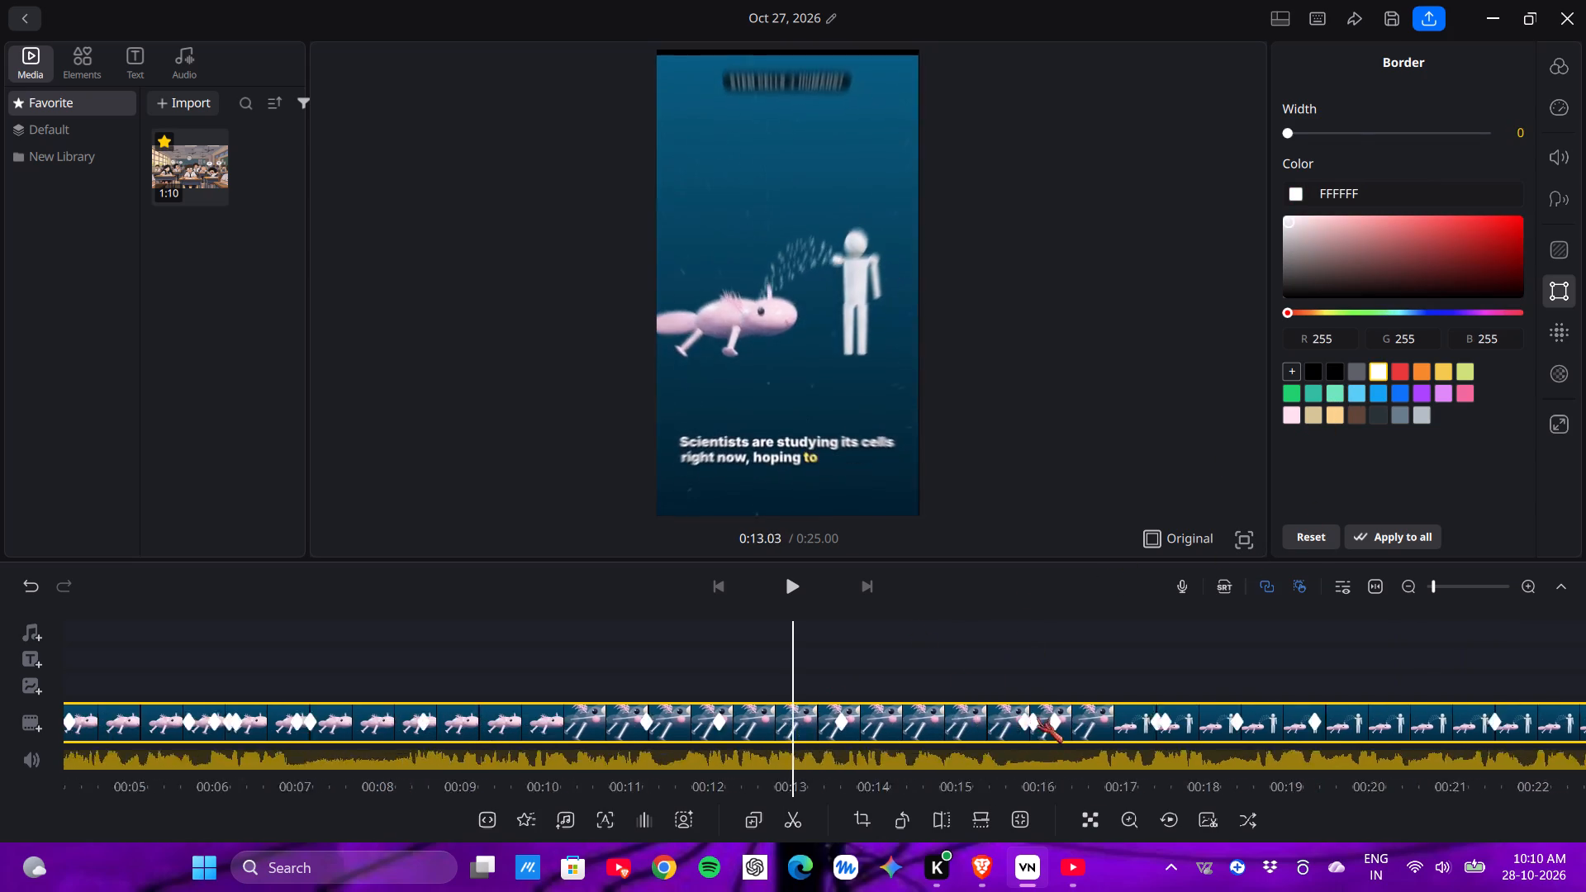
{"action": "left_click_drag", "start_coordinate": [1037, 717], "coordinate": [1068, 700]}
{"action": "left_click", "coordinate": [1068, 700]}
{"action": "left_click_drag", "start_coordinate": [1068, 700], "coordinate": [1004, 700]}
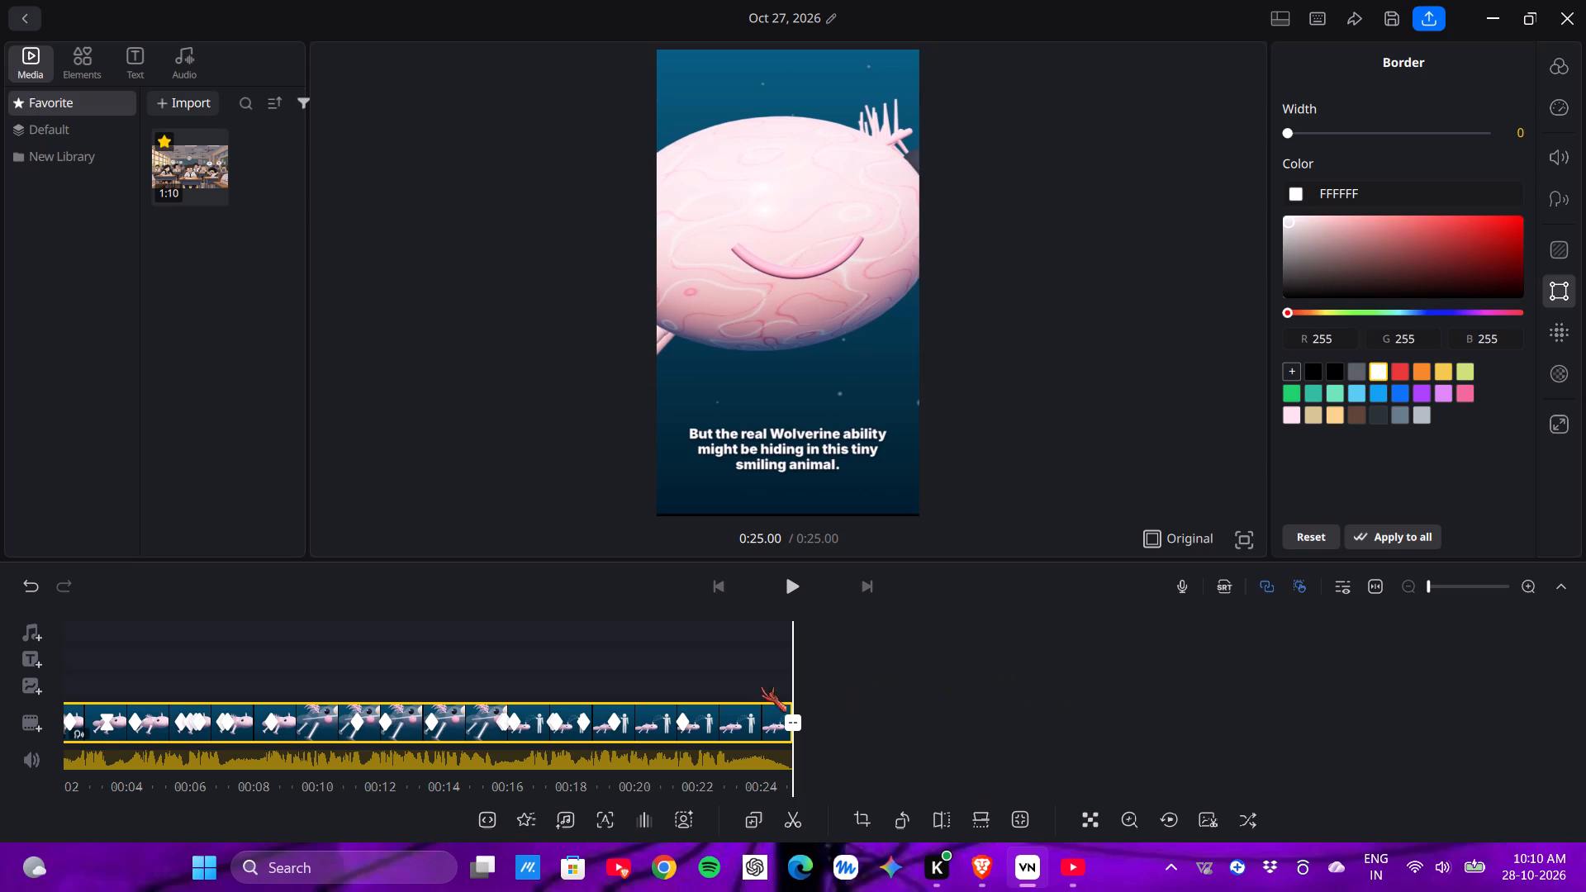
{"action": "left_click_drag", "start_coordinate": [661, 729], "coordinate": [729, 716]}
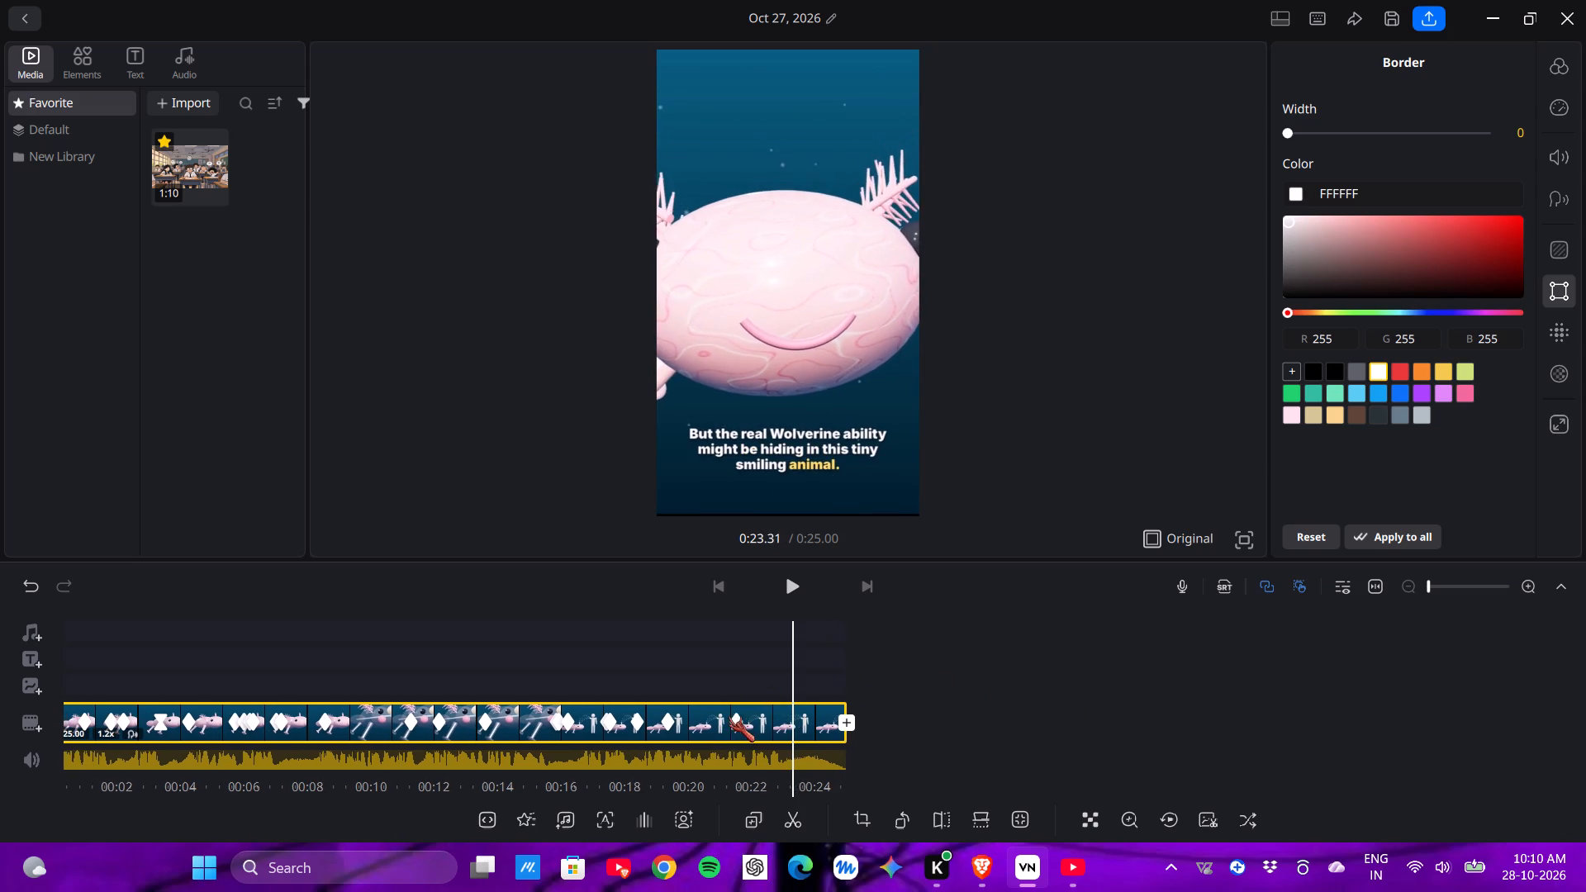
{"action": "left_click_drag", "start_coordinate": [729, 716], "coordinate": [976, 700]}
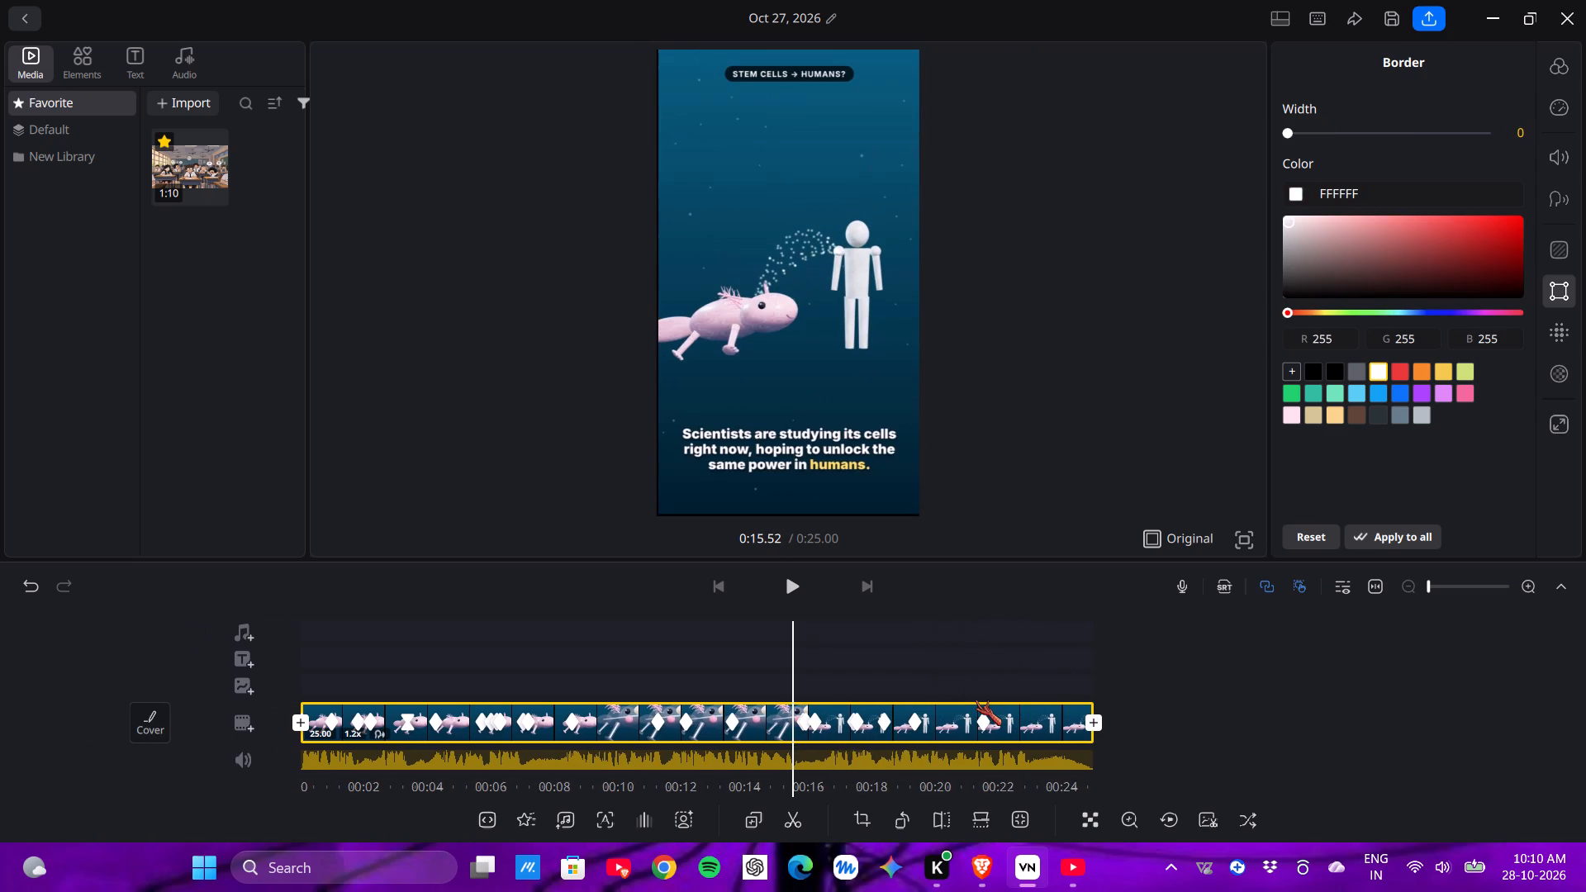
{"action": "left_click_drag", "start_coordinate": [976, 700], "coordinate": [974, 699]}
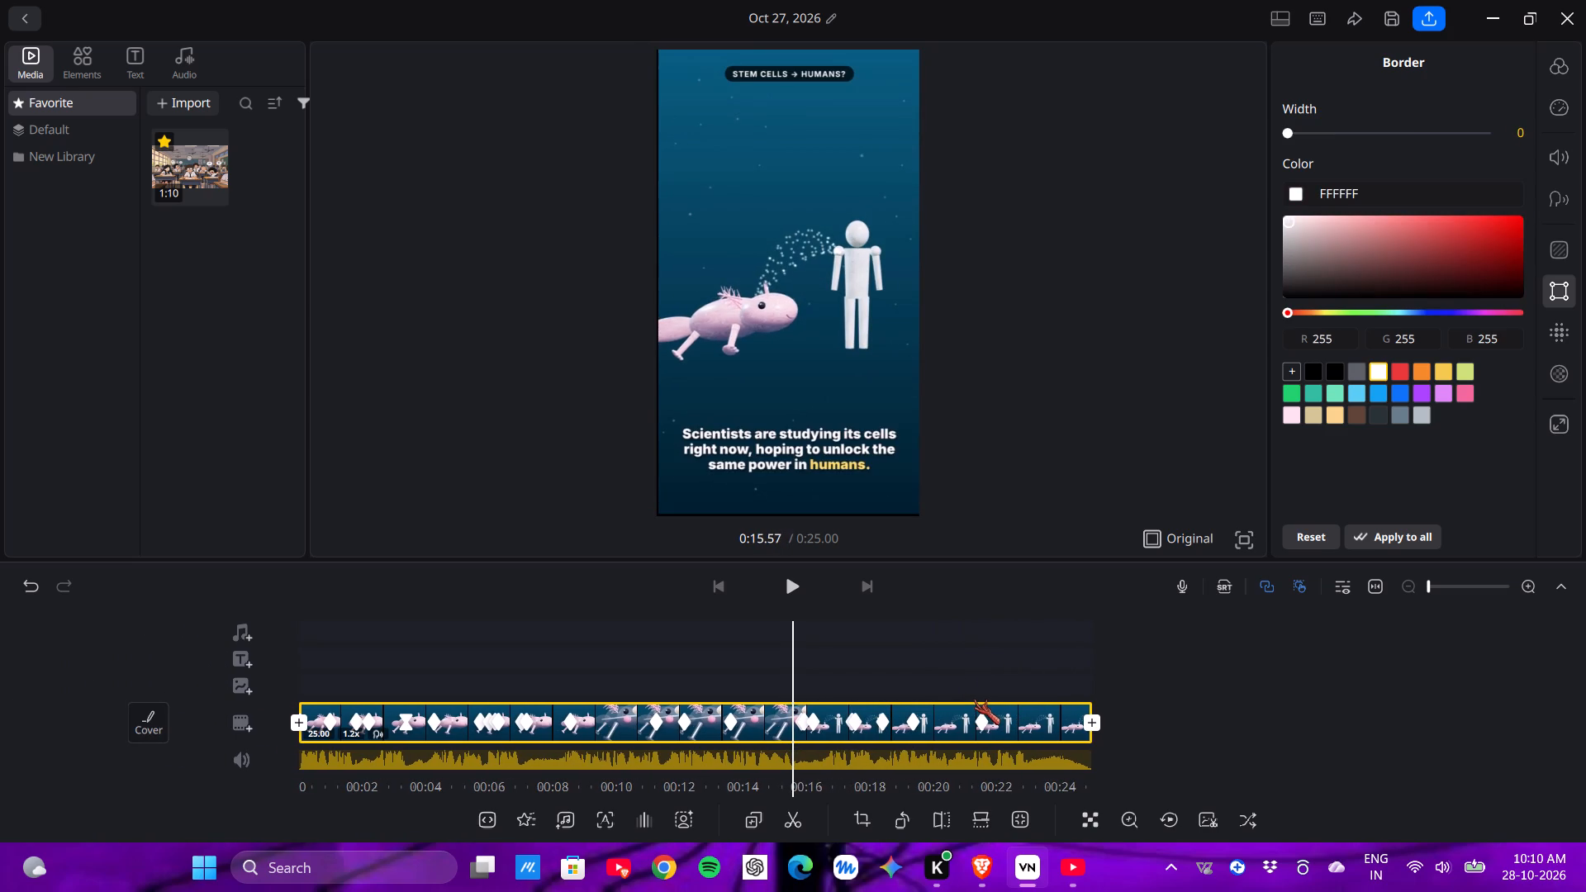
{"action": "left_click_drag", "start_coordinate": [974, 699], "coordinate": [950, 684]}
Set the clip's border colour to the bright green 00FF3A at about 15.2 s.
{"action": "left_click_drag", "start_coordinate": [715, 705], "coordinate": [719, 705]}
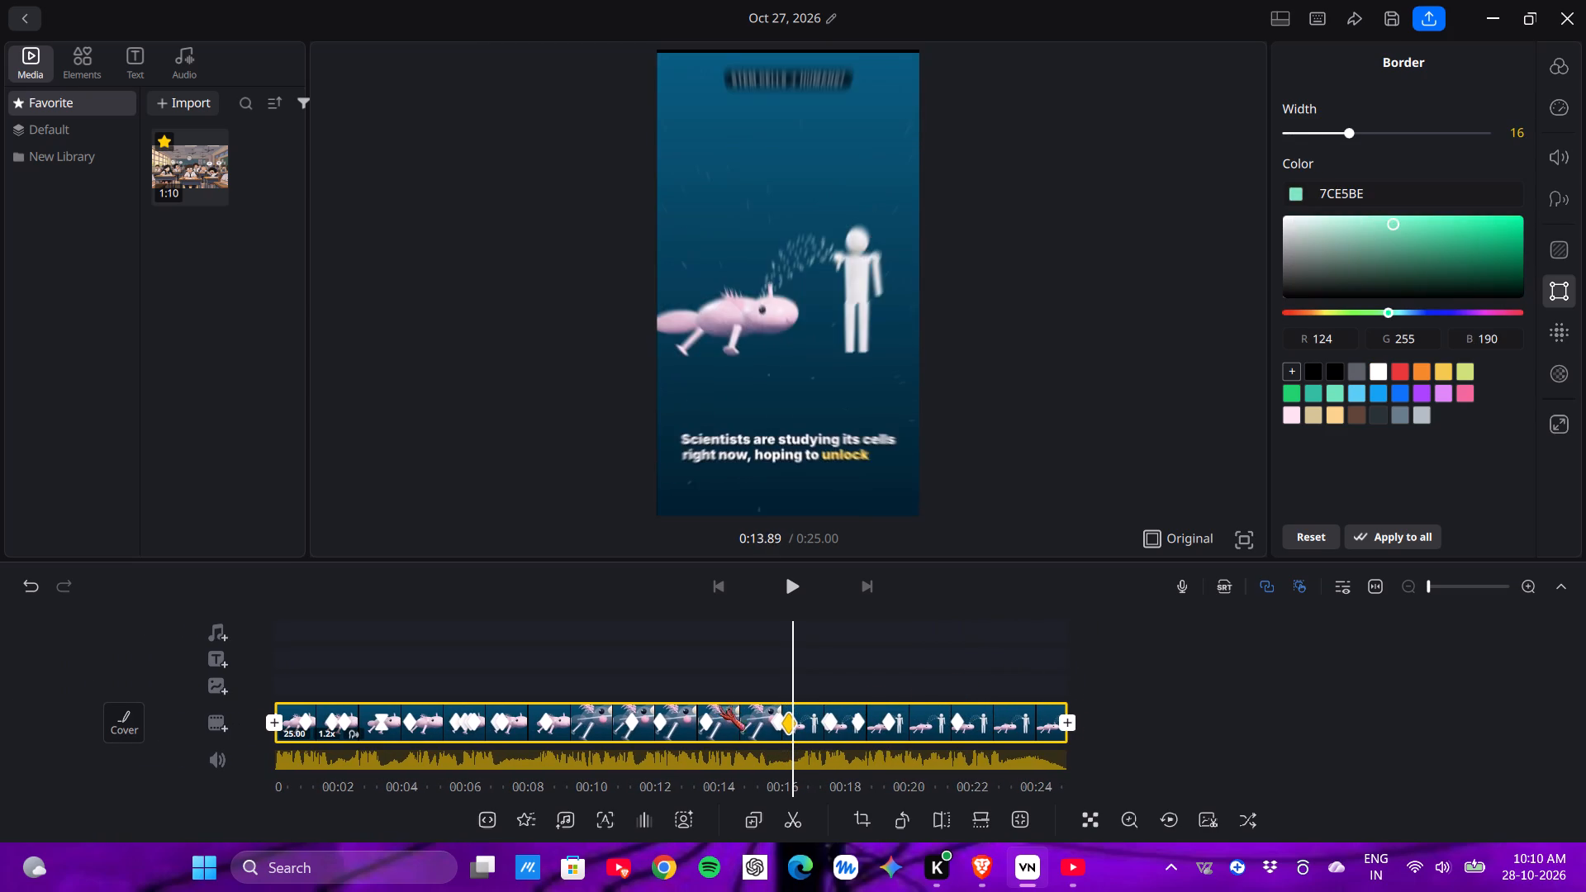
{"action": "left_click_drag", "start_coordinate": [719, 705], "coordinate": [765, 707]}
{"action": "left_click", "coordinate": [1370, 319]}
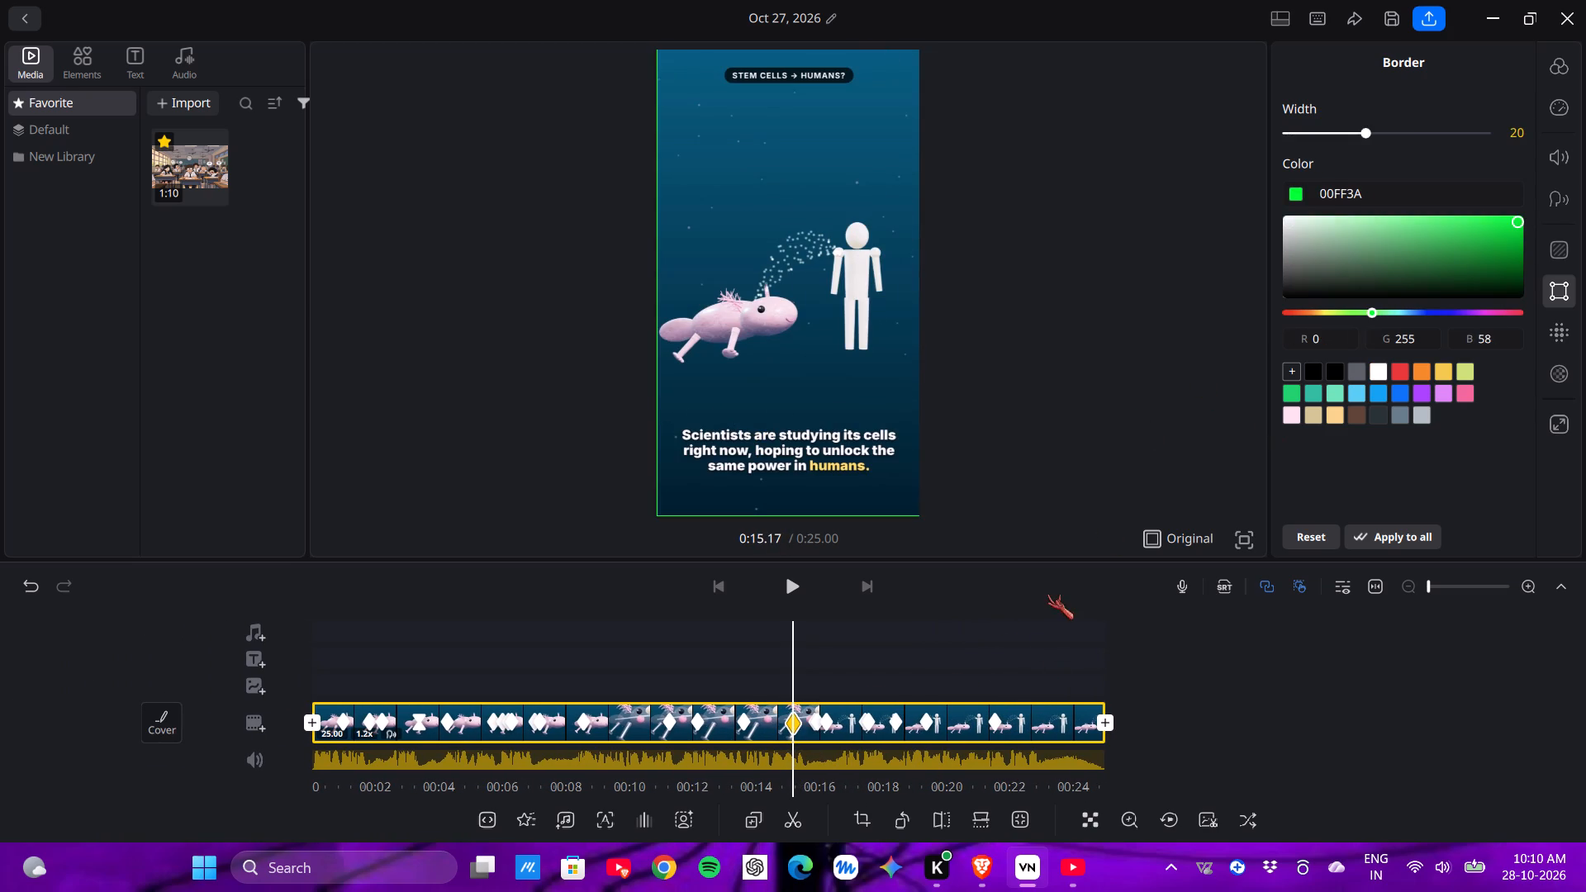
Examine the clip's opening seconds and their keyframes, ending at about 7.9 s.
{"action": "left_click_drag", "start_coordinate": [850, 752], "coordinate": [966, 756]}
{"action": "left_click_drag", "start_coordinate": [871, 737], "coordinate": [829, 730]}
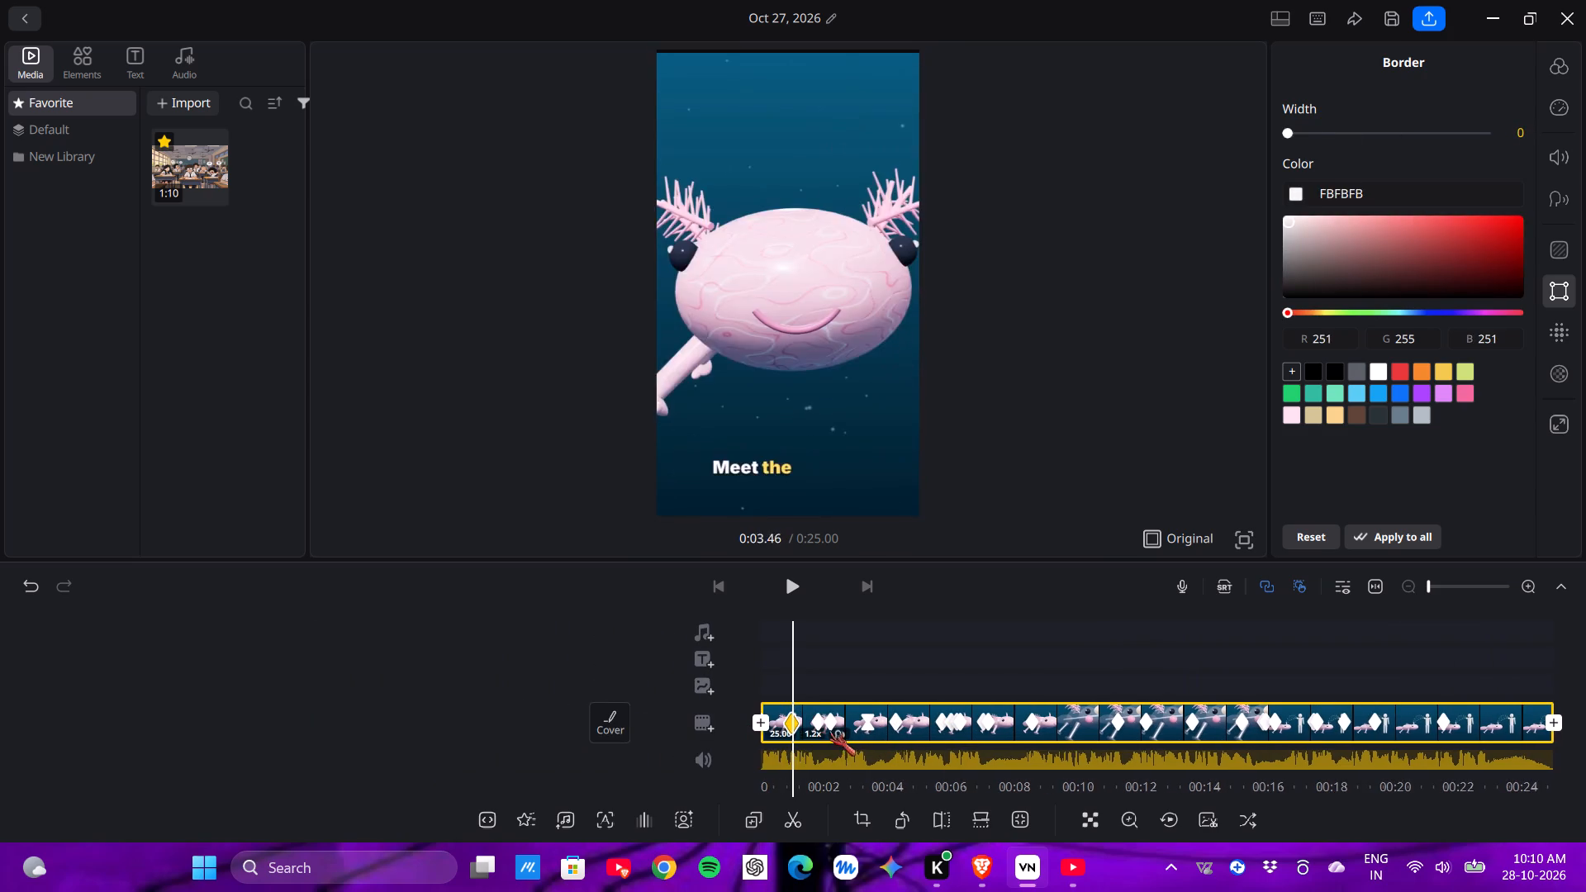
{"action": "left_click_drag", "start_coordinate": [829, 730], "coordinate": [828, 730]}
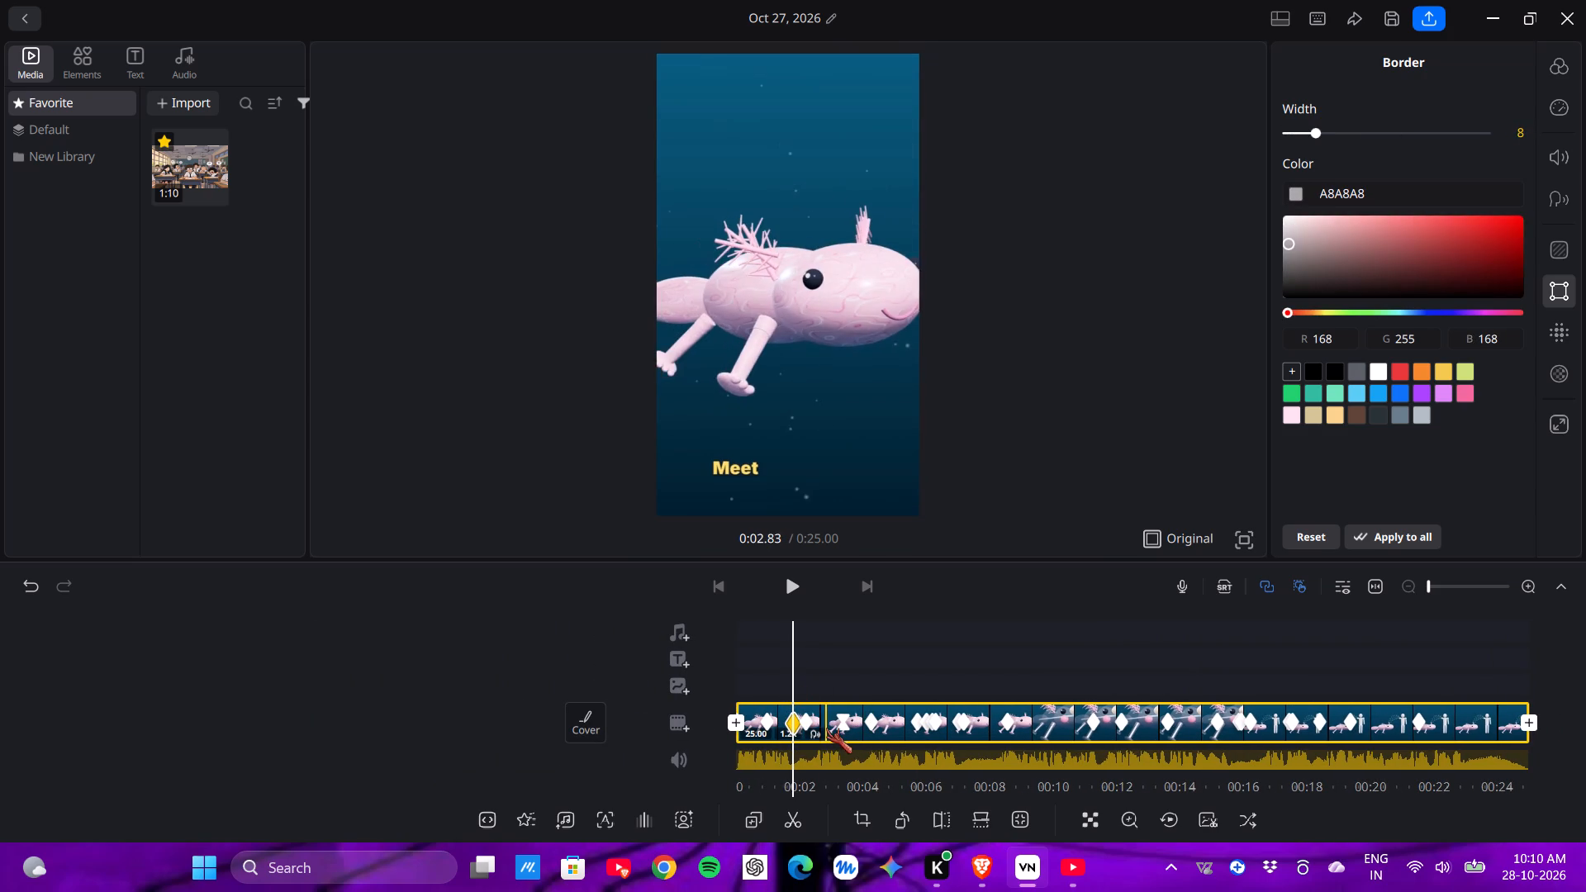
{"action": "left_click", "coordinate": [826, 728]}
{"action": "left_click", "coordinate": [738, 640]}
{"action": "left_click", "coordinate": [816, 682]}
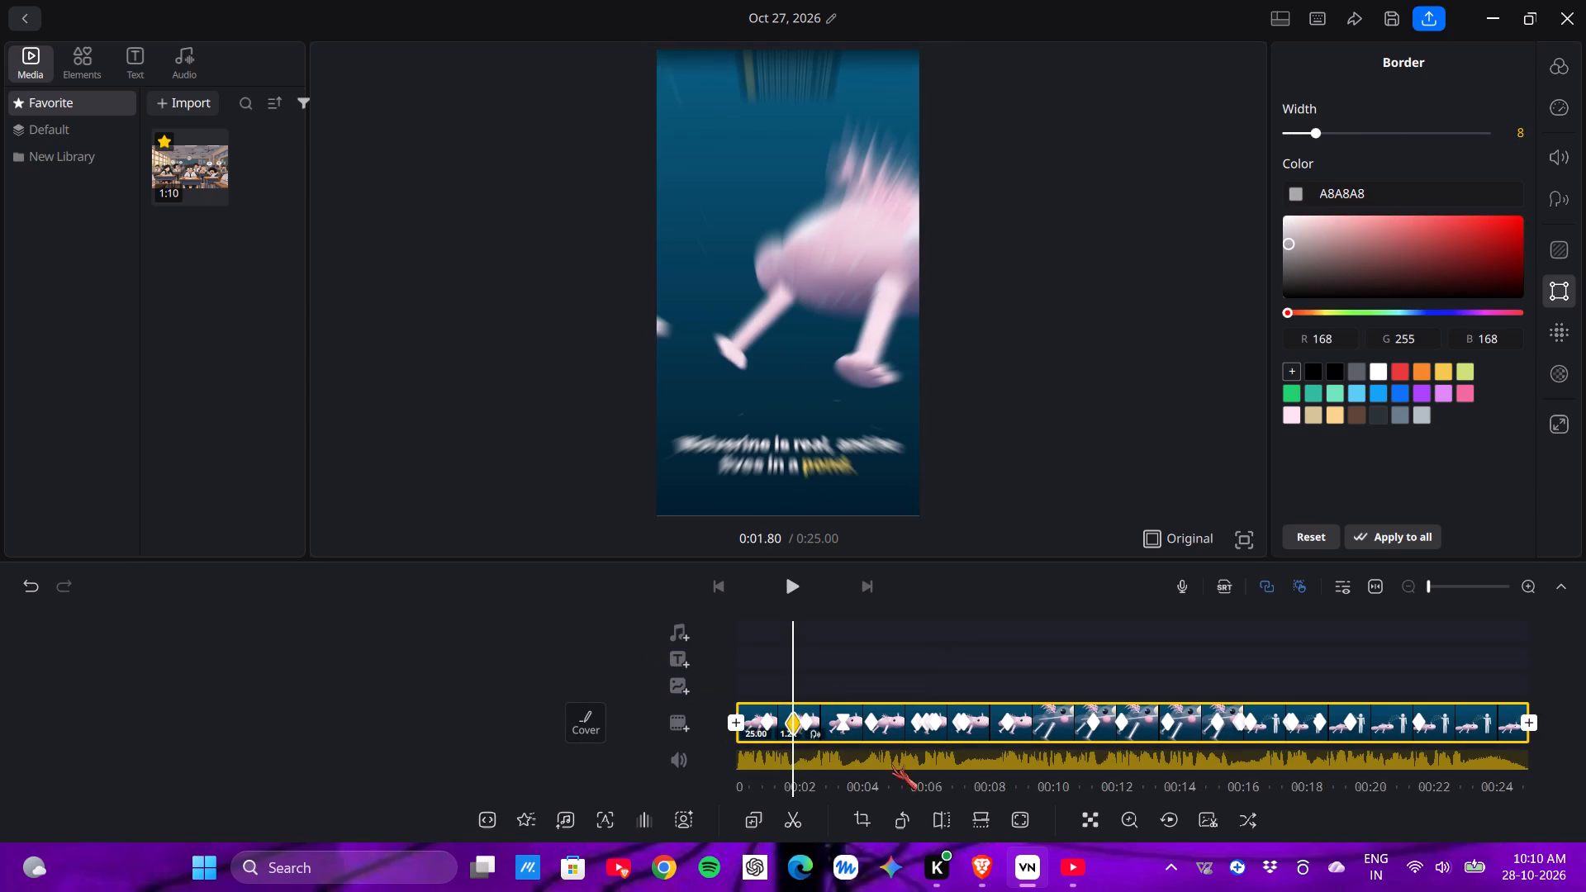
{"action": "left_click_drag", "start_coordinate": [968, 795], "coordinate": [906, 788]}
{"action": "left_click_drag", "start_coordinate": [941, 789], "coordinate": [895, 787]}
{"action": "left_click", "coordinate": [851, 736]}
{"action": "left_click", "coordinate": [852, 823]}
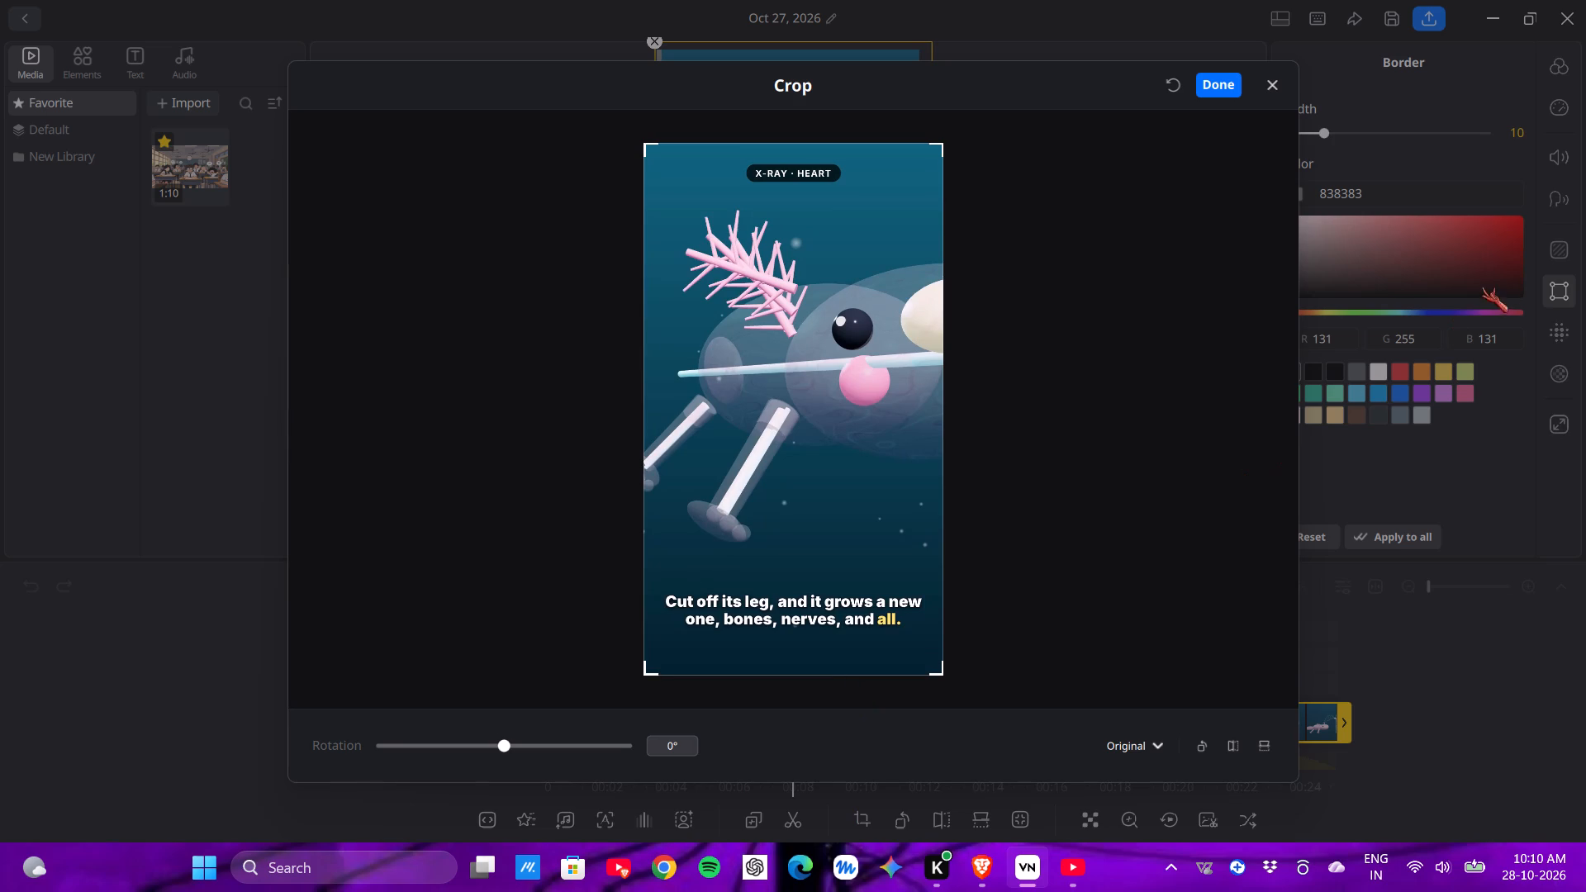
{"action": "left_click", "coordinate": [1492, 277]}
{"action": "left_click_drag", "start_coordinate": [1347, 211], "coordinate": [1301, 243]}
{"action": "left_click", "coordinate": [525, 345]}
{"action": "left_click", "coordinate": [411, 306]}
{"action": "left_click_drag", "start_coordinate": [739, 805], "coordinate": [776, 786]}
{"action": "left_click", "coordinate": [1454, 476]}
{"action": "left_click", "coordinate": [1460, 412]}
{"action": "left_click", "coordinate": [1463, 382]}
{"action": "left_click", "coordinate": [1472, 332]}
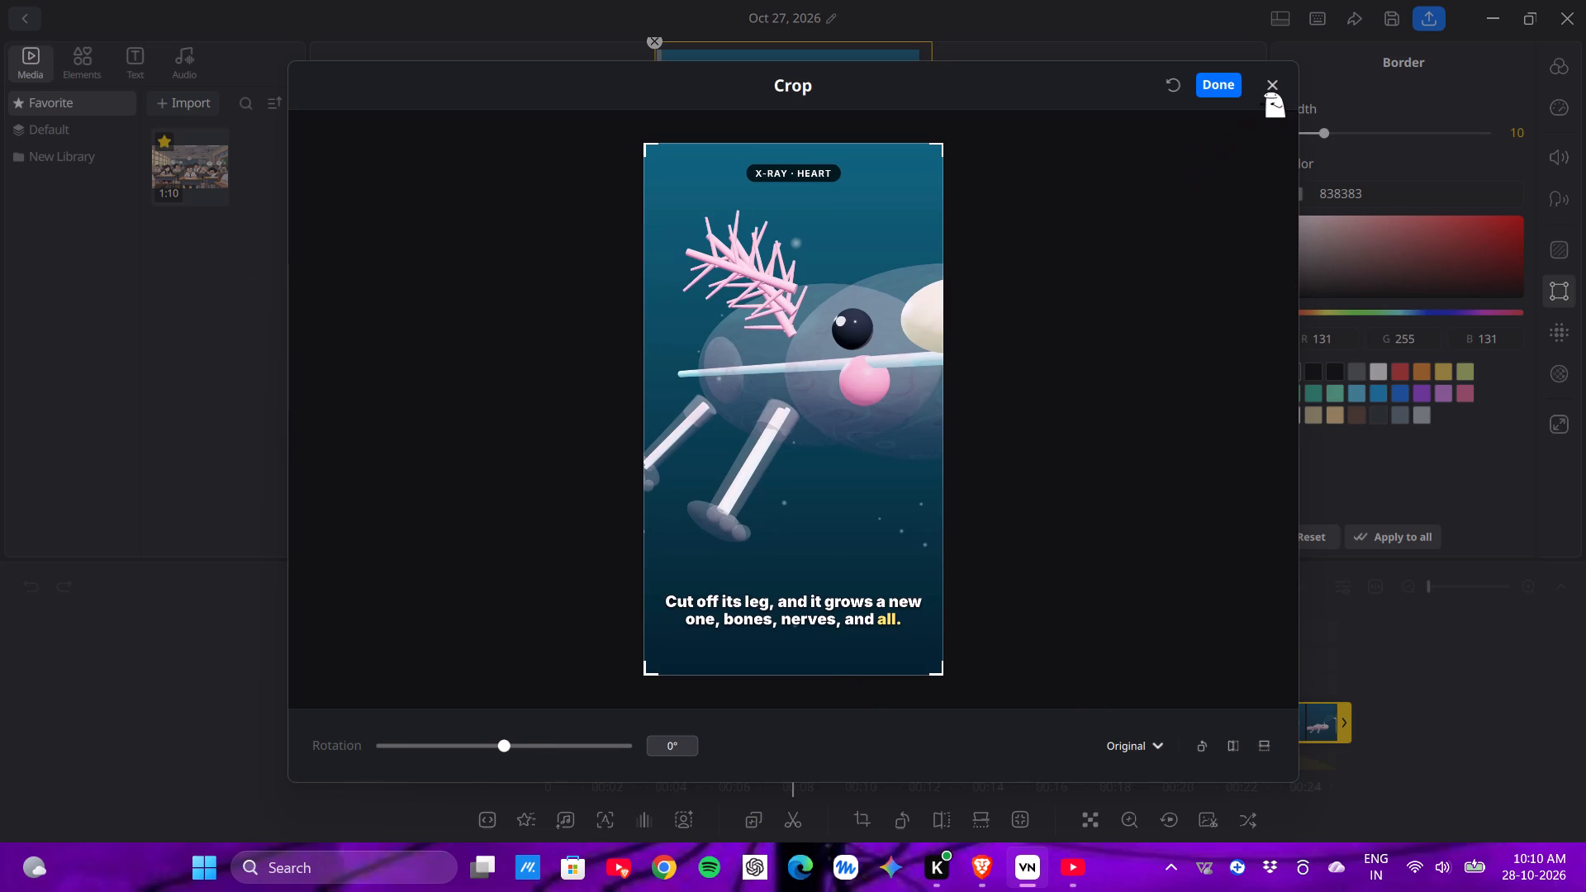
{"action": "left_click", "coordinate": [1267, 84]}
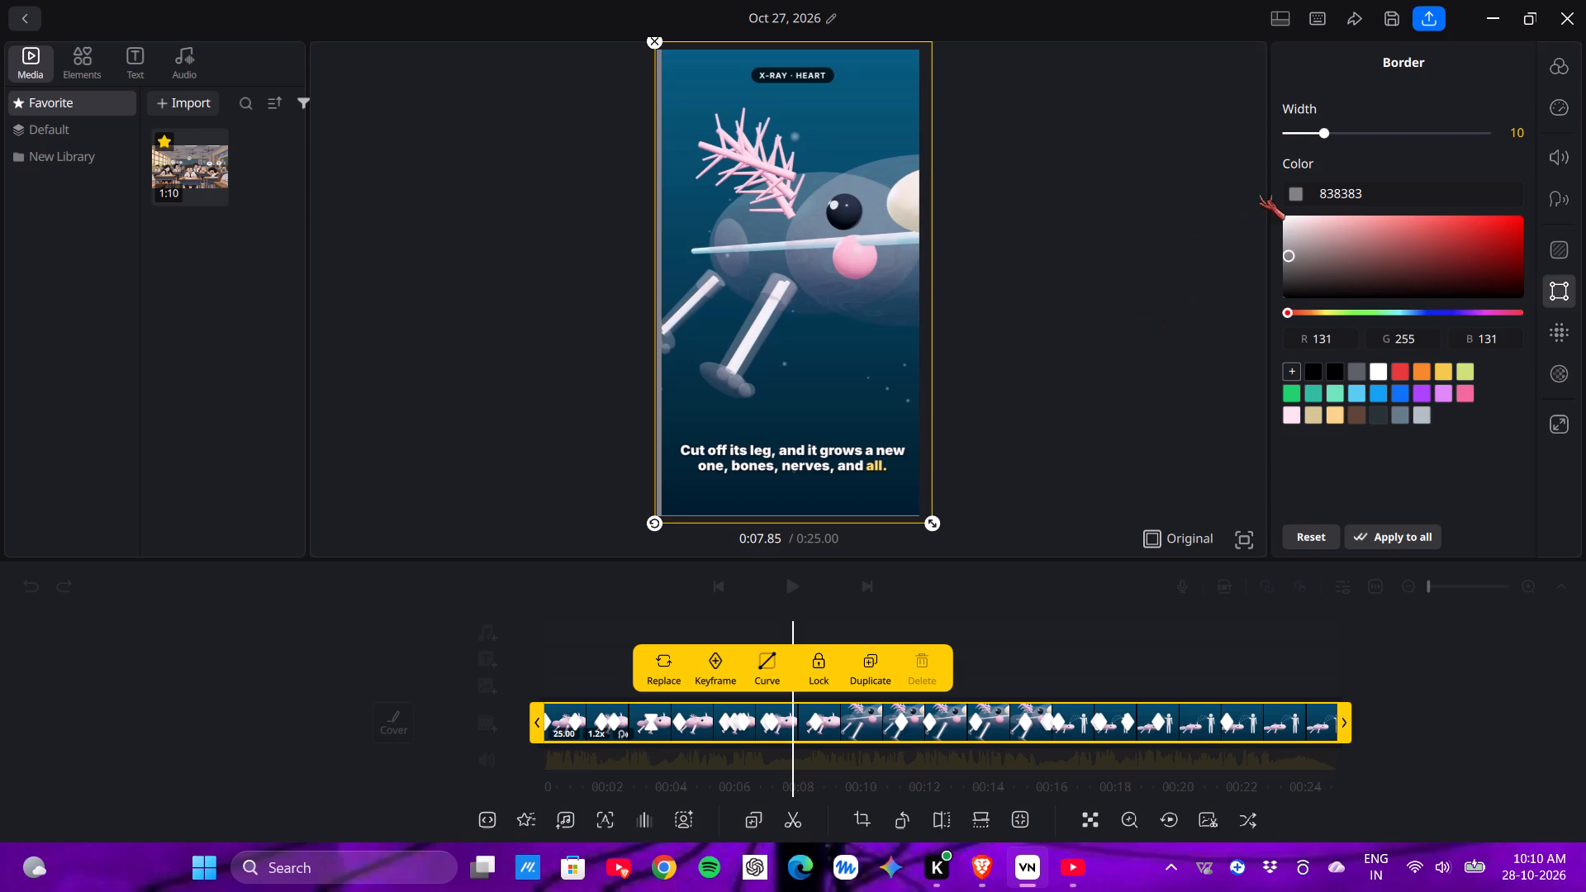
Trim the end of the axolotl clip so that it lasts 22.79 s.
{"action": "scroll", "coordinate": [1061, 404], "scroll_direction": "down", "scroll_amount": 2}
{"action": "left_click_drag", "start_coordinate": [1008, 730], "coordinate": [905, 733]}
{"action": "left_click_drag", "start_coordinate": [1053, 722], "coordinate": [992, 729]}
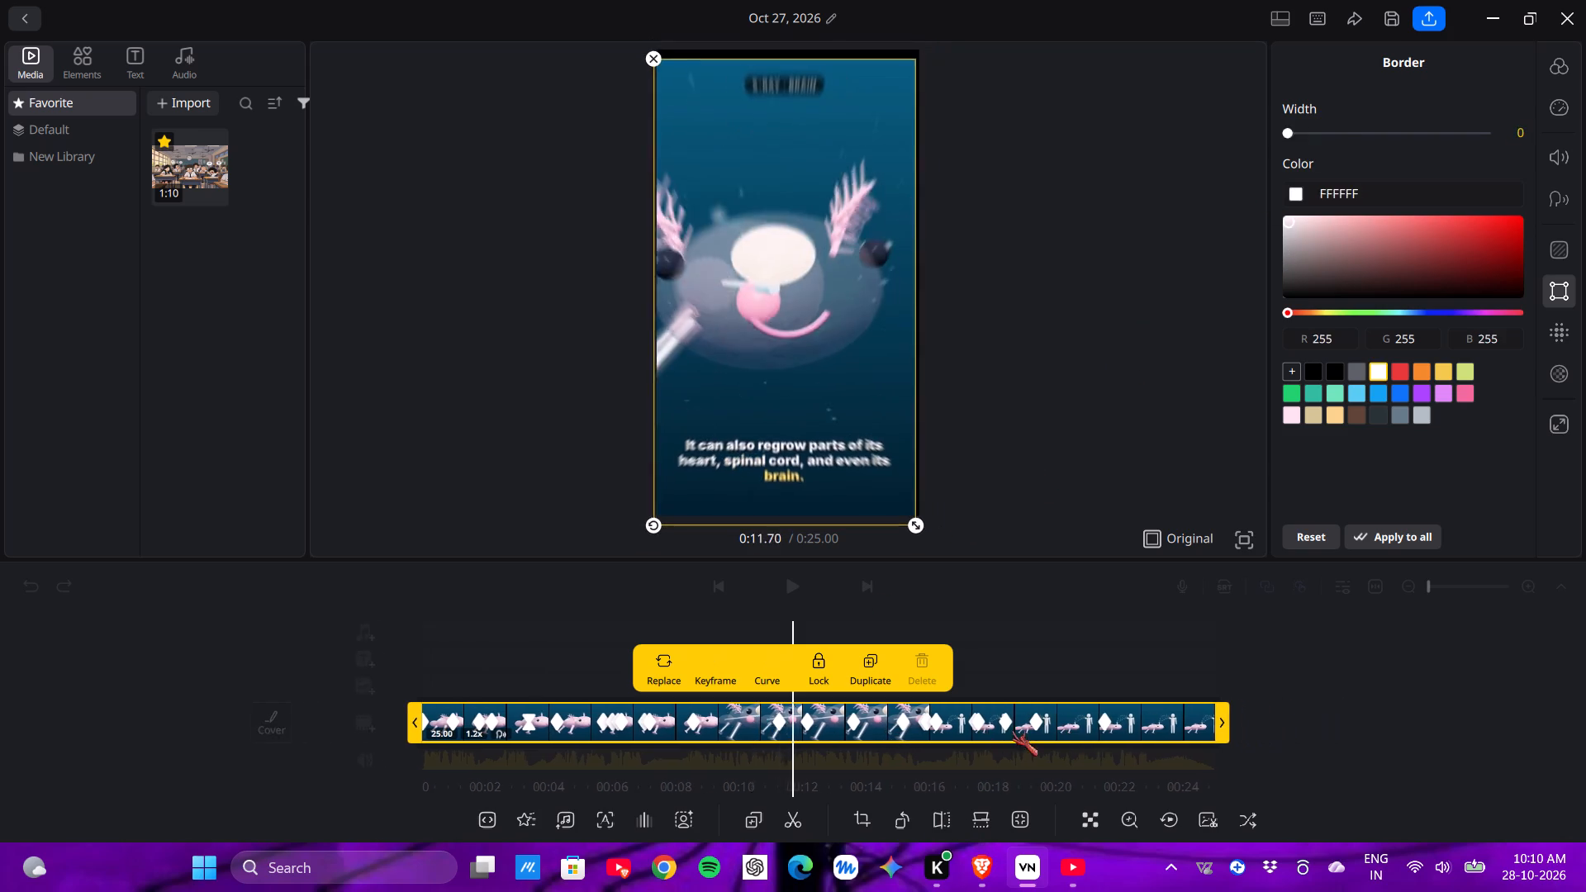
{"action": "left_click_drag", "start_coordinate": [1070, 731], "coordinate": [1000, 733]}
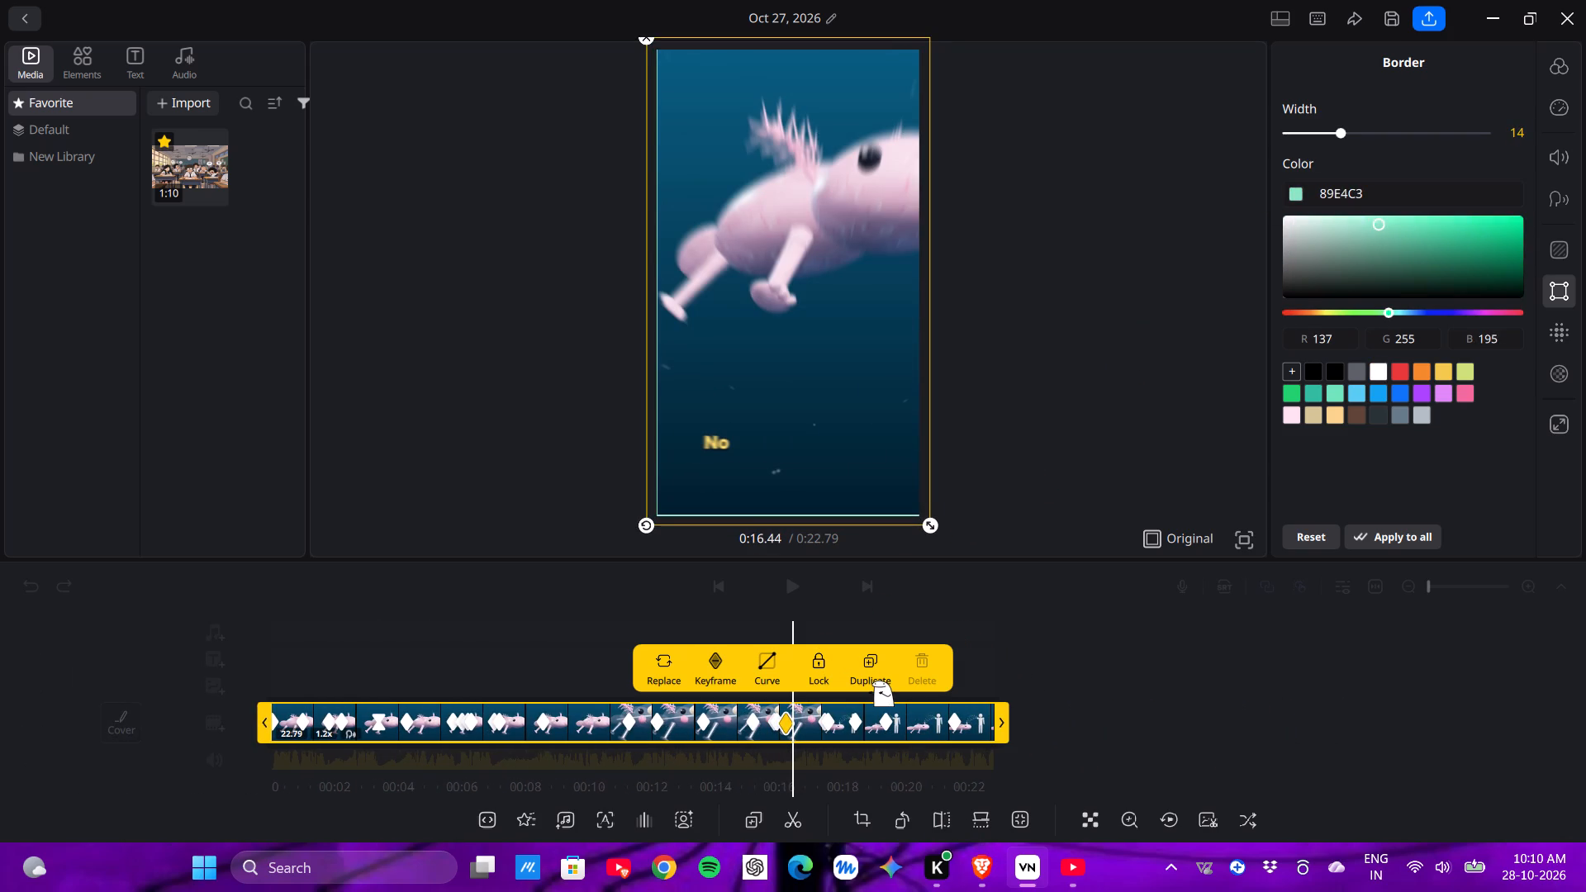
Examine the trimmed clip and its keyframes from its closing seconds back to about 5 s and forward to about 16 s.
{"action": "left_click_drag", "start_coordinate": [909, 686], "coordinate": [841, 693]}
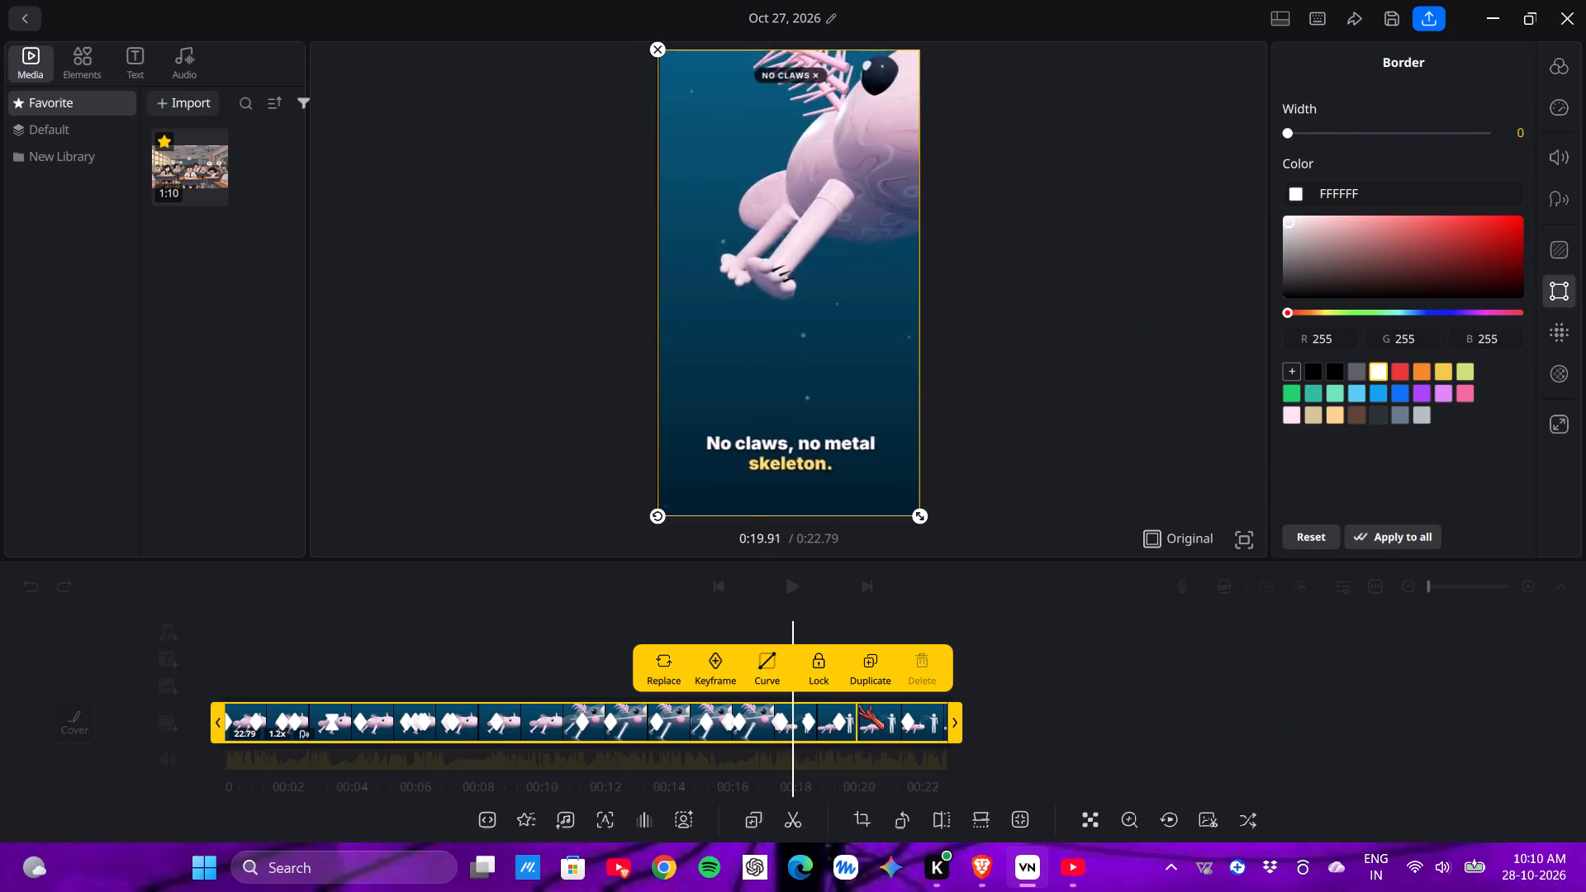
{"action": "left_click_drag", "start_coordinate": [812, 719], "coordinate": [897, 729]}
{"action": "left_click_drag", "start_coordinate": [848, 711], "coordinate": [925, 715]}
{"action": "left_click_drag", "start_coordinate": [862, 713], "coordinate": [939, 714]}
{"action": "left_click_drag", "start_coordinate": [939, 714], "coordinate": [984, 719]}
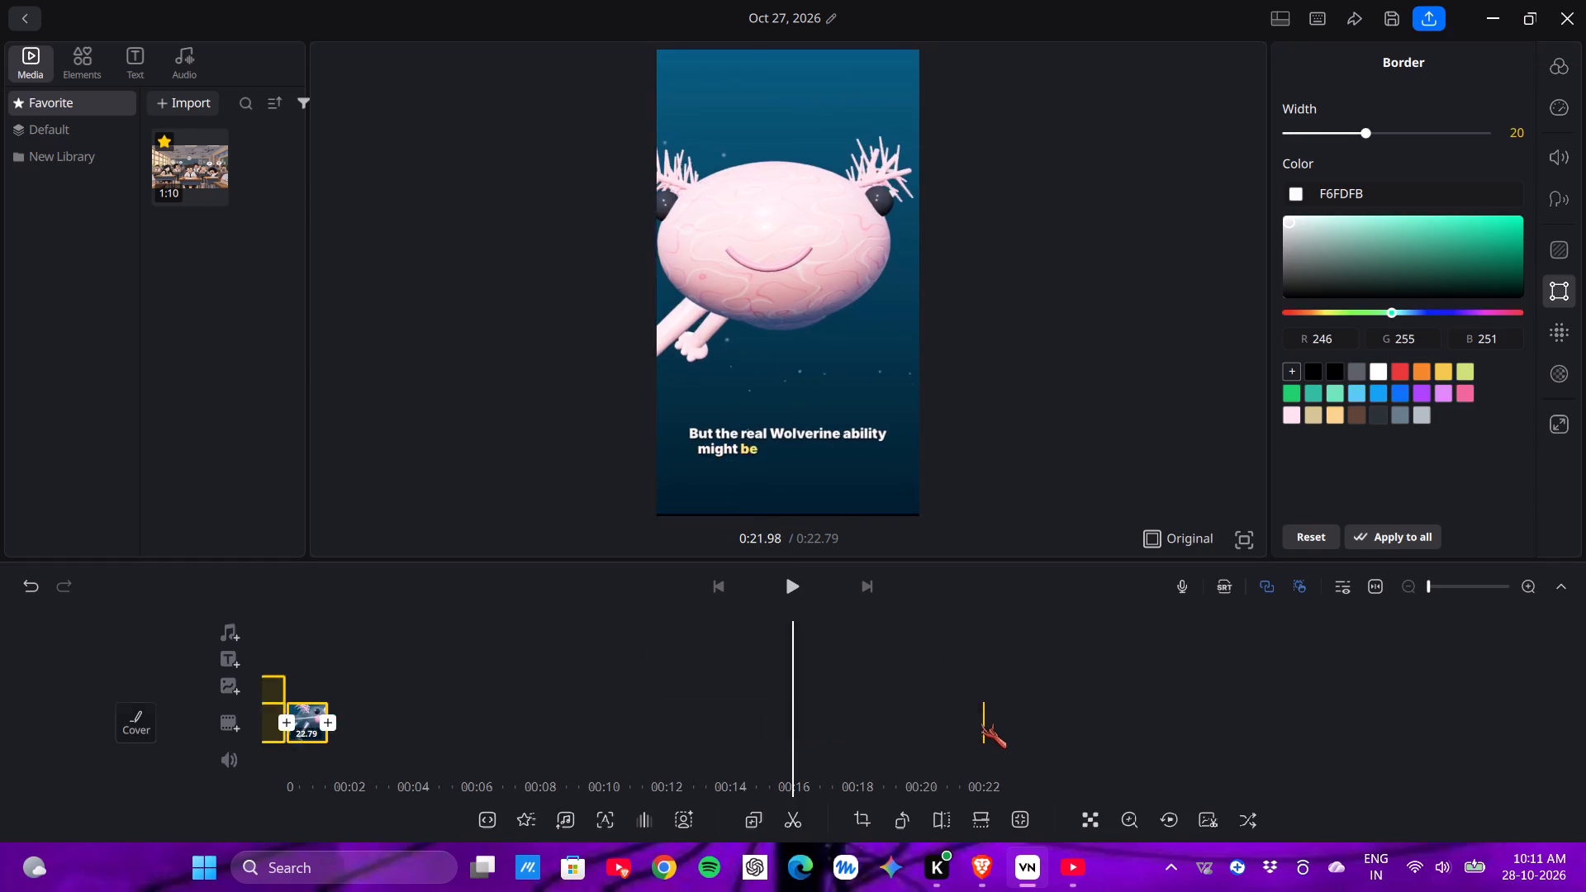
{"action": "left_click_drag", "start_coordinate": [811, 719], "coordinate": [986, 736]}
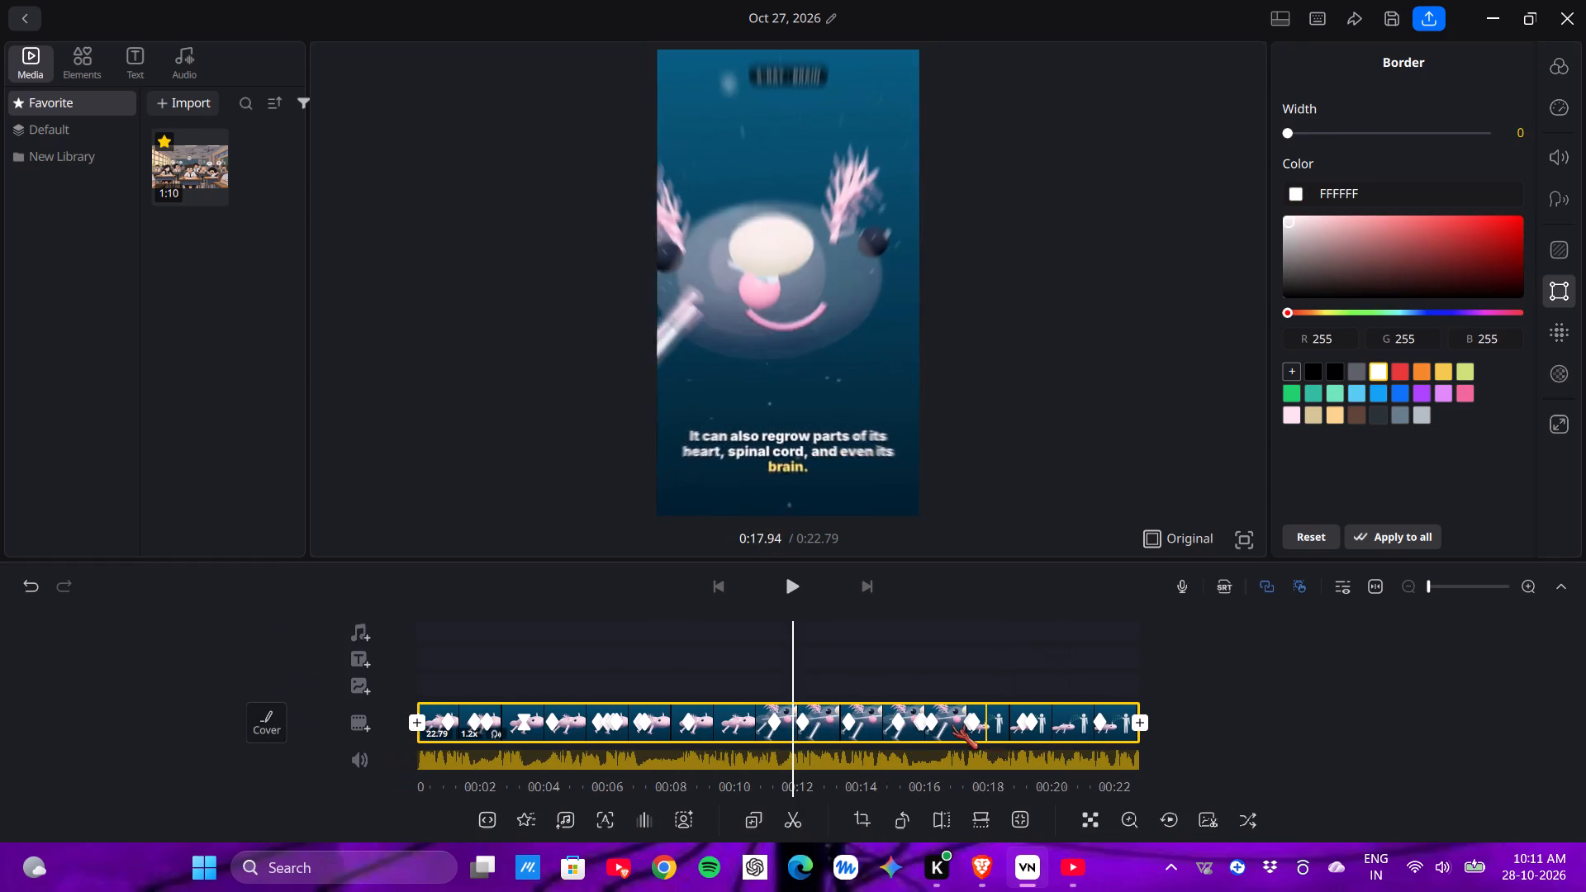
{"action": "left_click_drag", "start_coordinate": [878, 719], "coordinate": [938, 724]}
{"action": "left_click_drag", "start_coordinate": [856, 718], "coordinate": [904, 726]}
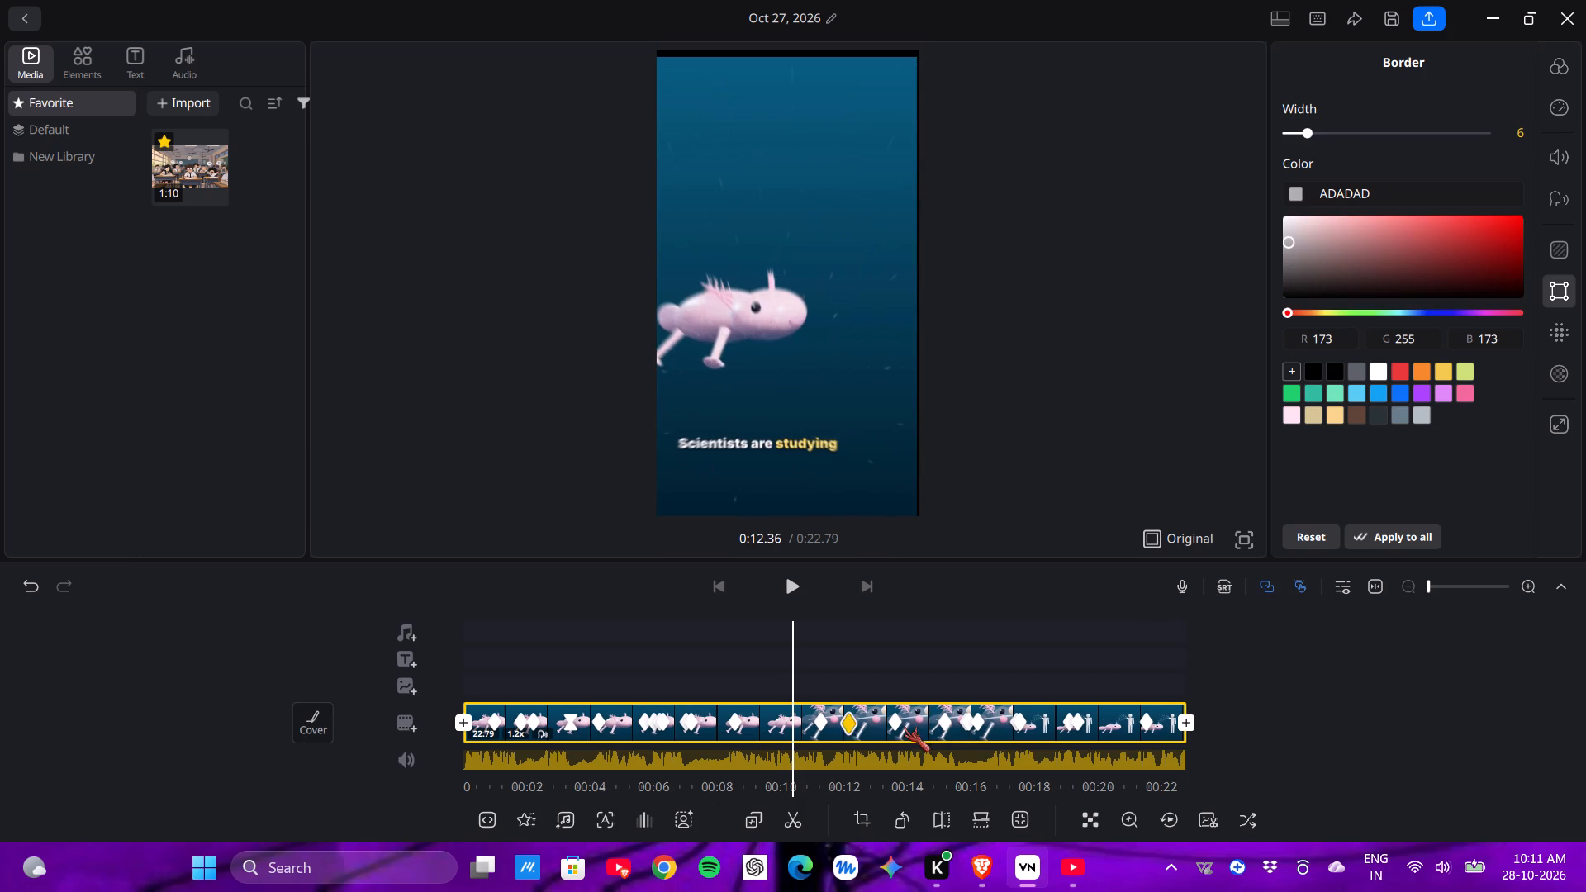
{"action": "left_click_drag", "start_coordinate": [904, 726], "coordinate": [968, 728]}
{"action": "left_click_drag", "start_coordinate": [762, 705], "coordinate": [800, 710]}
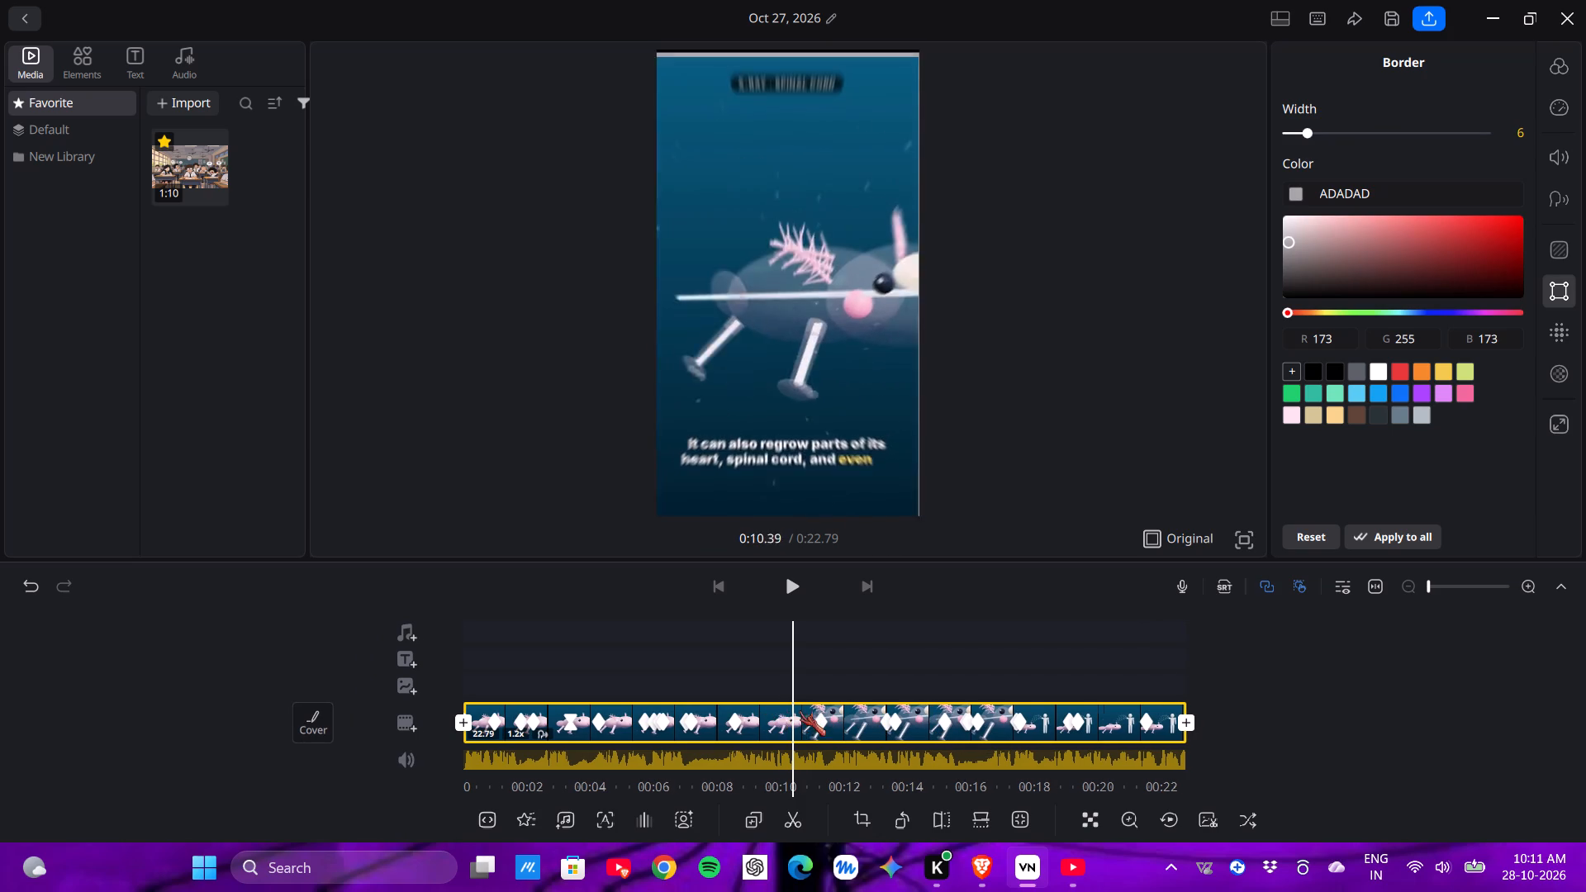
{"action": "left_click_drag", "start_coordinate": [800, 710], "coordinate": [800, 710]}
{"action": "left_click_drag", "start_coordinate": [800, 710], "coordinate": [915, 741]}
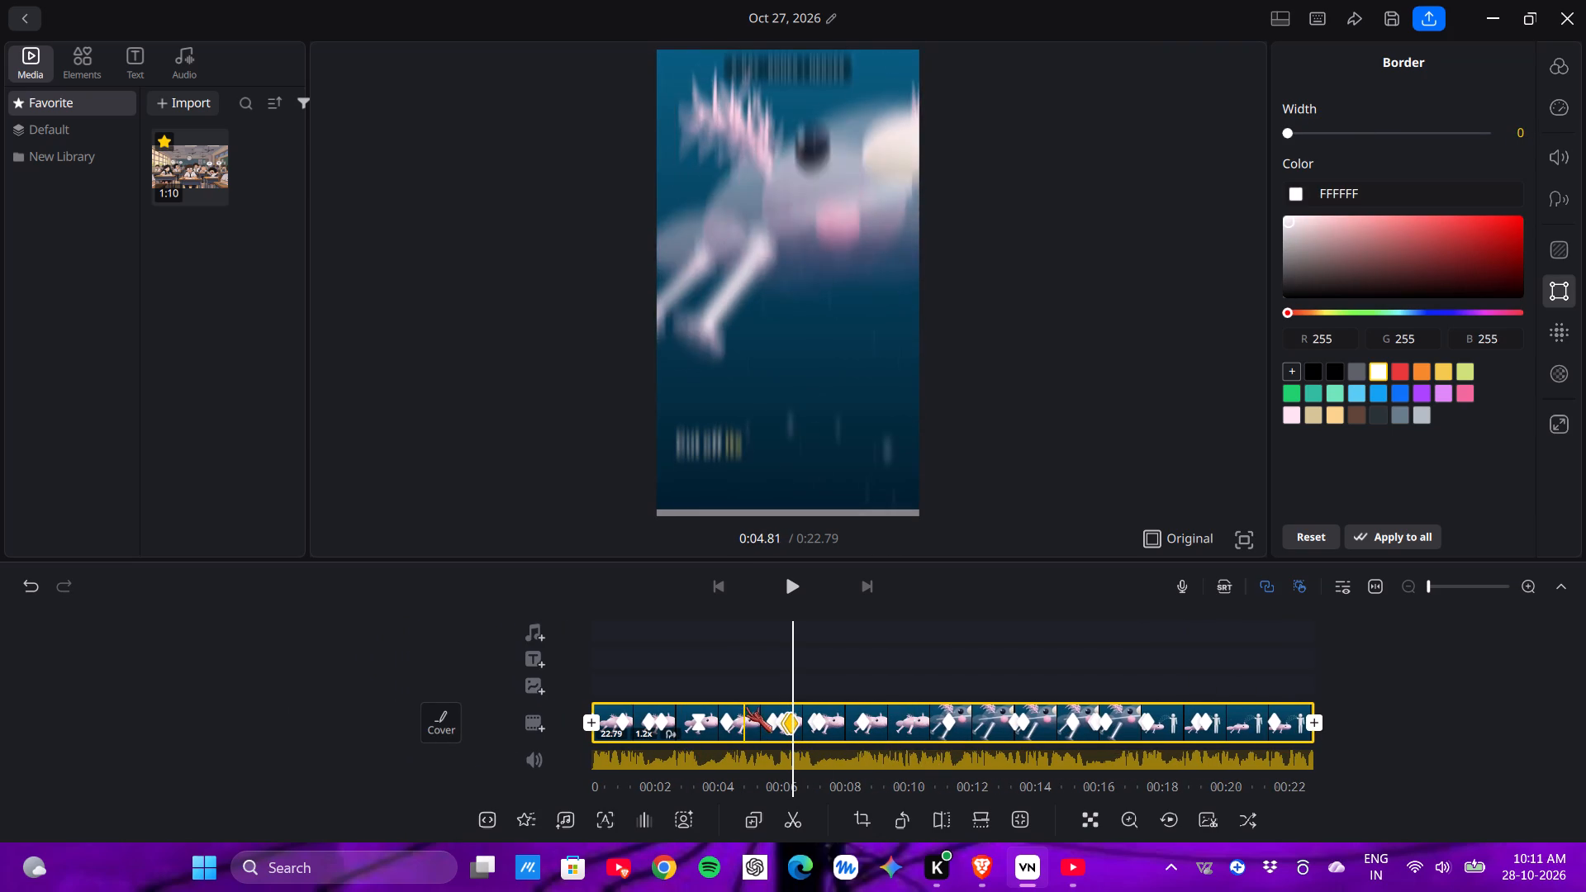
{"action": "left_click_drag", "start_coordinate": [746, 706], "coordinate": [774, 707]}
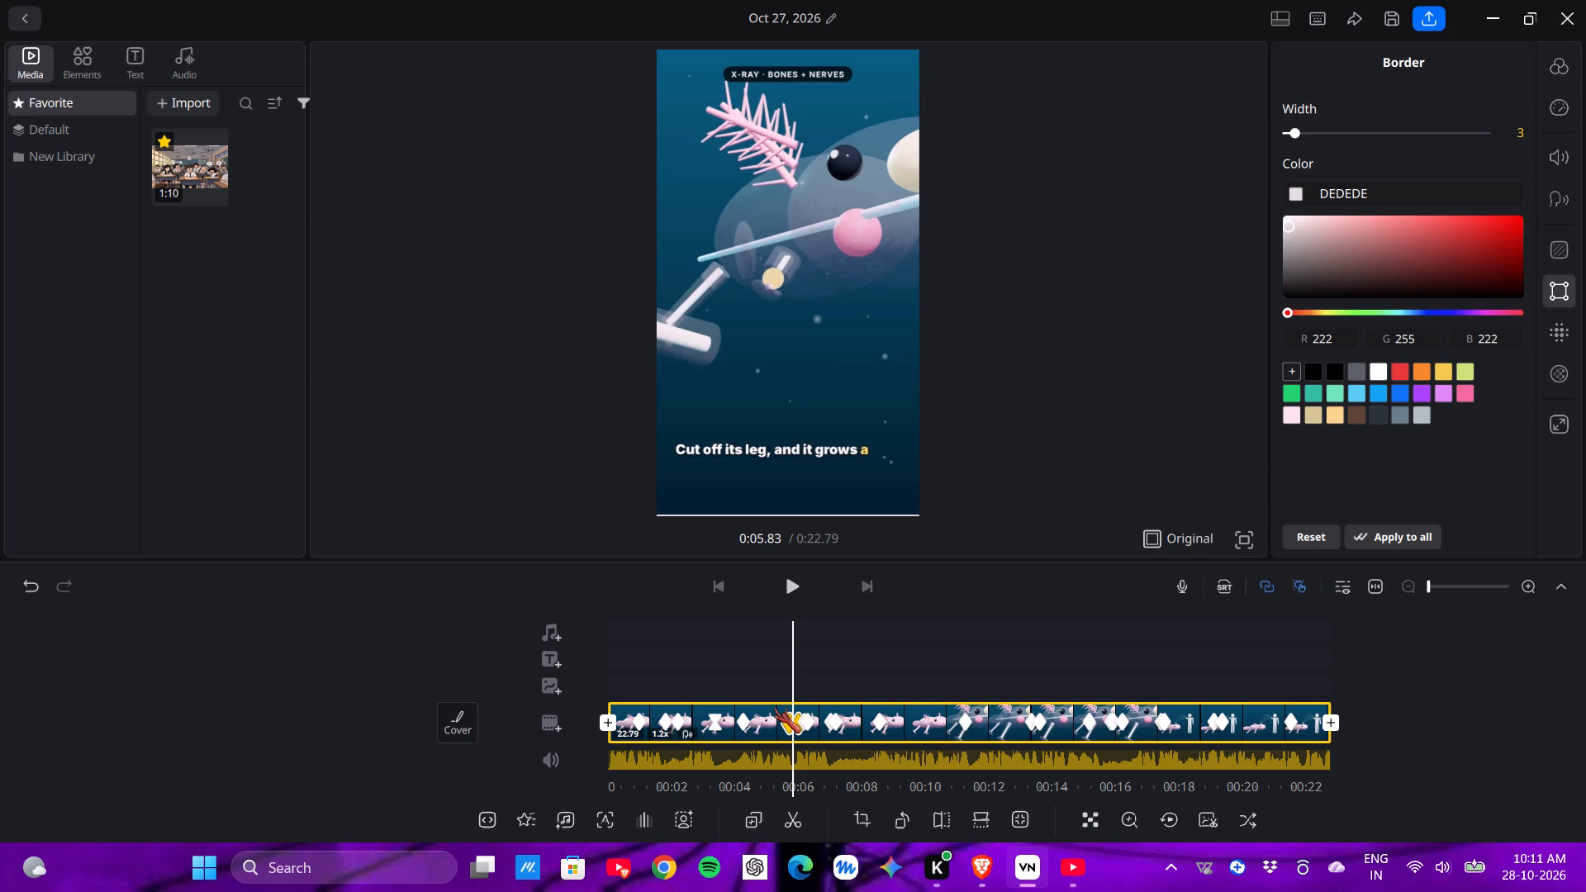
{"action": "left_click_drag", "start_coordinate": [774, 707], "coordinate": [819, 708]}
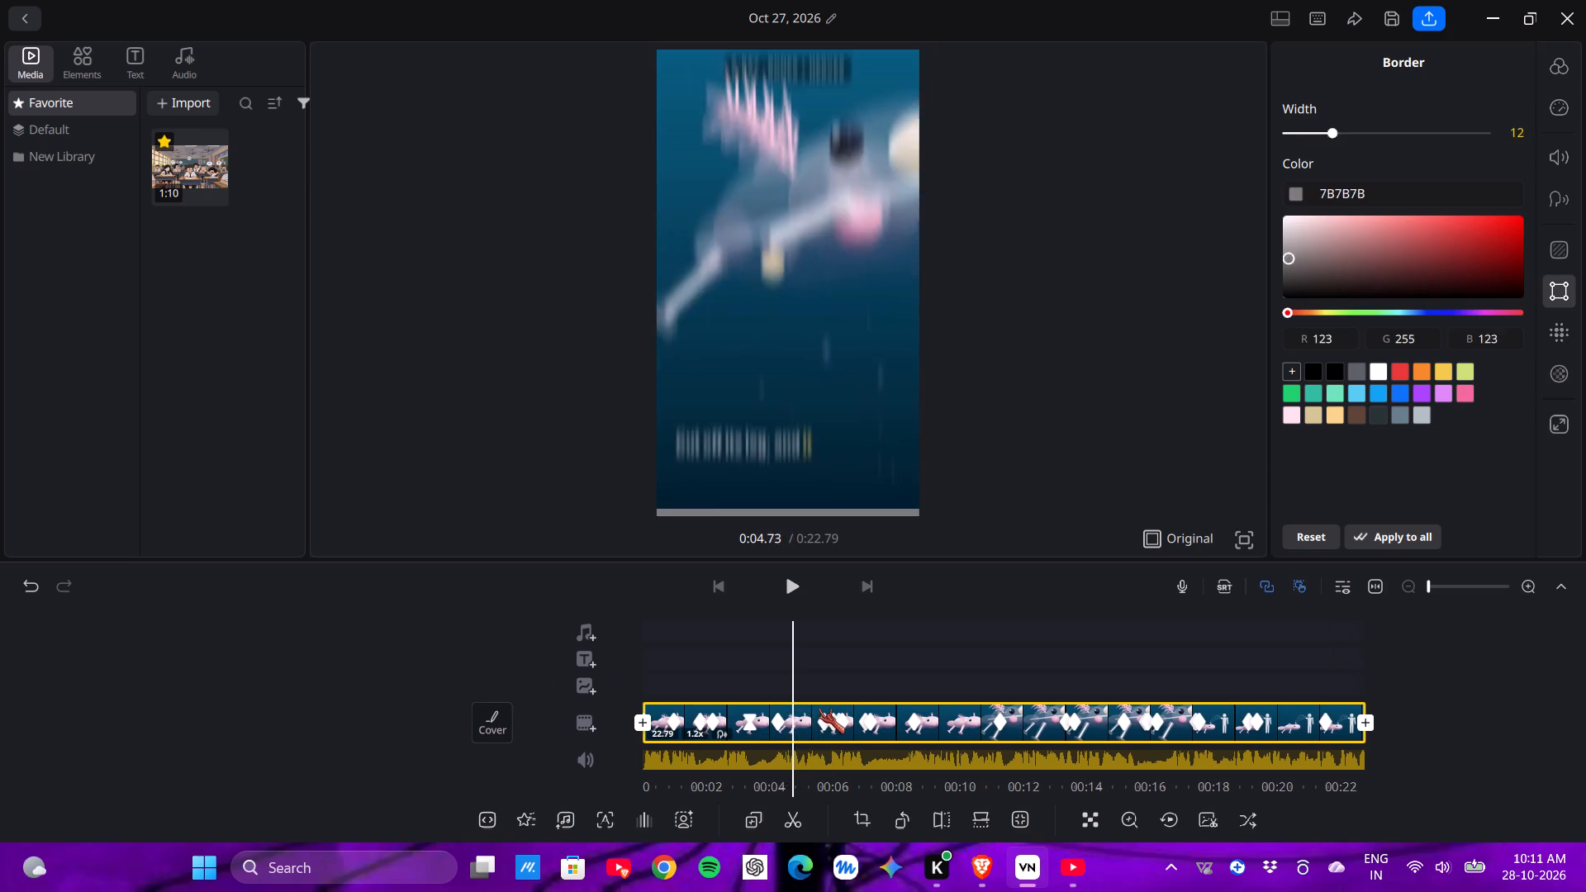
{"action": "left_click_drag", "start_coordinate": [819, 708], "coordinate": [819, 714]}
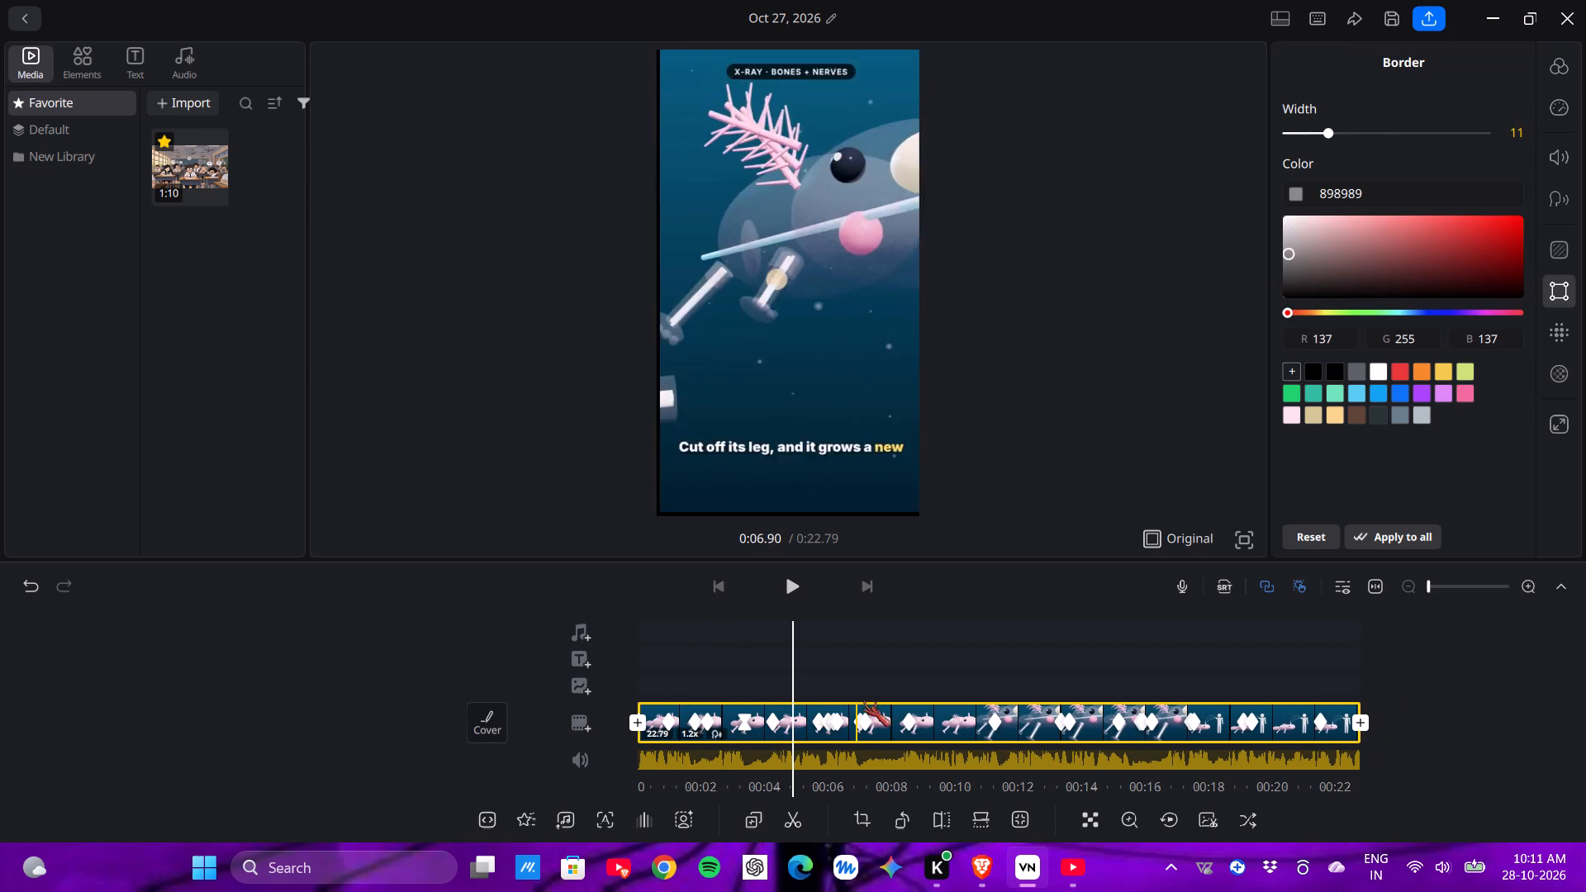
{"action": "left_click_drag", "start_coordinate": [965, 721], "coordinate": [885, 727]}
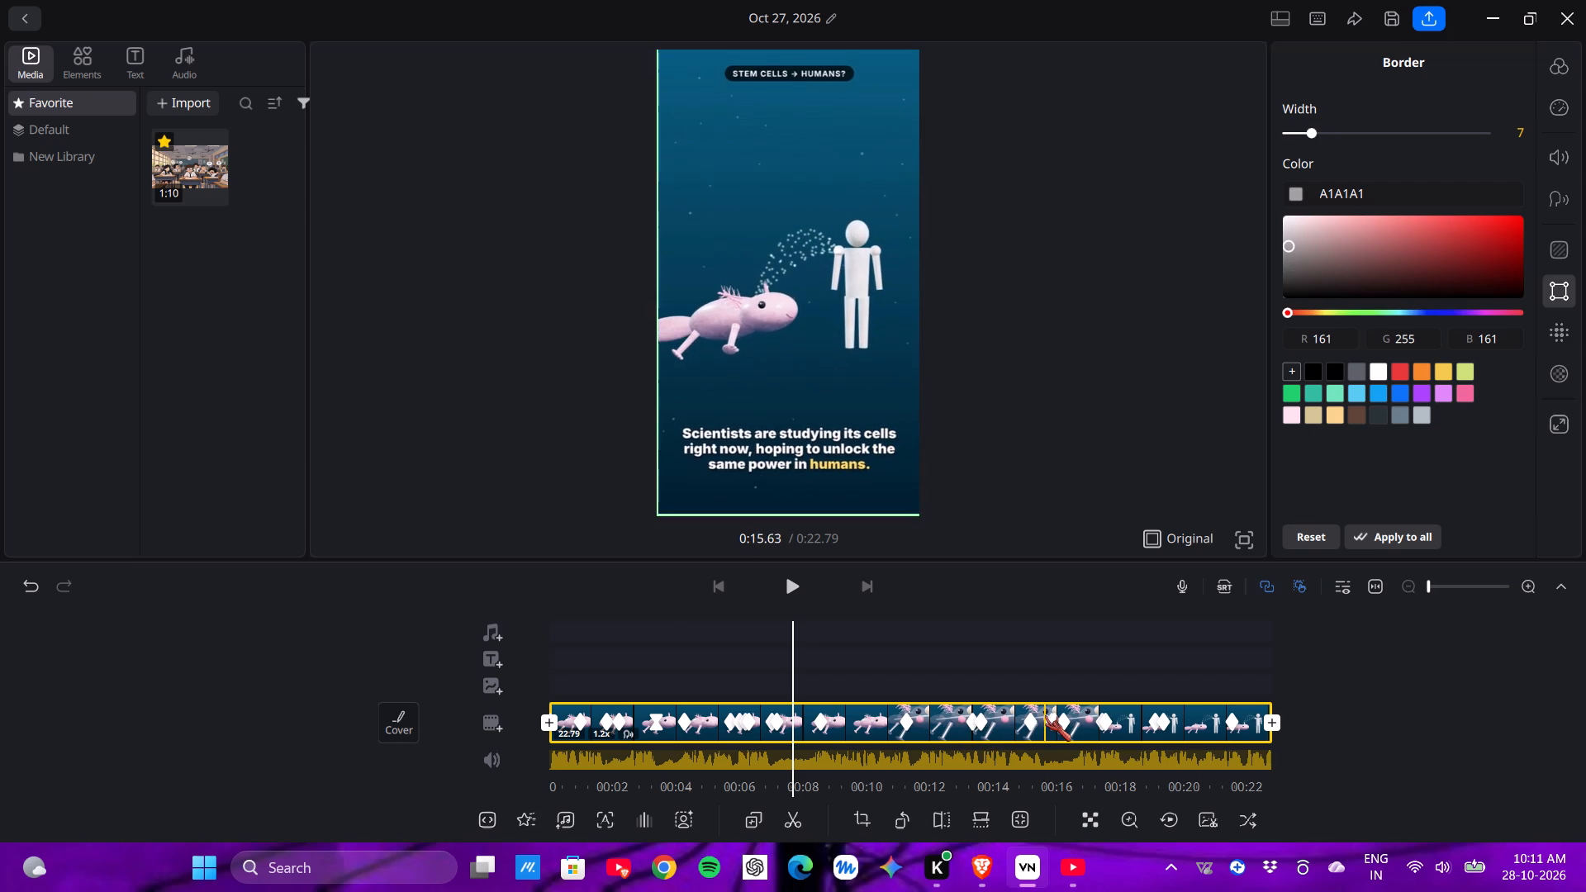
{"action": "left_click_drag", "start_coordinate": [1042, 714], "coordinate": [1098, 712]}
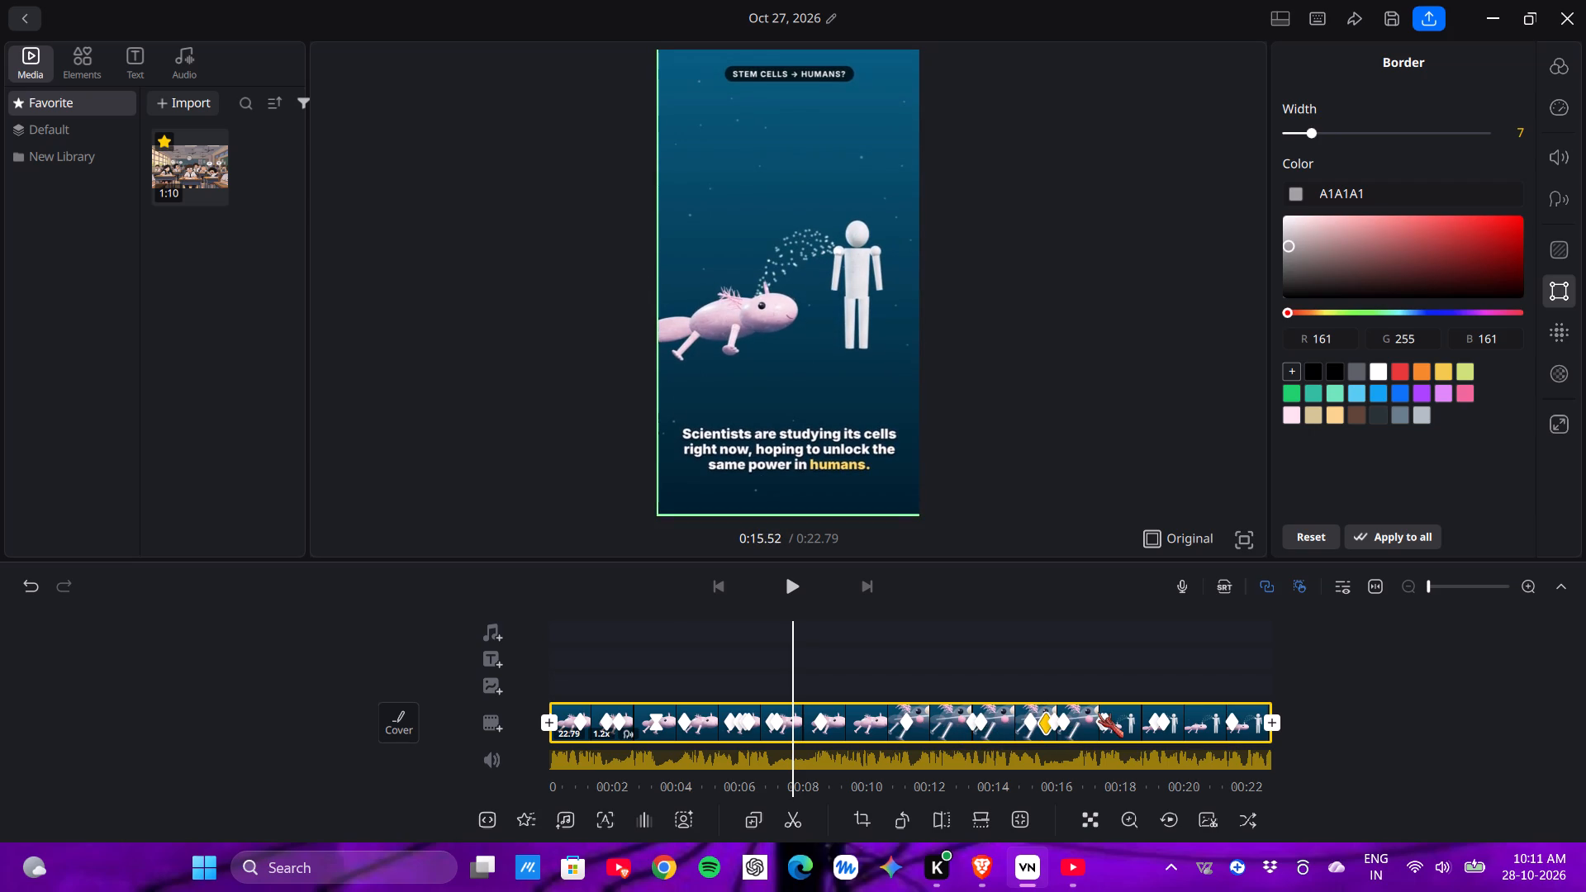
{"action": "left_click_drag", "start_coordinate": [1098, 712], "coordinate": [1140, 708]}
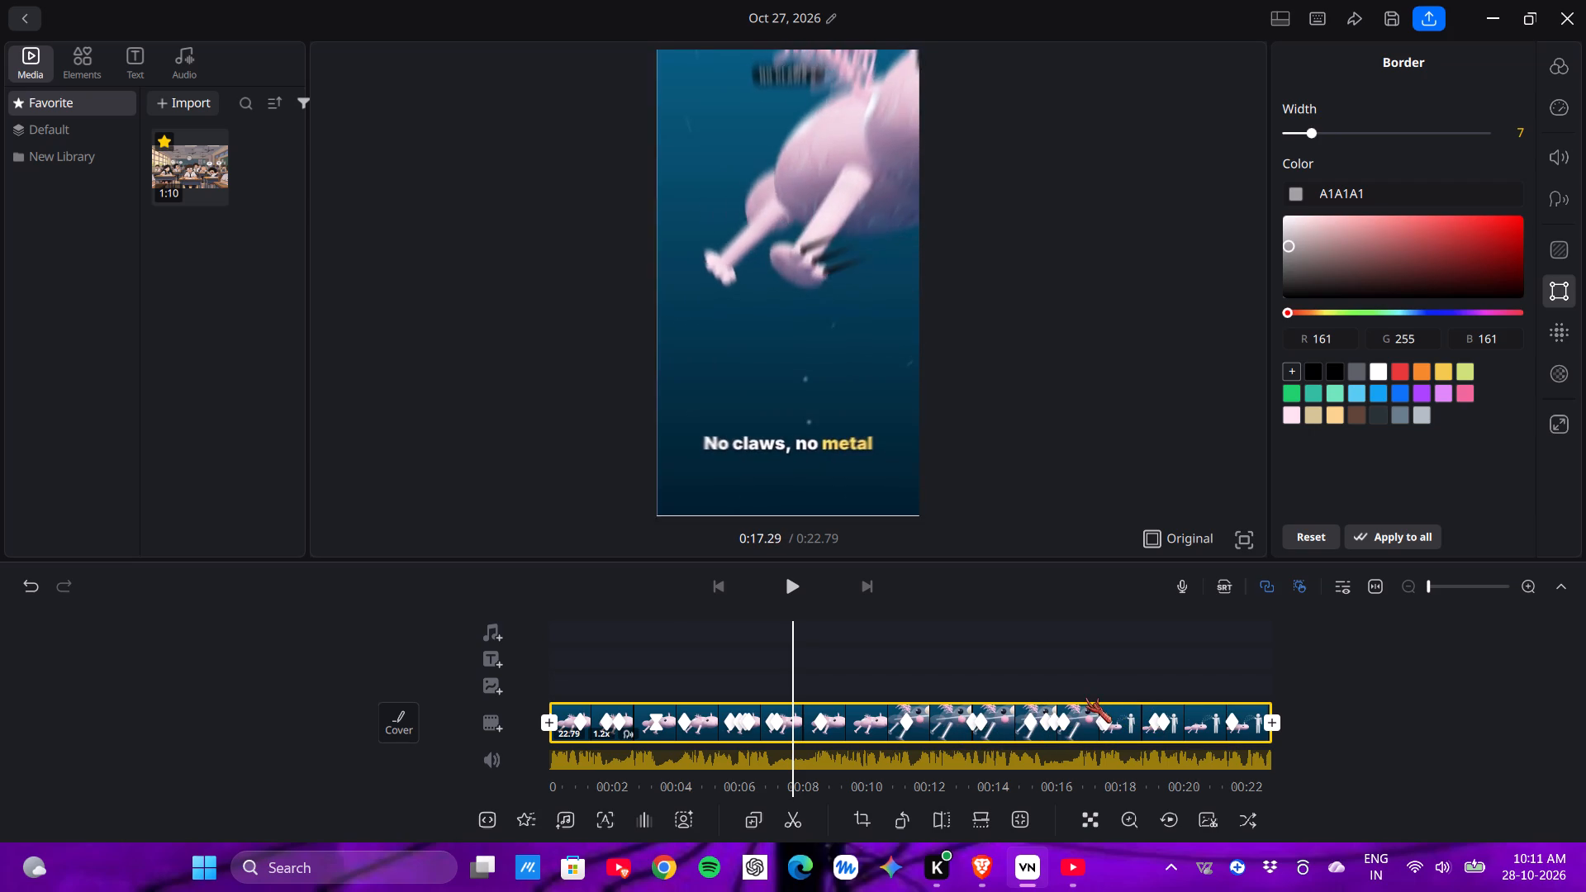
Apply the CircOut curve to the axolotl clip's keyframe segment at about 7.7 s.
{"action": "left_click", "coordinate": [1131, 719]}
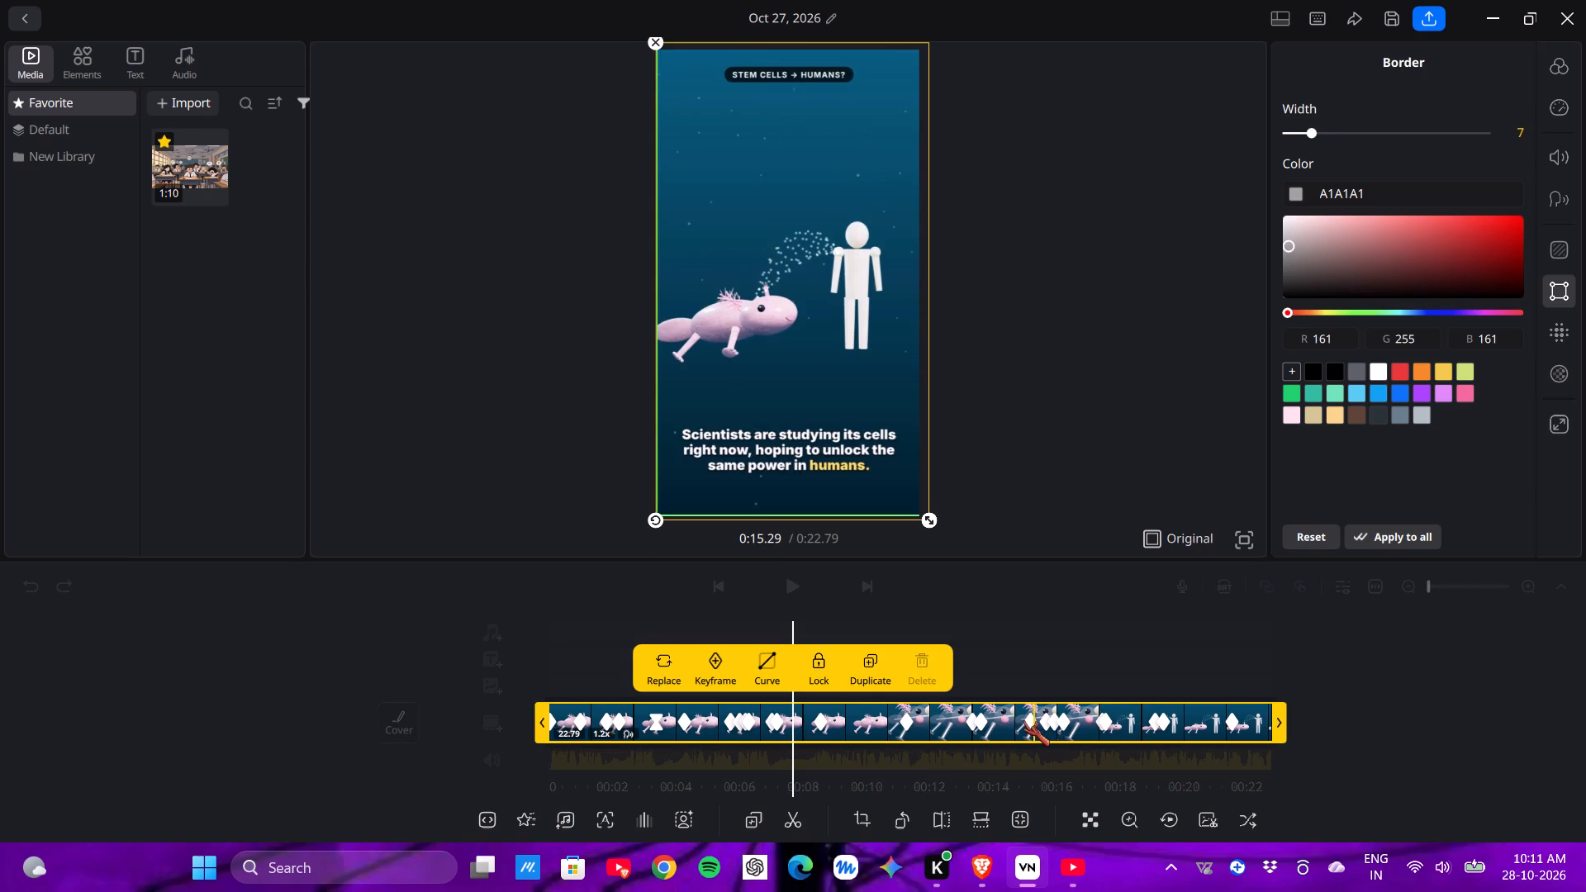
{"action": "left_click", "coordinate": [764, 658]}
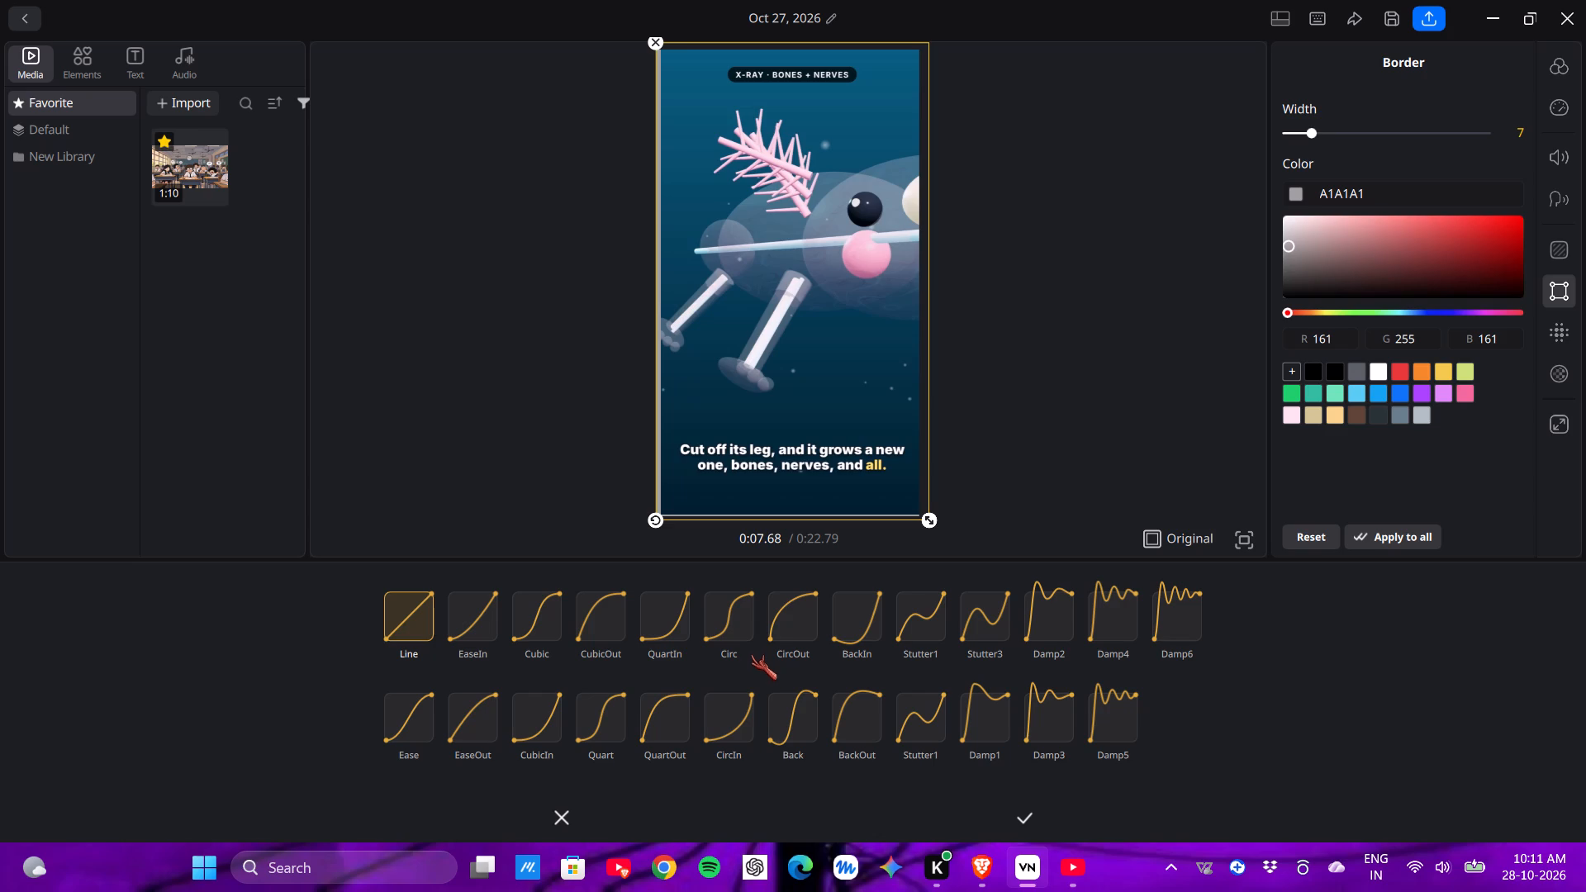
{"action": "left_click", "coordinate": [787, 649]}
{"action": "left_click", "coordinate": [785, 643]}
{"action": "left_click", "coordinate": [824, 605]}
{"action": "left_click", "coordinate": [812, 606]}
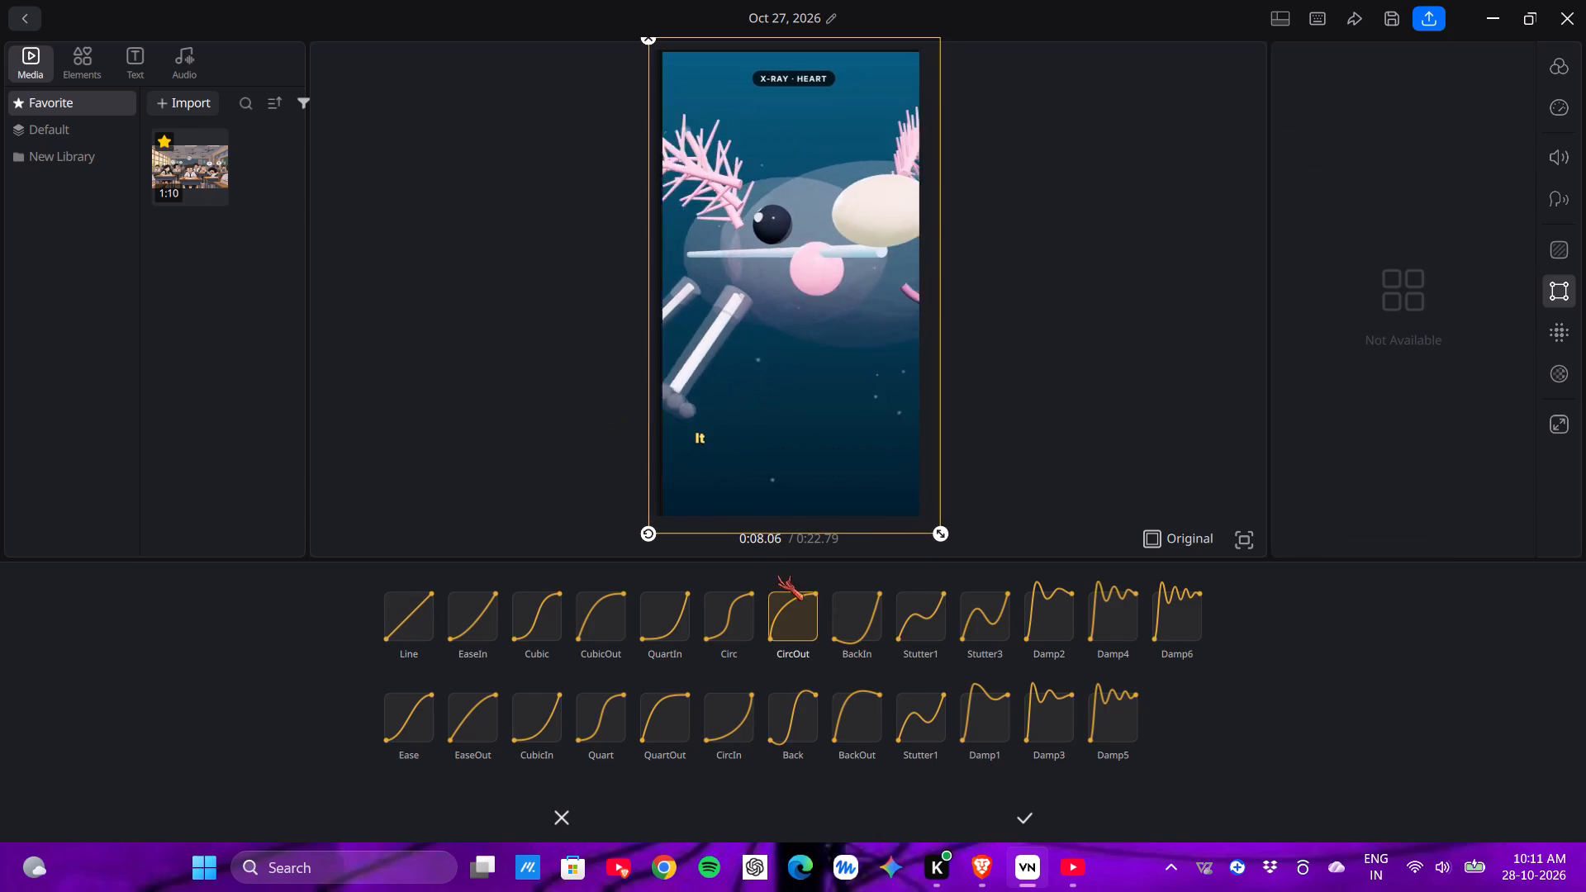
{"action": "left_click", "coordinate": [980, 821]}
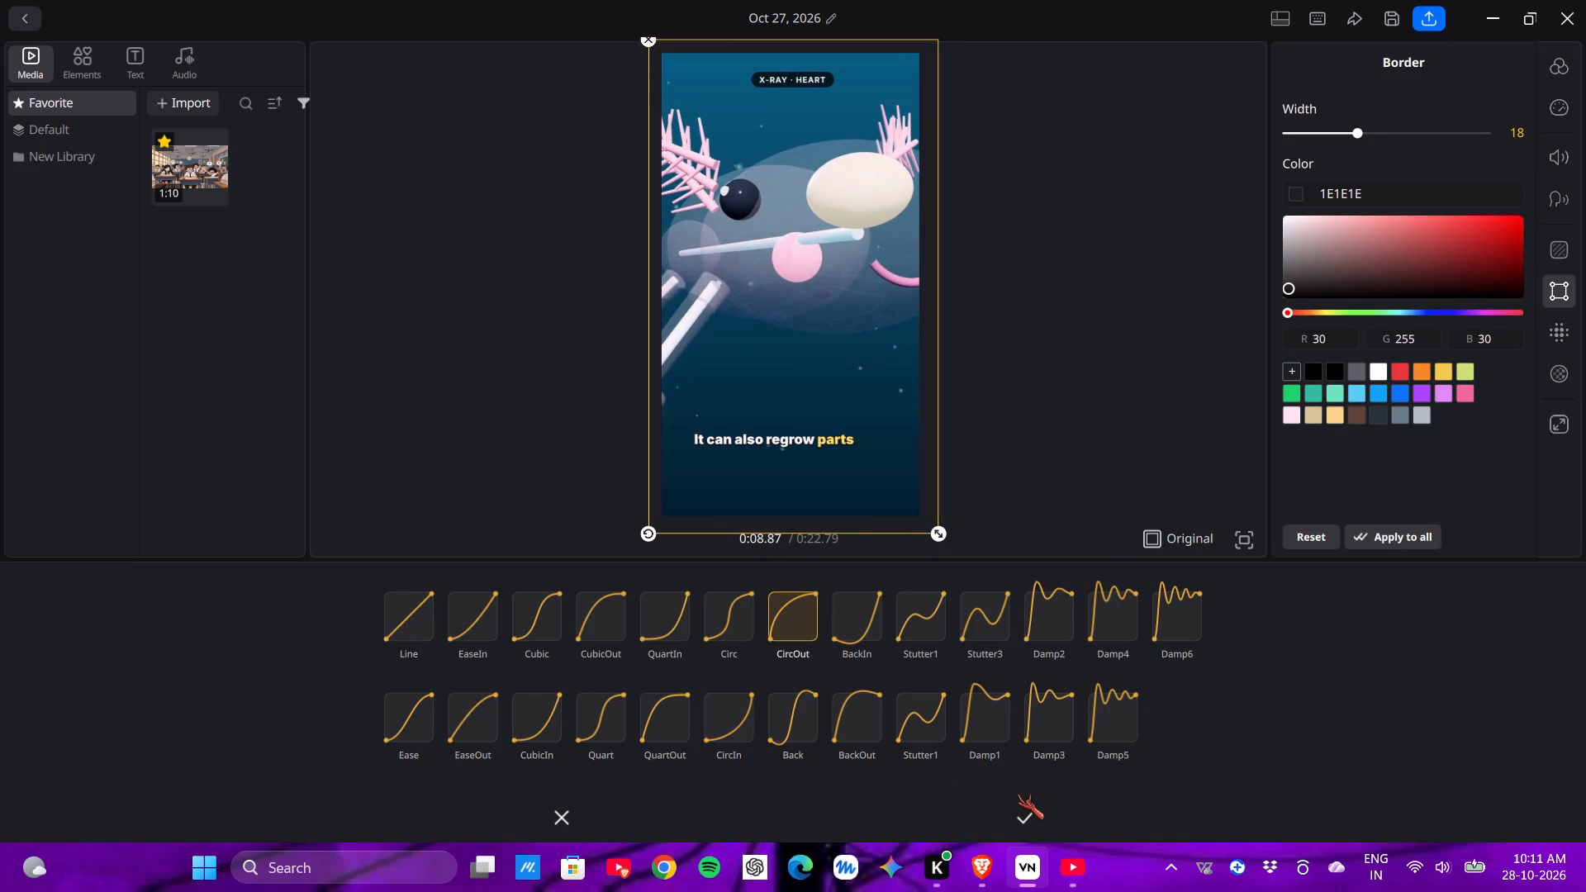
{"action": "left_click", "coordinate": [1019, 797]}
{"action": "left_click", "coordinate": [1012, 799]}
Try the mint 6DE5B9 border and set the clip's border colour to red E83737 at about 8.9 s.
{"action": "left_click", "coordinate": [1330, 395]}
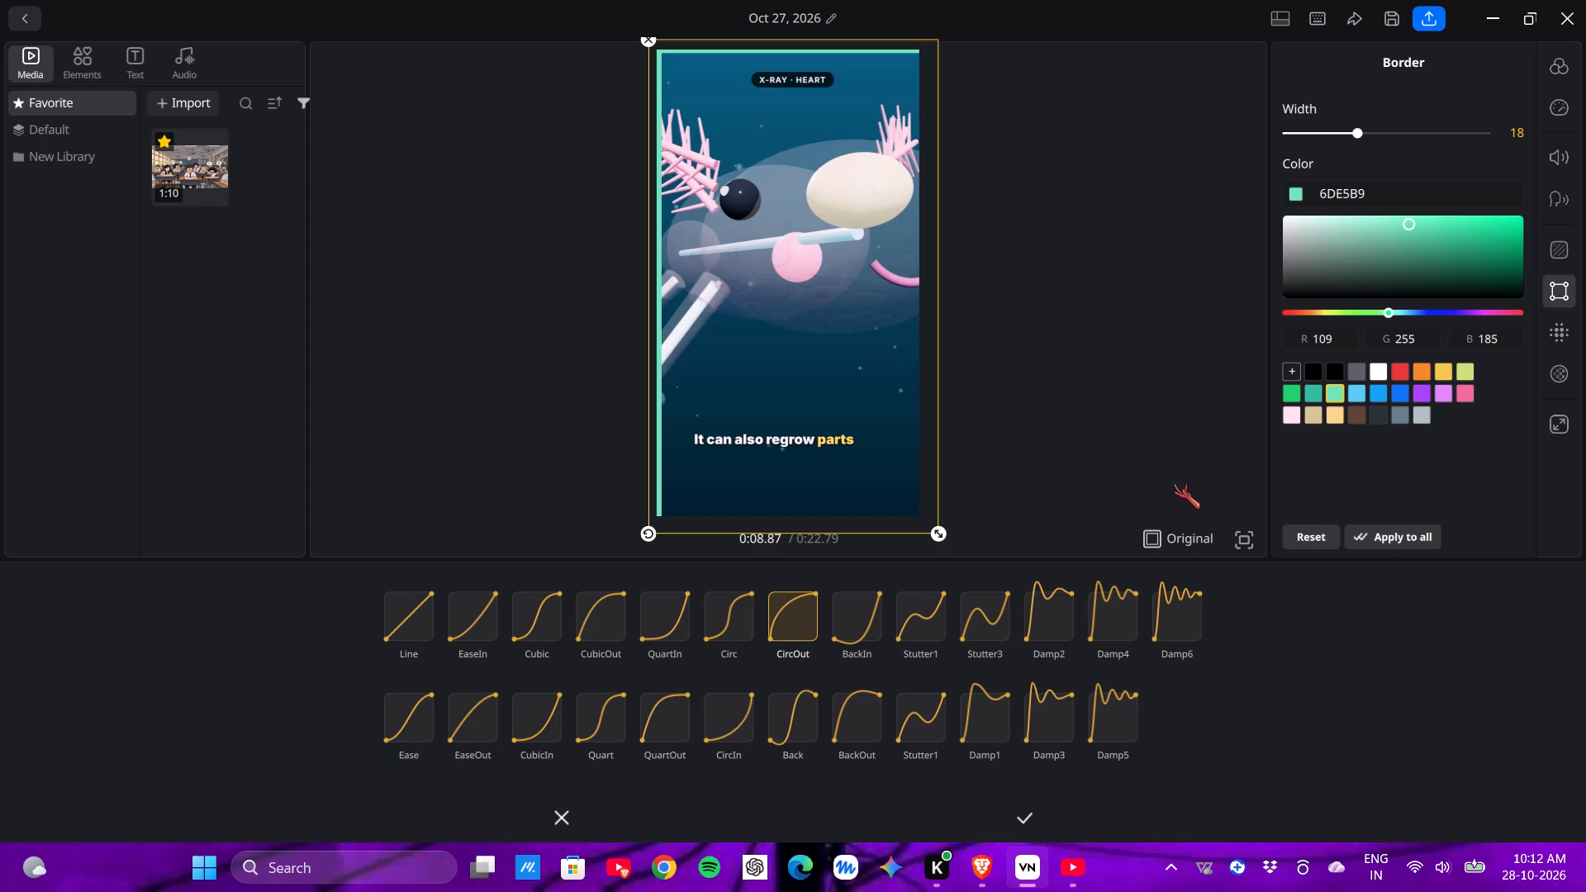
{"action": "left_click", "coordinate": [1331, 396]}
{"action": "left_click", "coordinate": [1400, 376]}
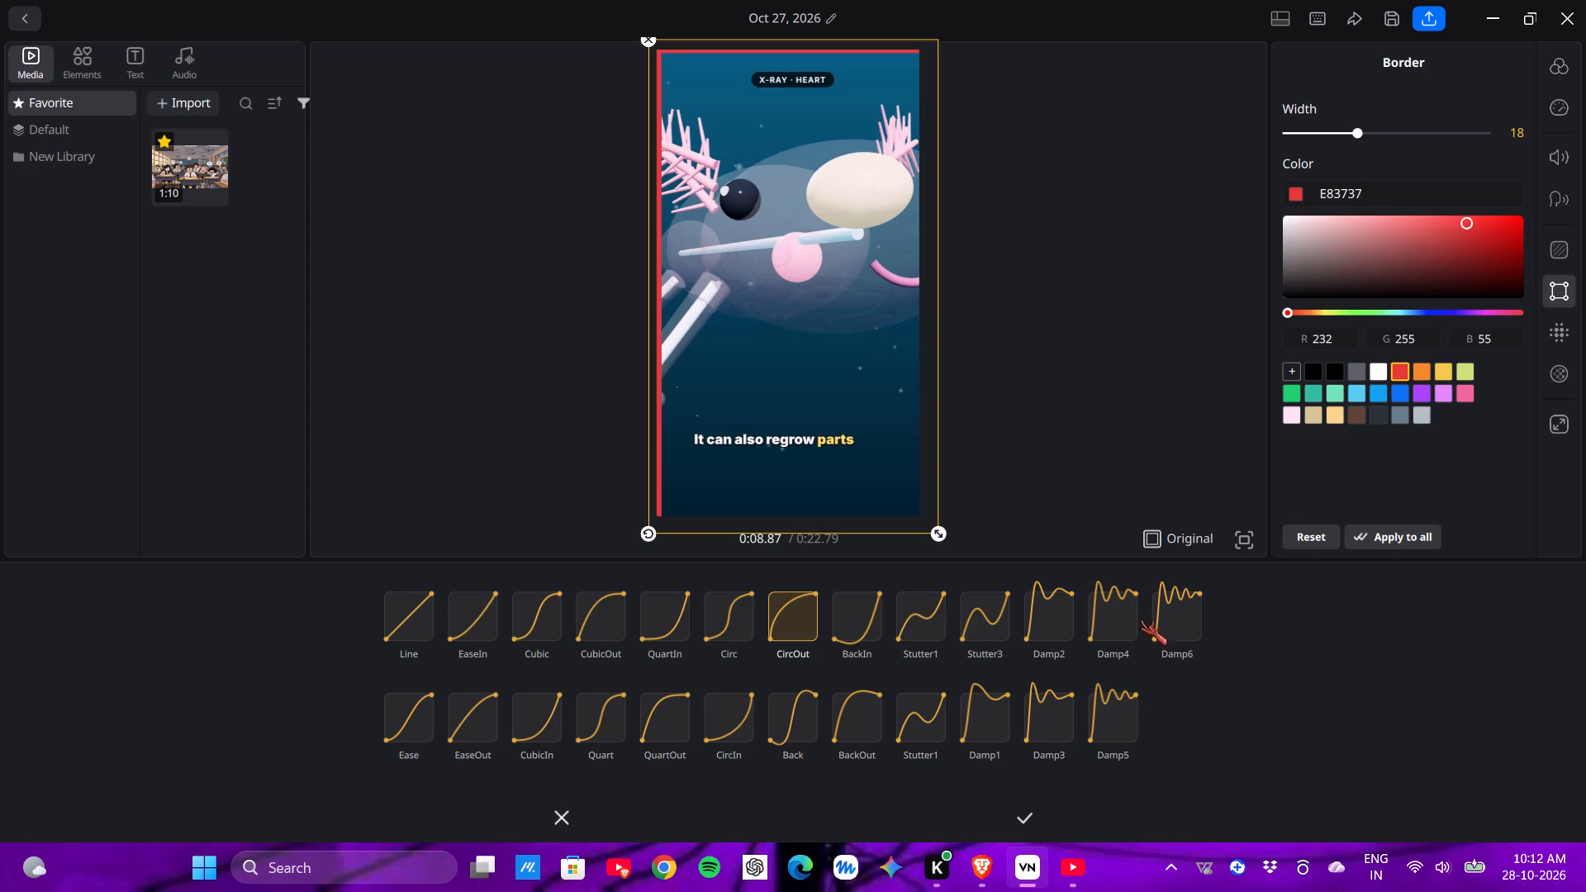
Preview the Damp6 curve and apply the Damp1 curve to the clip's keyframed movement from about 9 s.
{"action": "left_click", "coordinate": [1174, 604]}
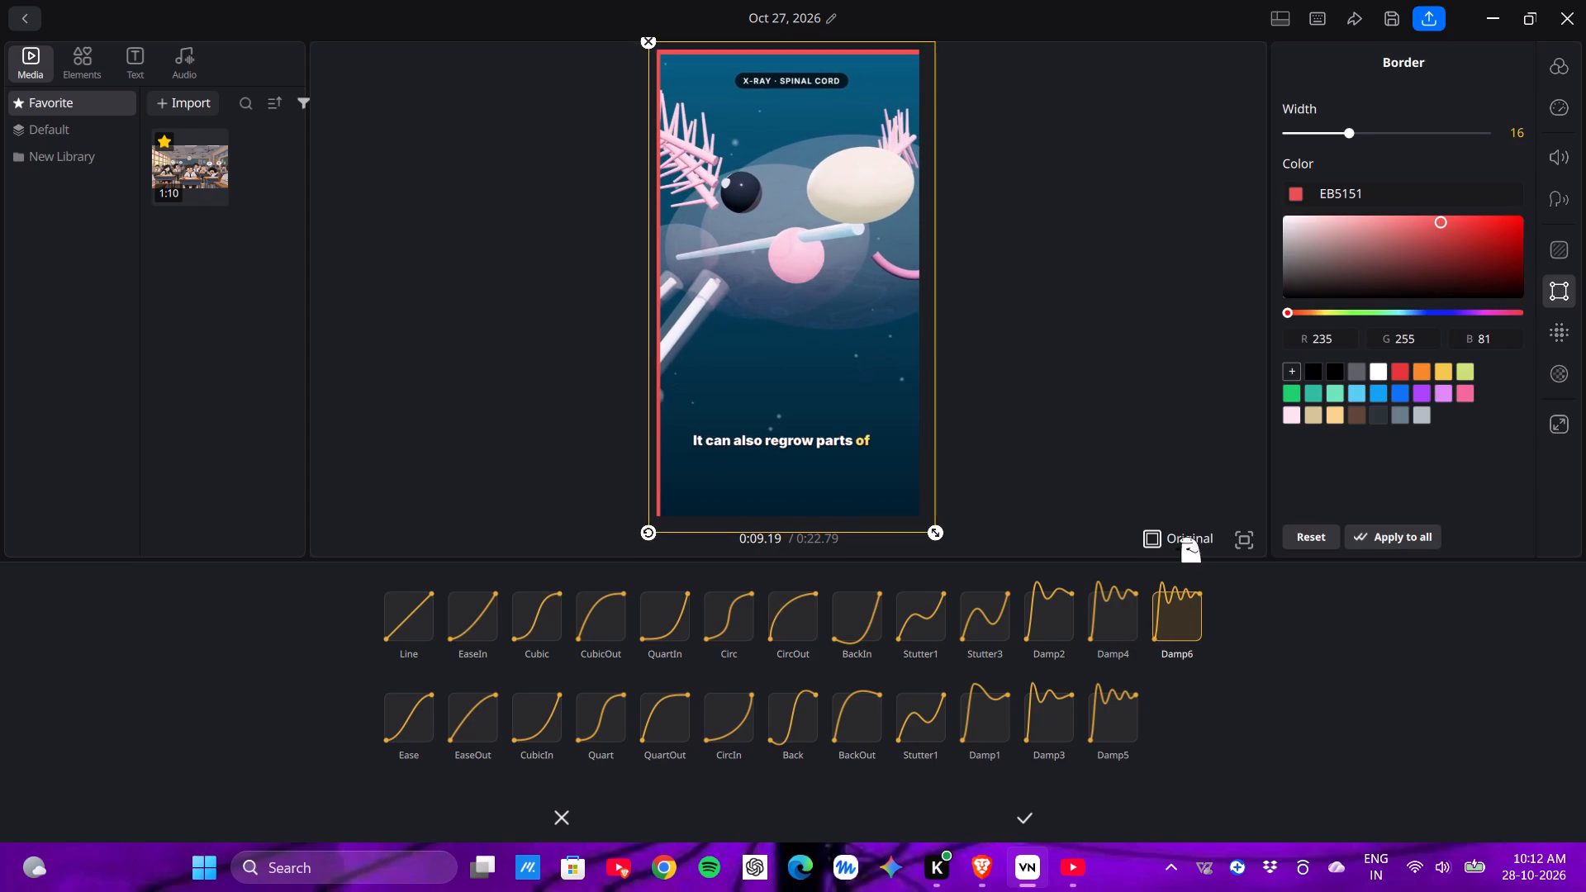
{"action": "left_click", "coordinate": [1046, 808]}
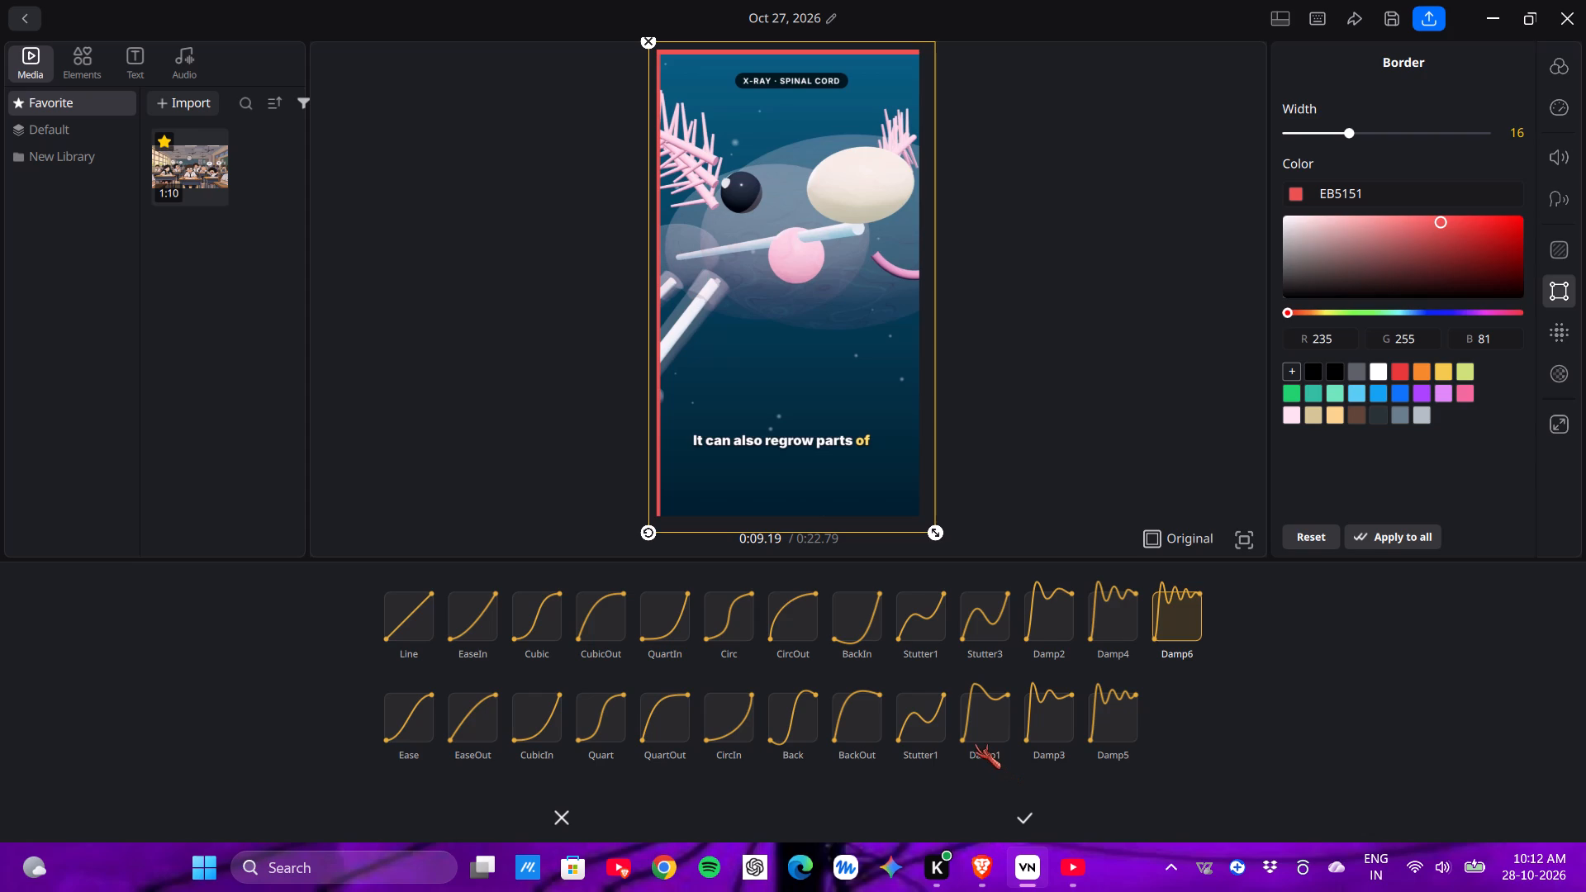
{"action": "left_click", "coordinate": [962, 733]}
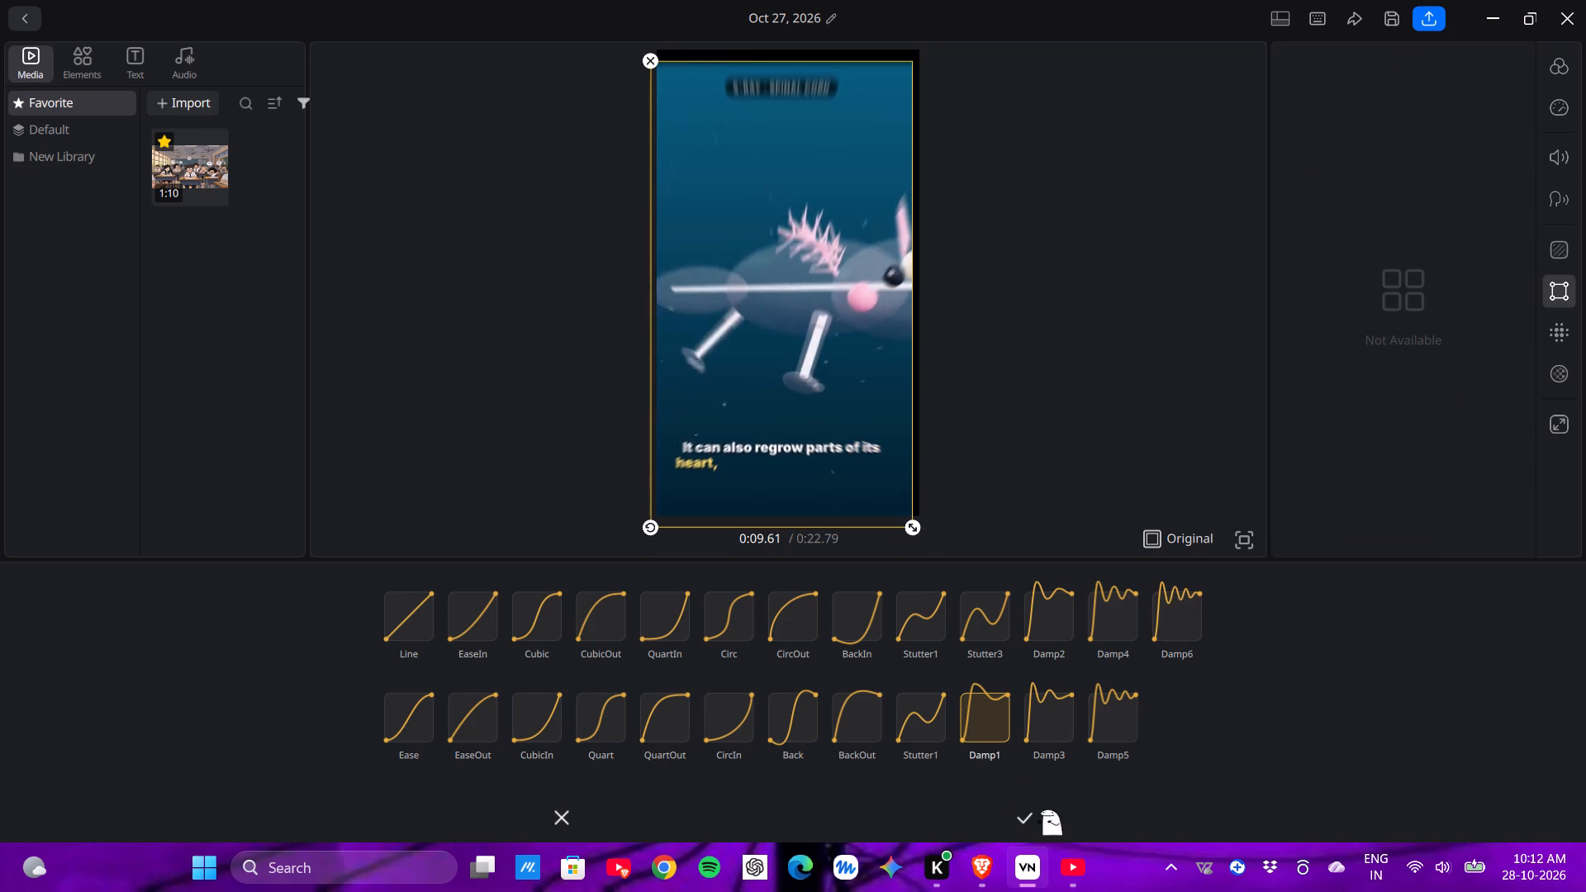
{"action": "left_click", "coordinate": [1047, 809]}
{"action": "left_click", "coordinate": [1028, 814]}
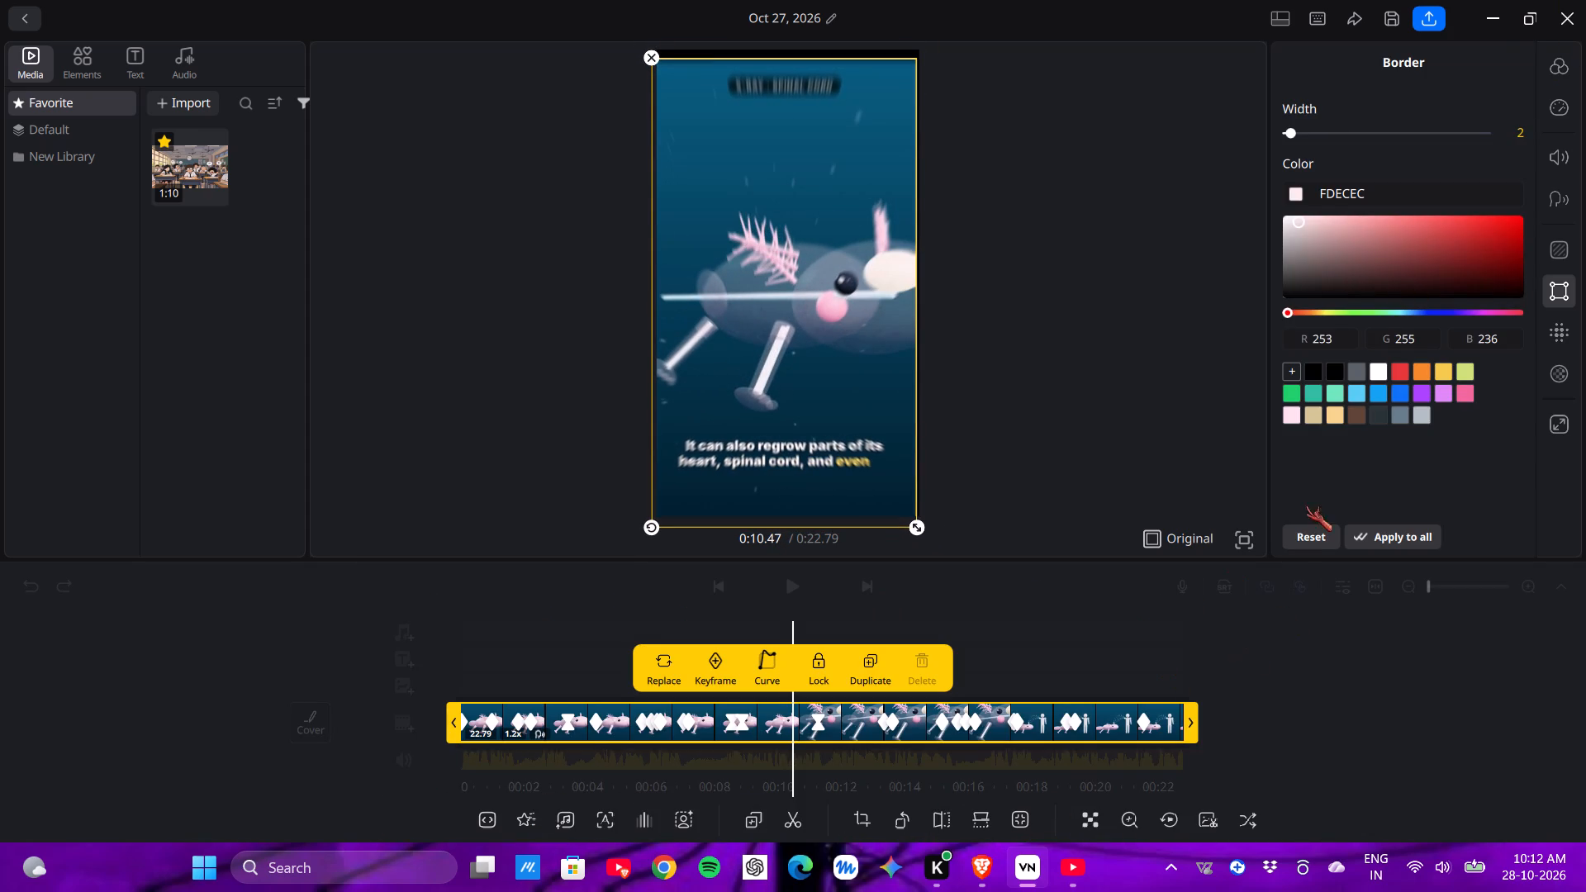
Switch from the VN editor to the browser with the Motion in a Plane lecture.
{"action": "left_click", "coordinate": [1476, 23]}
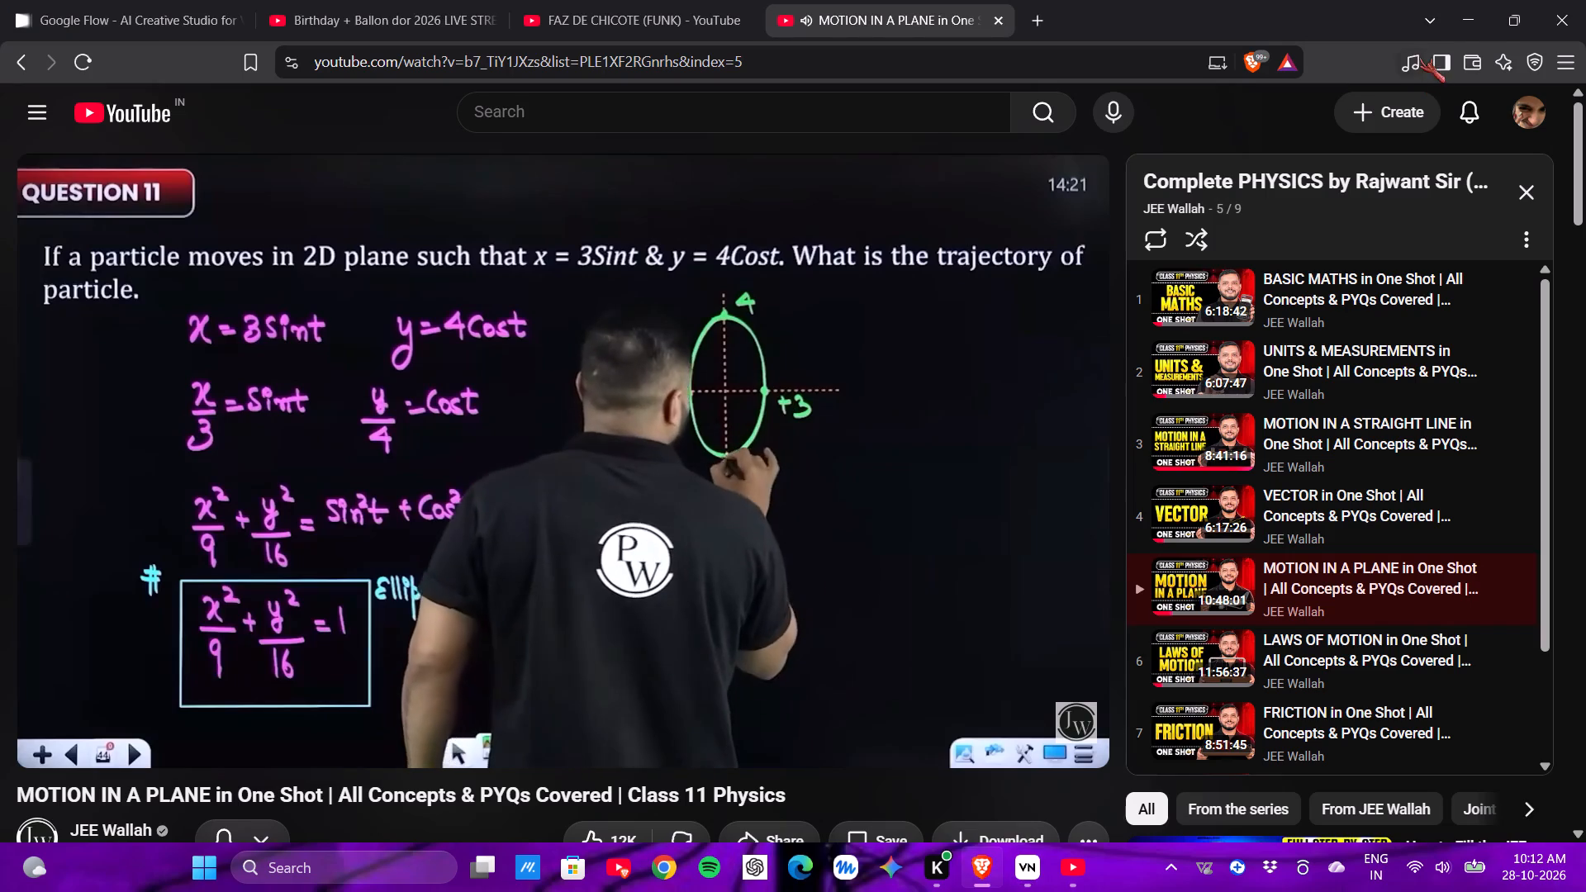